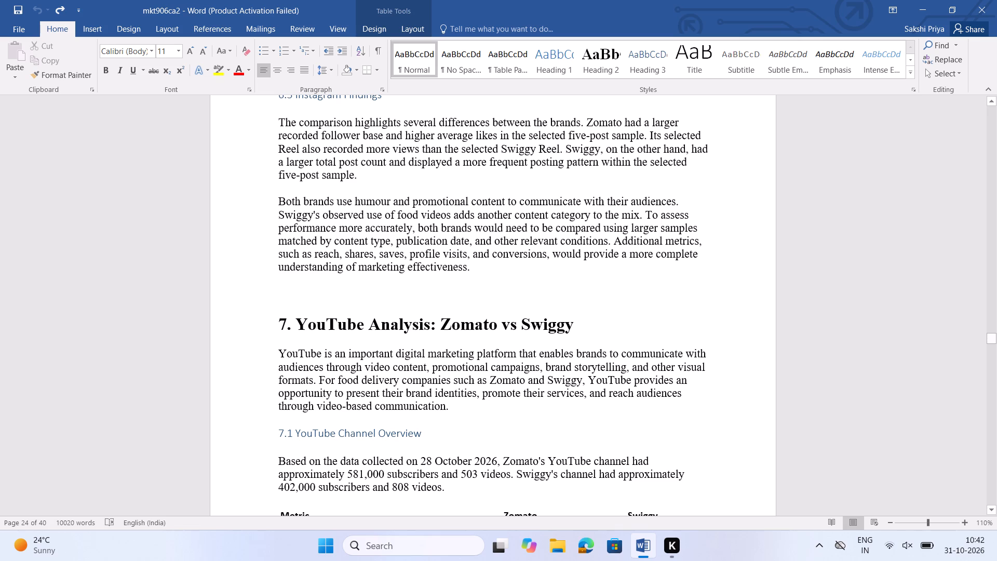
Read the introduction of section 7, YouTube Analysis, and the section 7.1 channel overview, checking the Zomato and Swiggy metrics table.
scroll(506, 412, "down", 1)
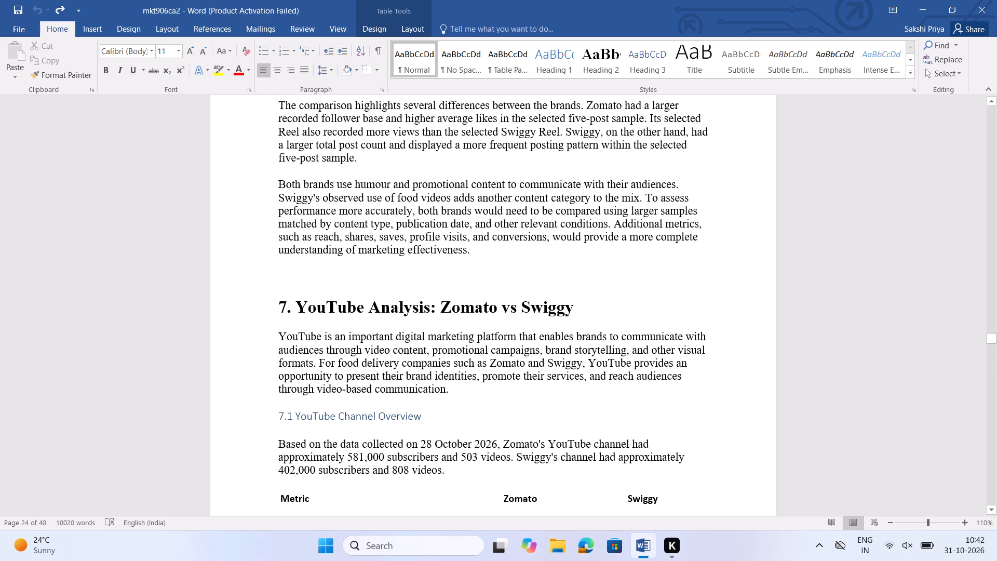
scroll(506, 412, "down", 3)
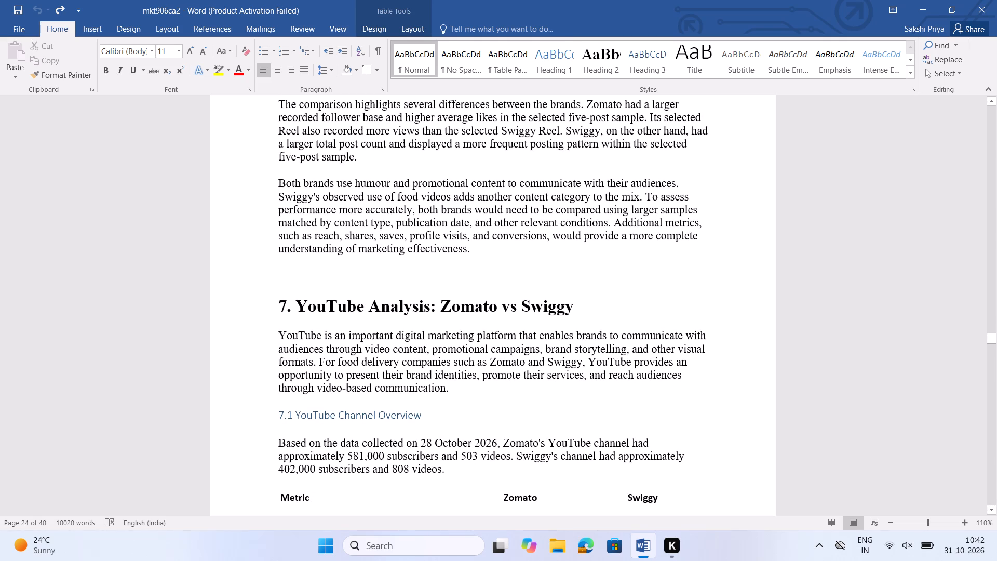
scroll(506, 412, "down", 2)
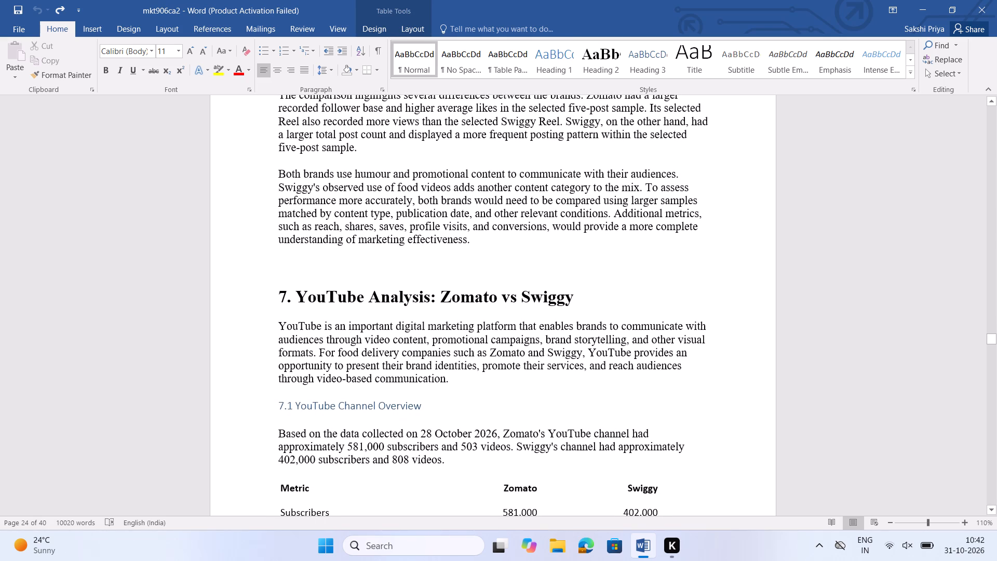
scroll(506, 412, "down", 1)
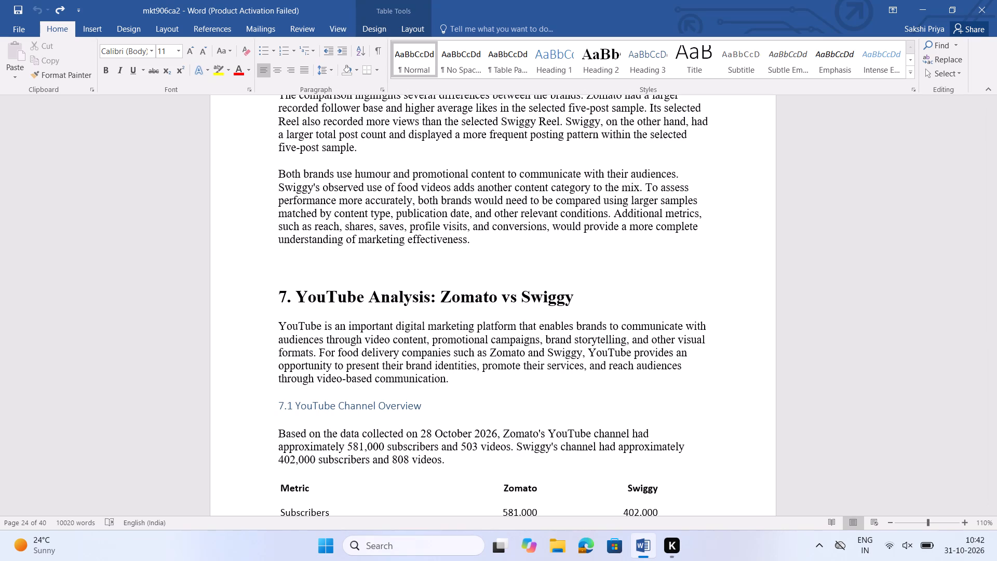
scroll(506, 412, "down", 2)
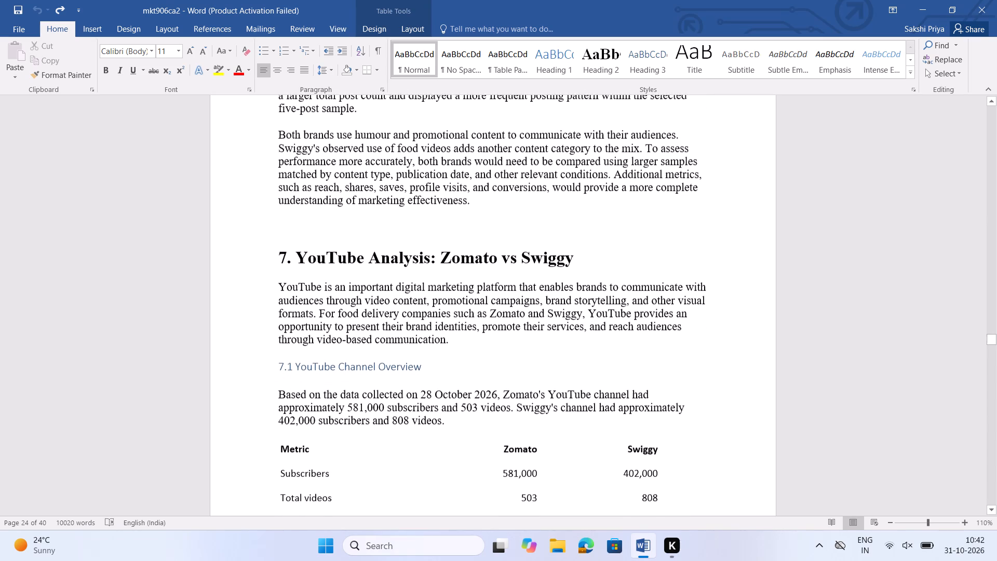
scroll(506, 412, "down", 2)
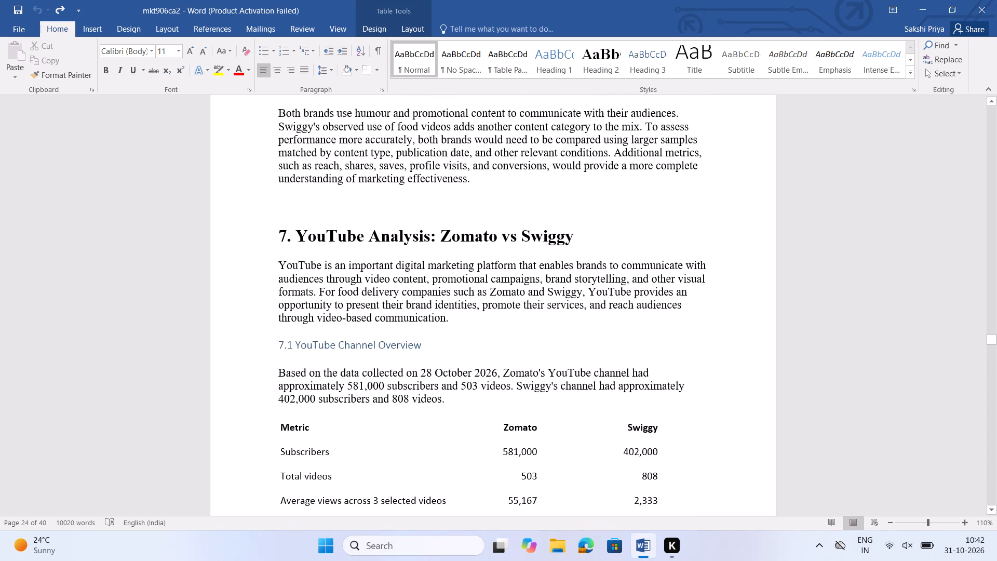
scroll(506, 412, "down", 2)
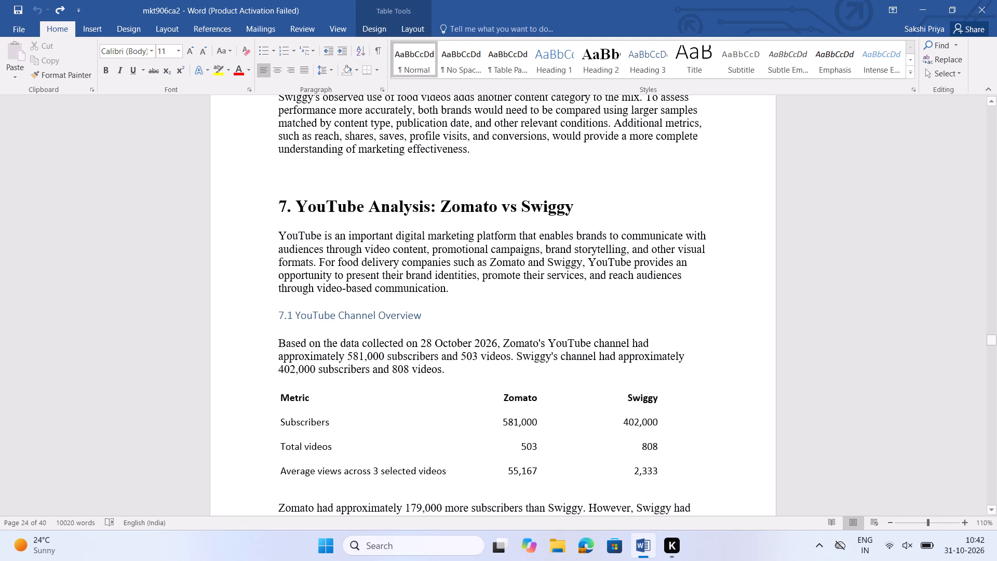
scroll(561, 422, "down", 1)
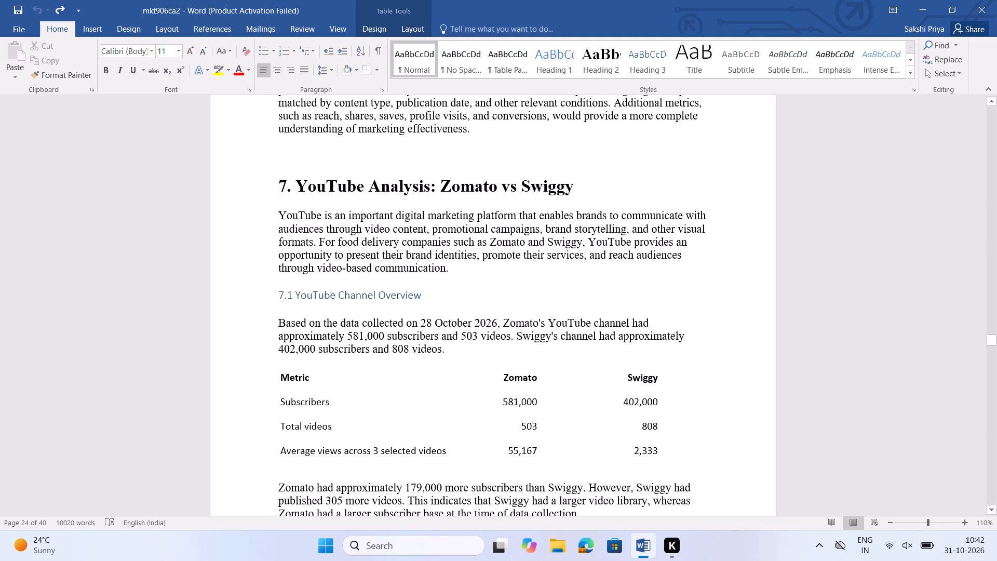
scroll(561, 422, "down", 3)
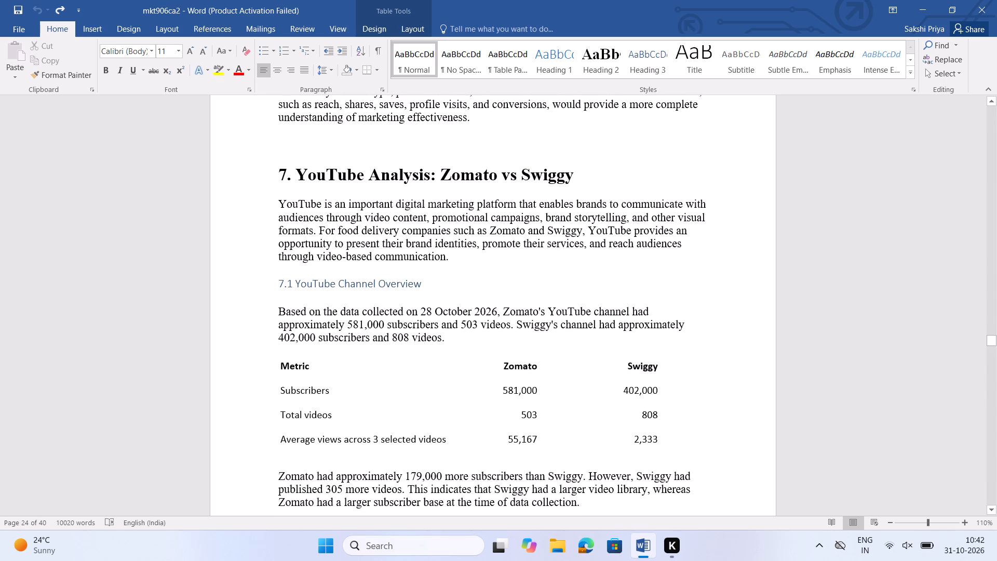
scroll(561, 422, "down", 2)
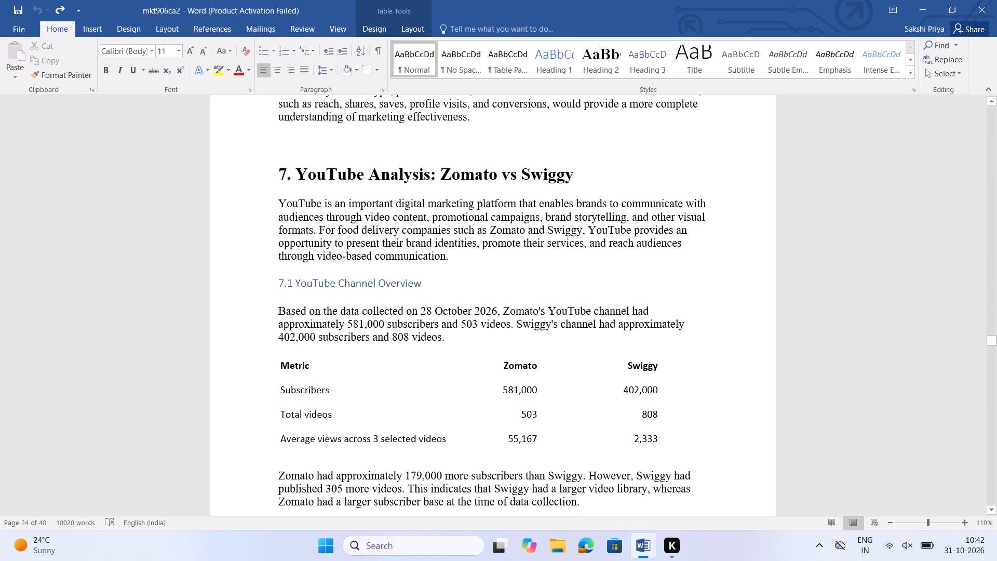
scroll(561, 422, "down", 3)
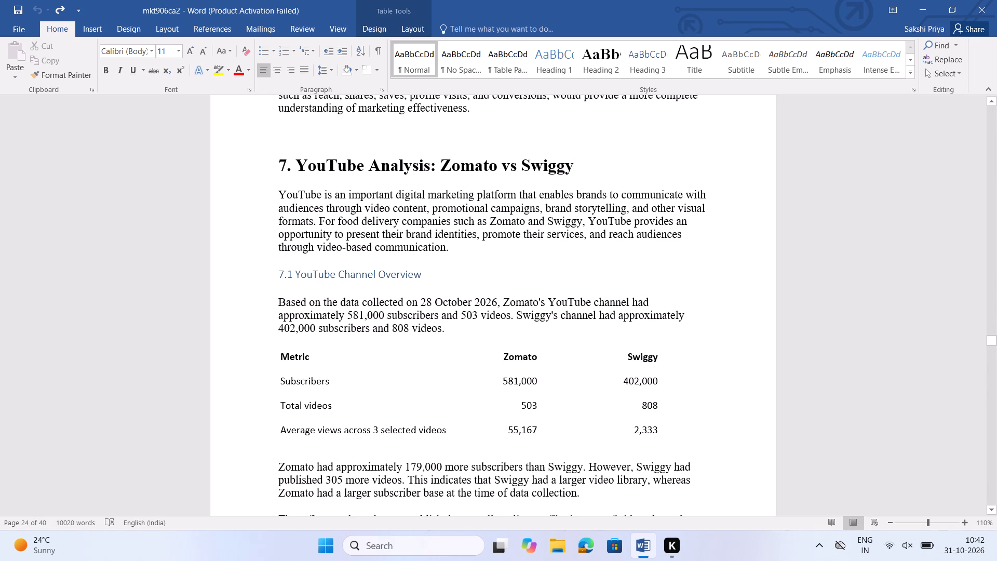
scroll(561, 422, "down", 1)
left_click(686, 422)
left_click(627, 428)
left_click(505, 427)
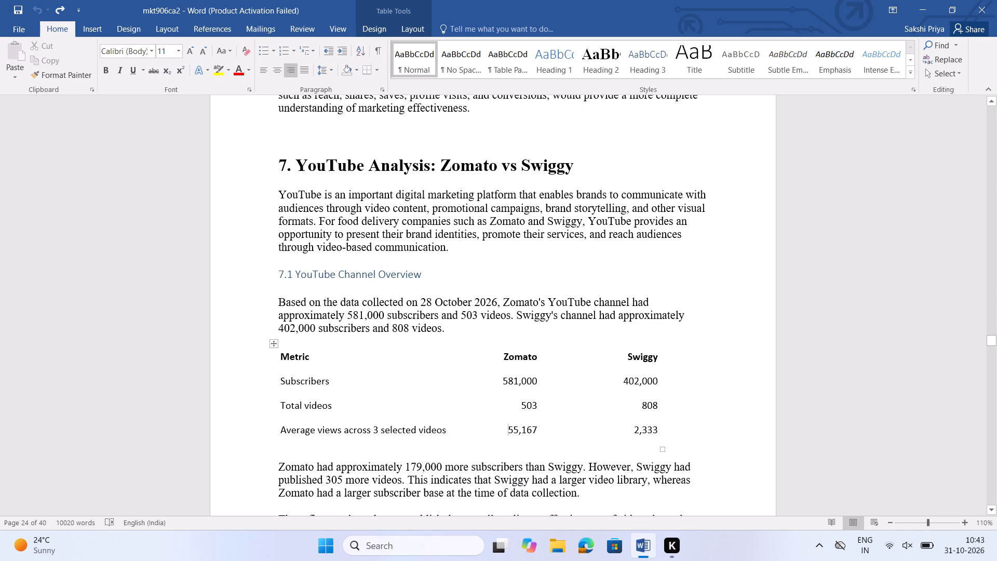
left_click(544, 428)
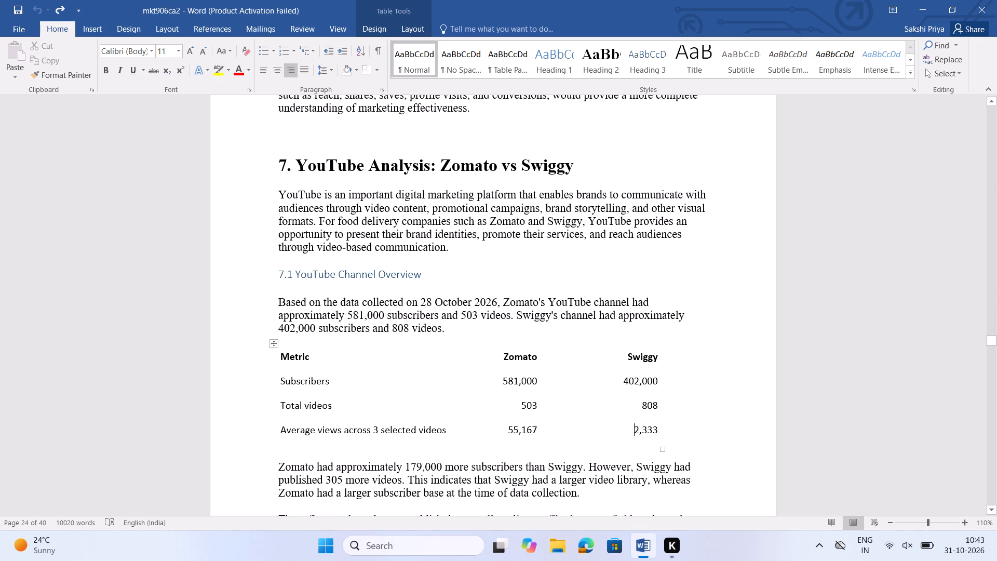
left_click(544, 428)
left_click(541, 429)
scroll(556, 440, "down", 2)
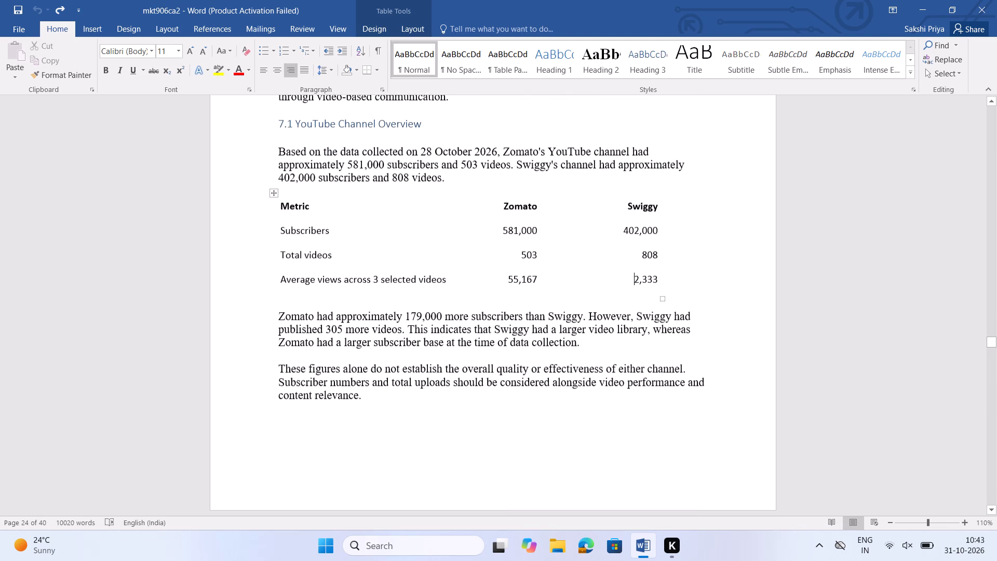
scroll(556, 440, "down", 1)
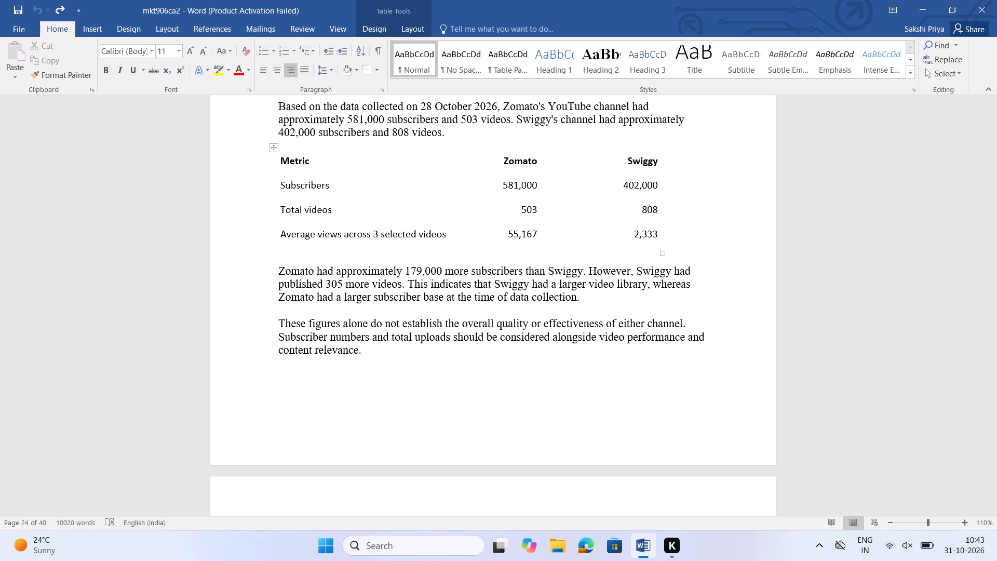
Examine the Zomato and Swiggy YouTube channel screenshots that follow the section 7.1 channel overview.
scroll(556, 440, "down", 2)
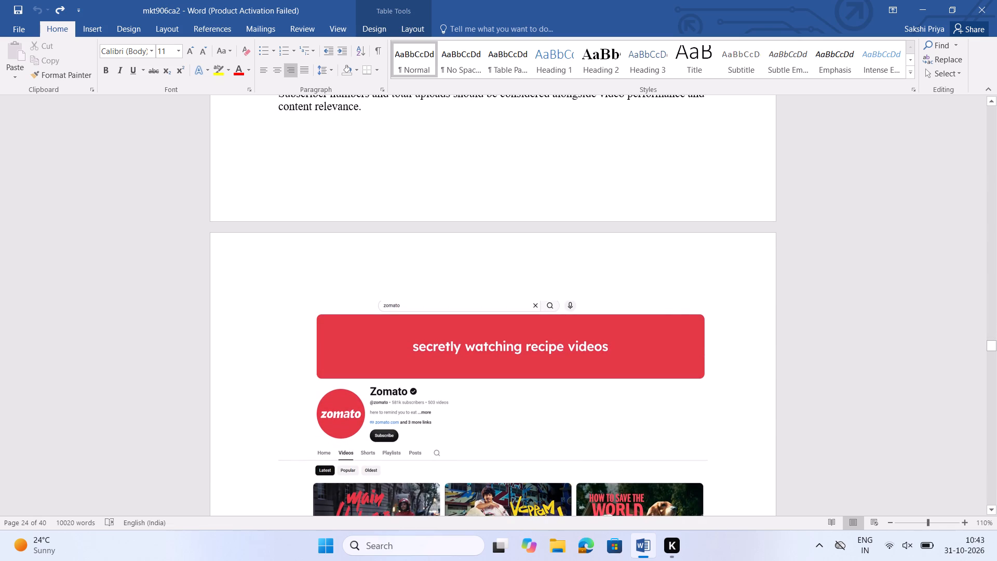
scroll(556, 440, "down", 4)
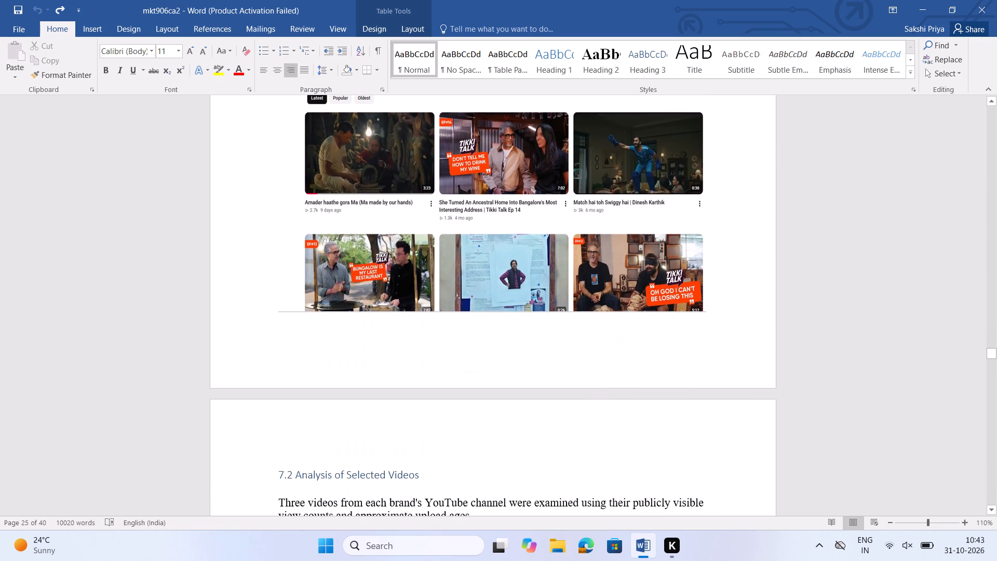
scroll(556, 440, "down", 3)
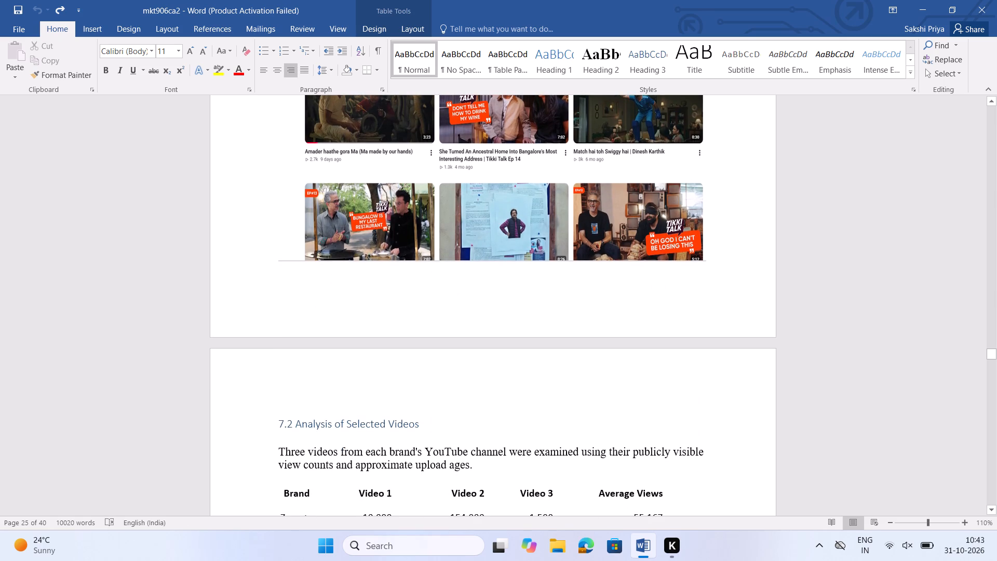
Check the section 7.2 Analysis of Selected Videos introduction and its table of views per video for Zomato and Swiggy.
scroll(556, 440, "down", 2)
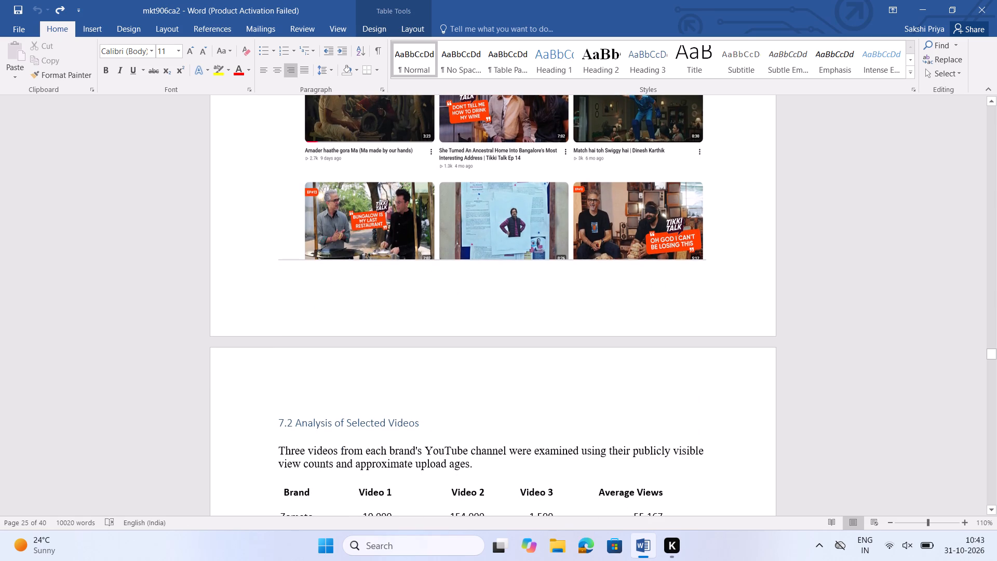
scroll(556, 440, "down", 3)
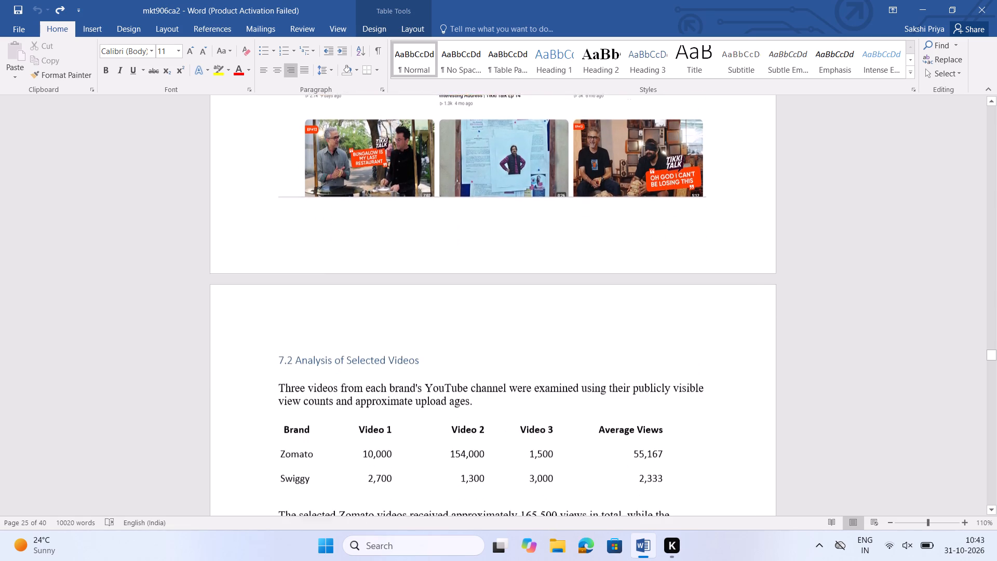
scroll(556, 440, "down", 2)
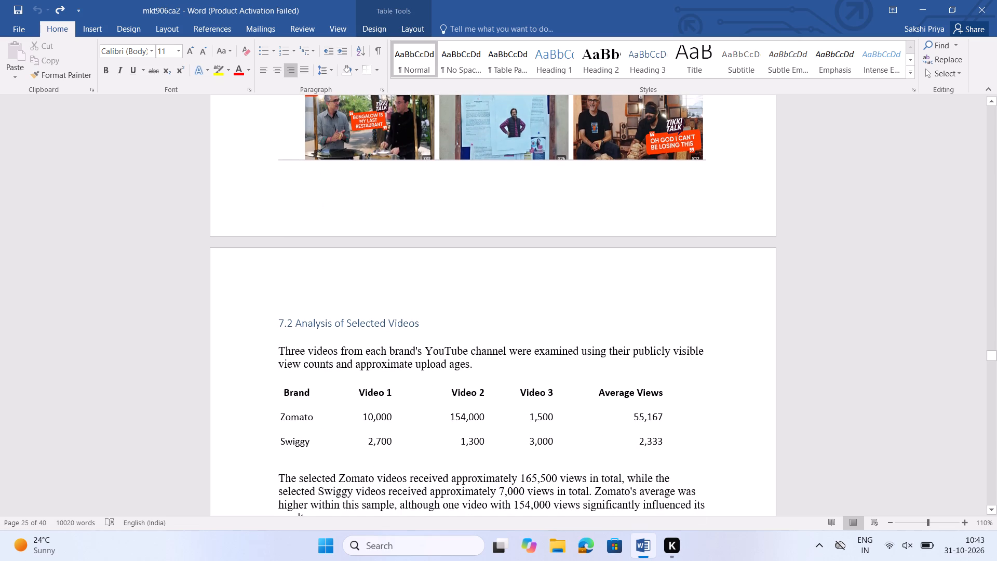
scroll(556, 440, "down", 2)
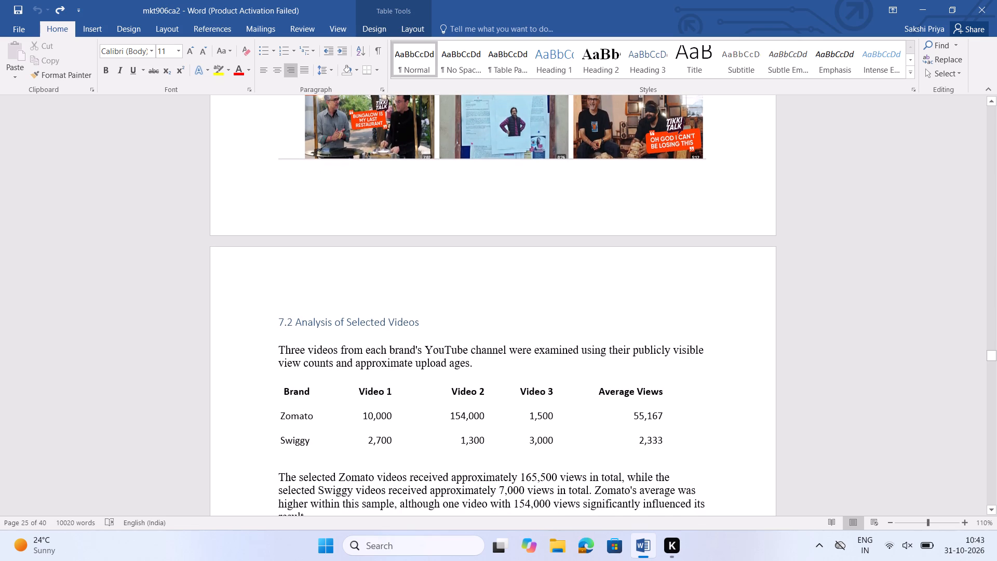
scroll(556, 440, "down", 1)
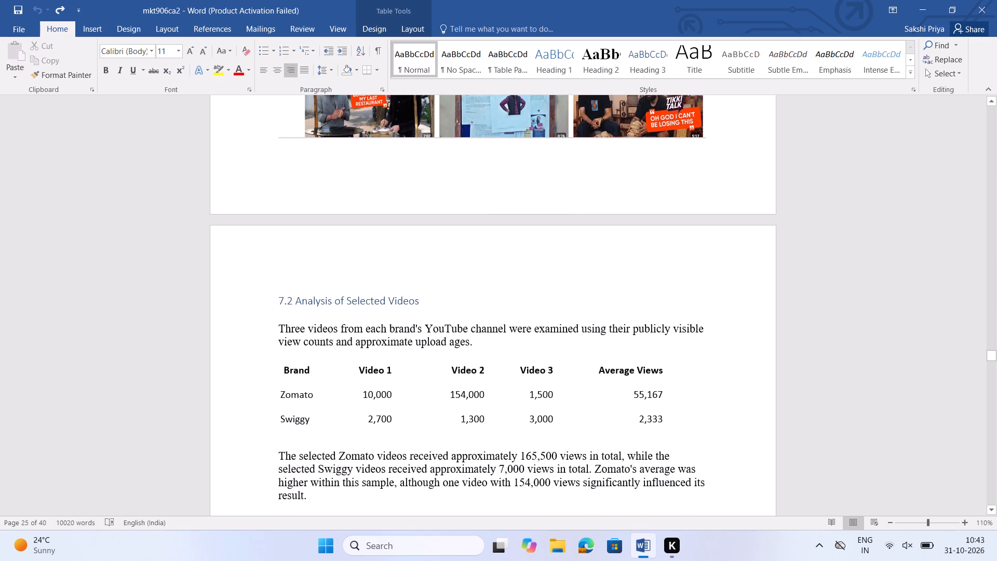
scroll(556, 440, "down", 2)
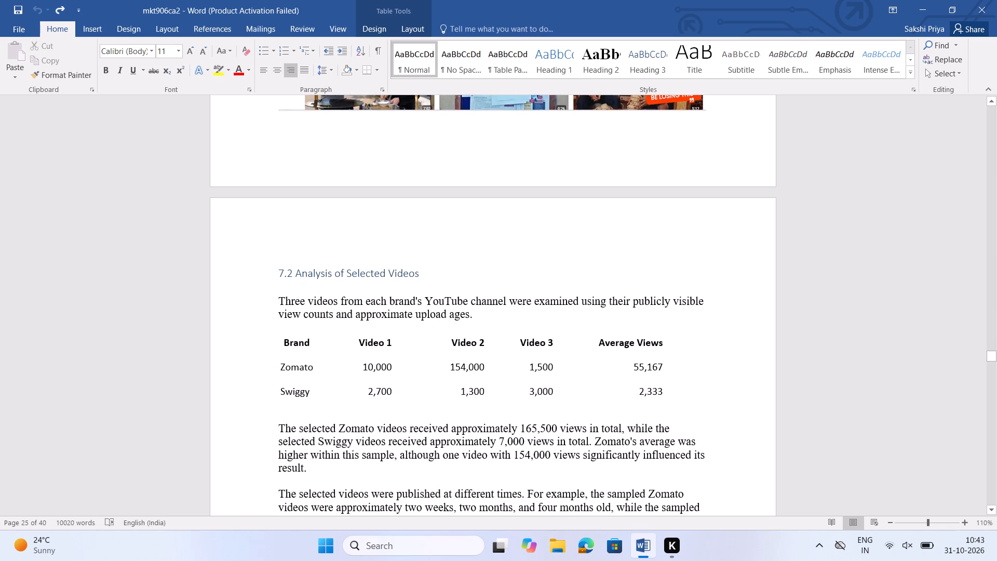
scroll(556, 440, "down", 2)
Read the section 7.2 paragraphs below the table on total views, video ages and the limits of the comparison.
scroll(556, 440, "down", 3)
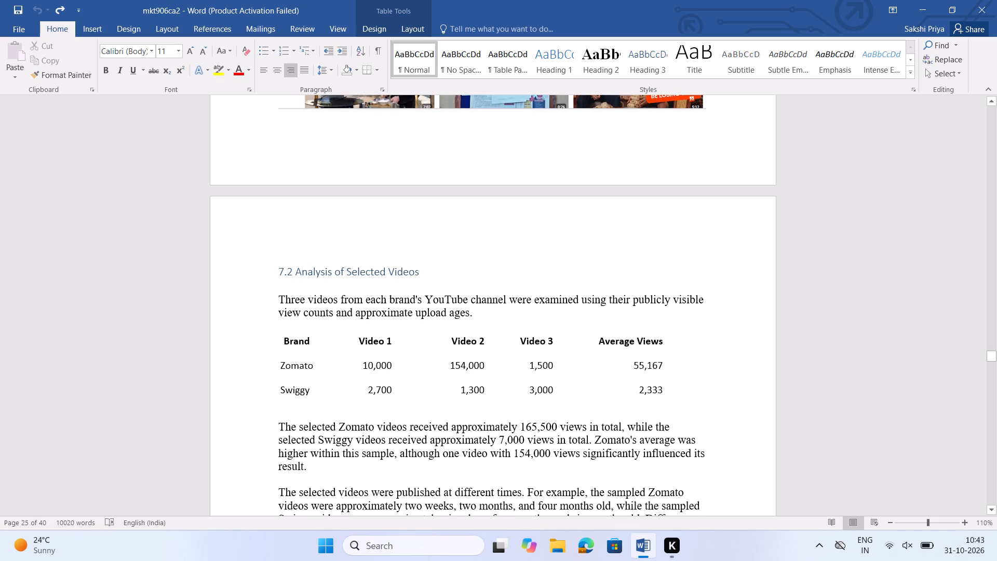
scroll(556, 440, "down", 1)
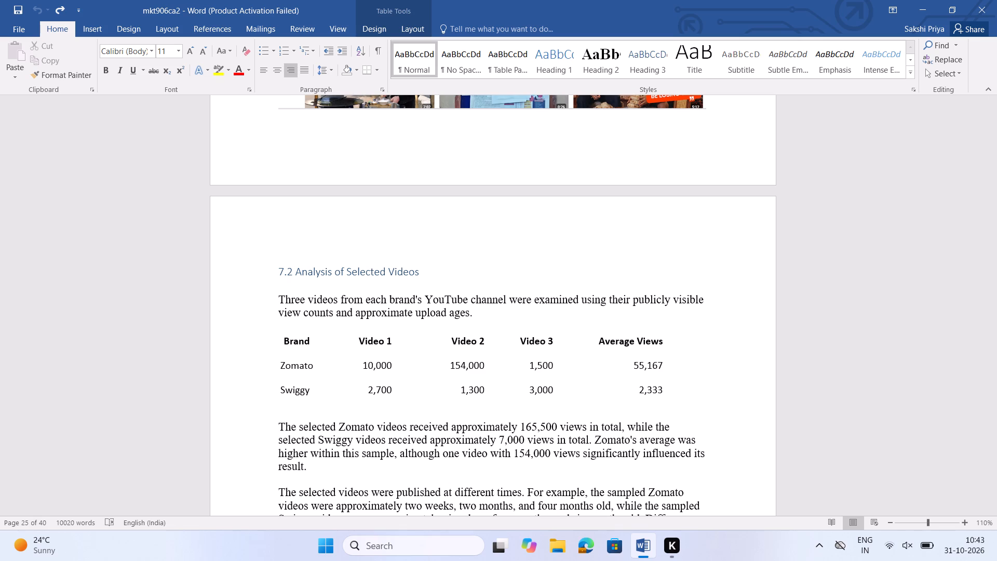
scroll(556, 440, "down", 1)
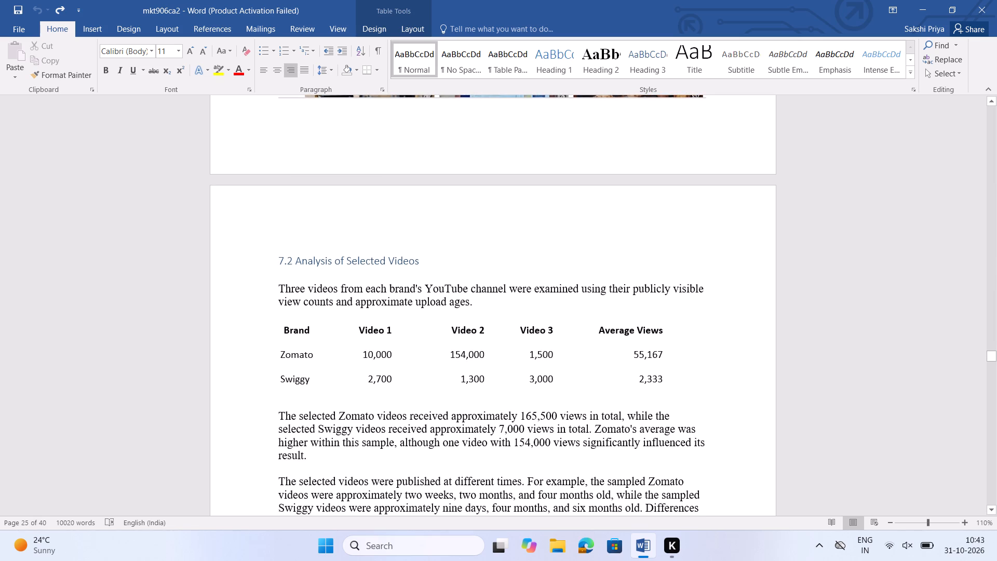
scroll(556, 440, "down", 3)
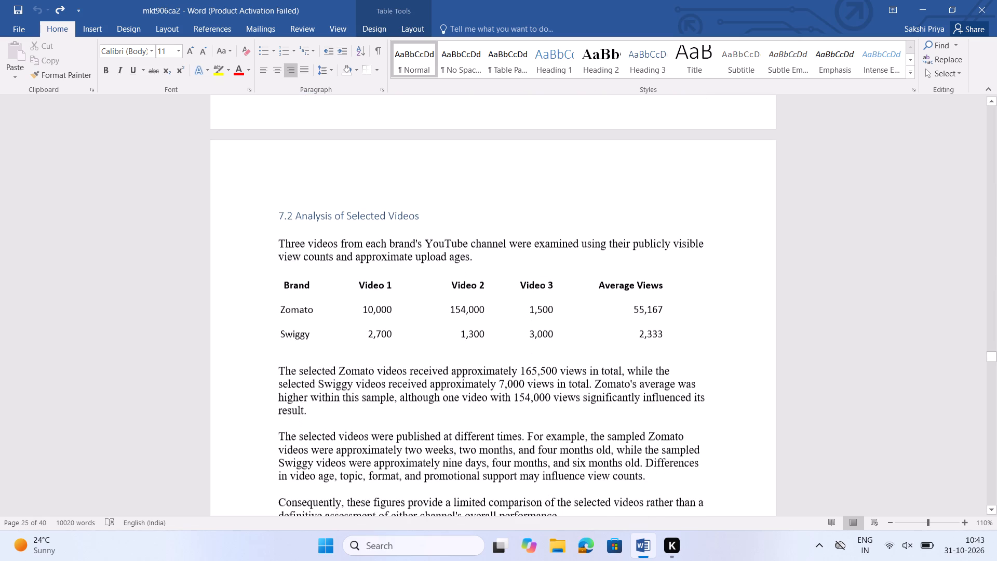
scroll(556, 440, "down", 4)
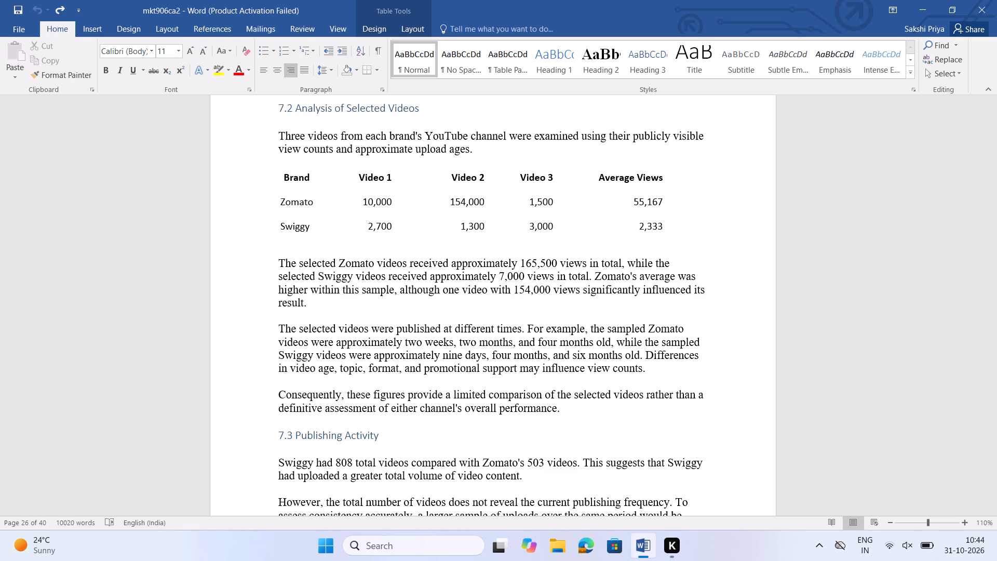
Read section 7.3, Publishing Activity, and section 7.4, YouTube Findings.
scroll(556, 440, "down", 1)
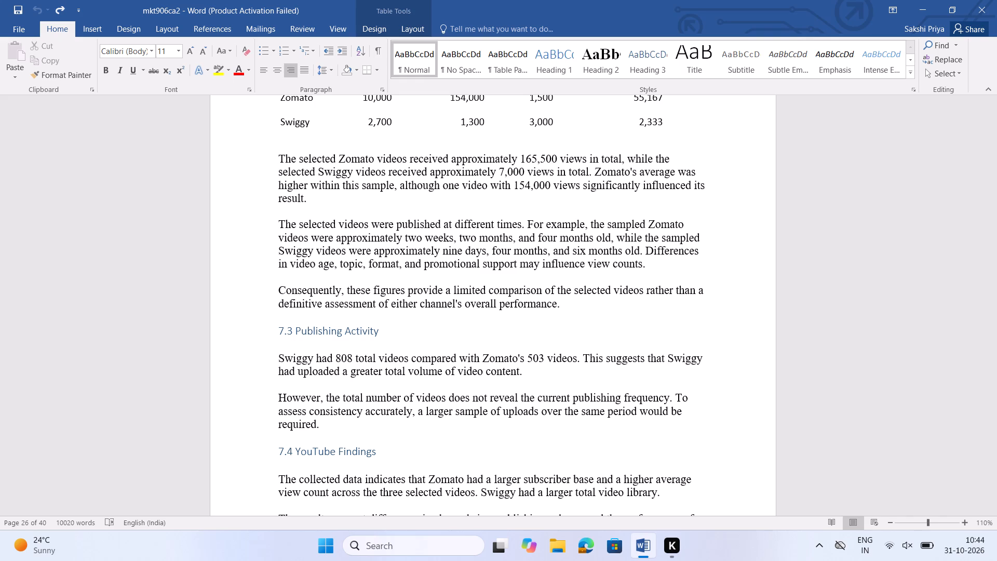
scroll(556, 440, "down", 1)
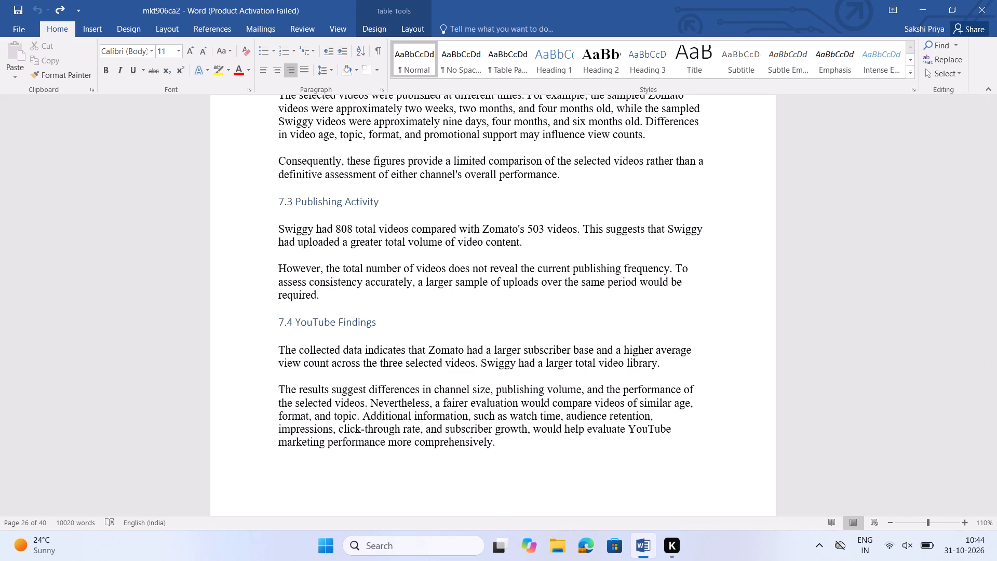
scroll(556, 440, "down", 1)
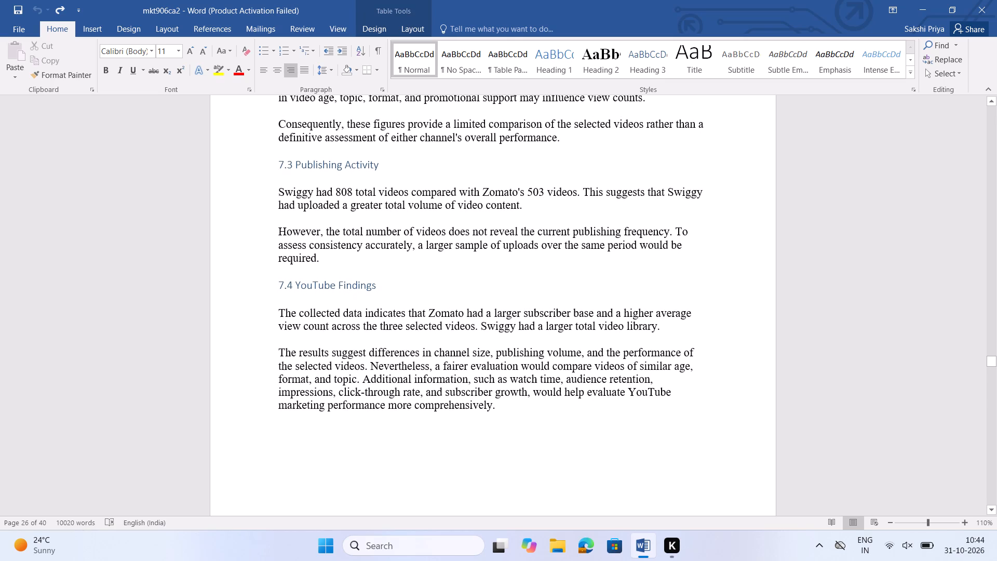
scroll(556, 440, "down", 2)
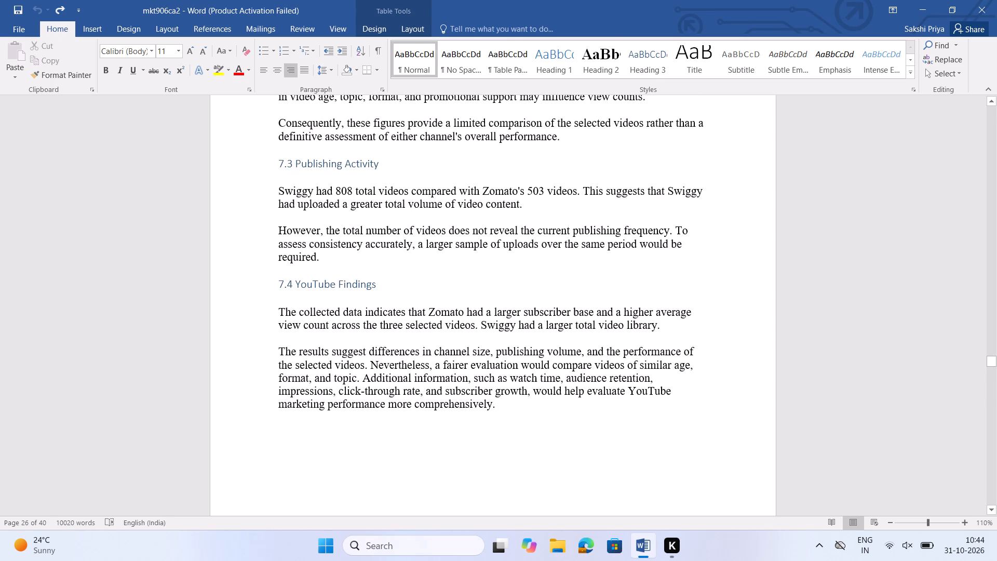
scroll(556, 440, "down", 4)
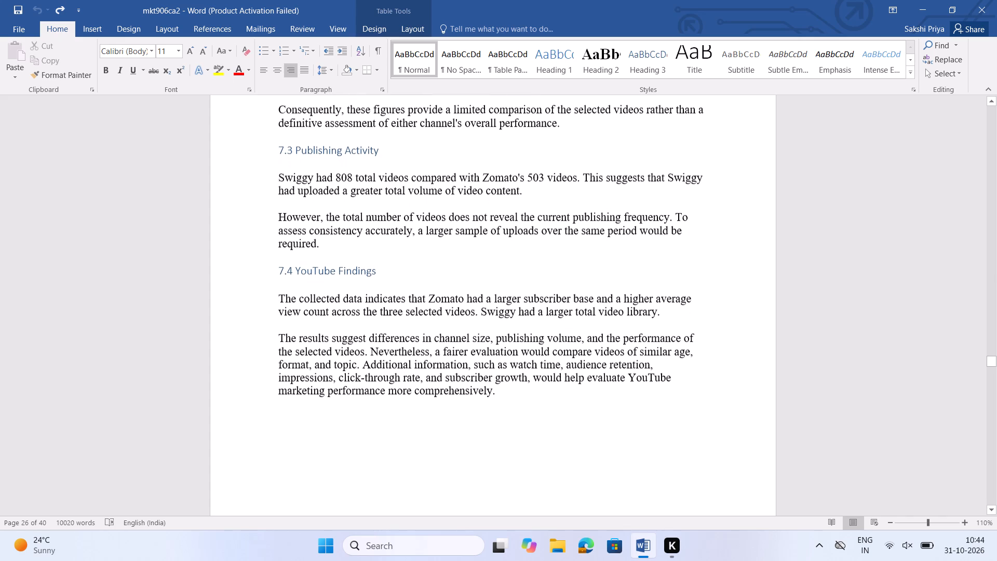
scroll(556, 440, "down", 3)
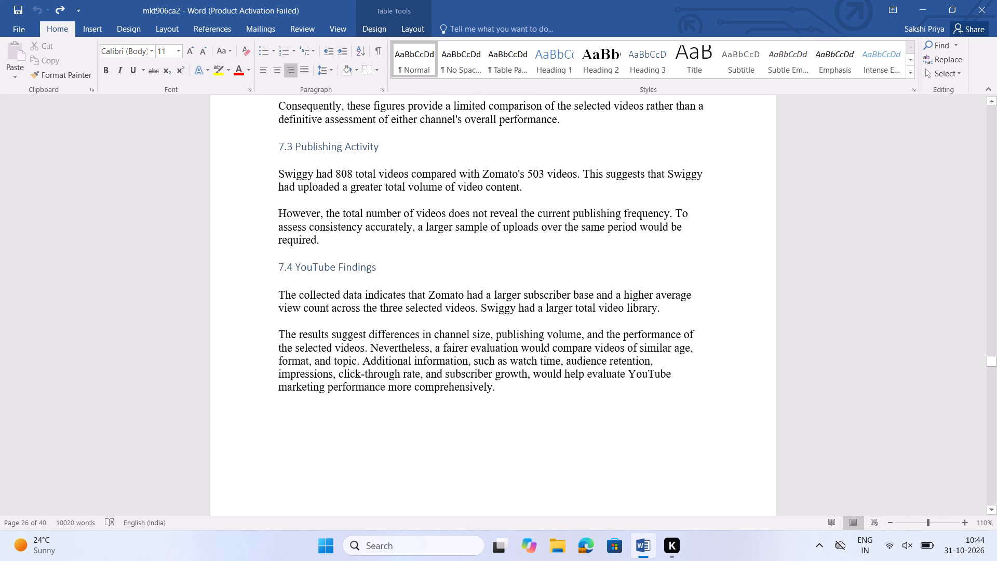
scroll(556, 440, "down", 1)
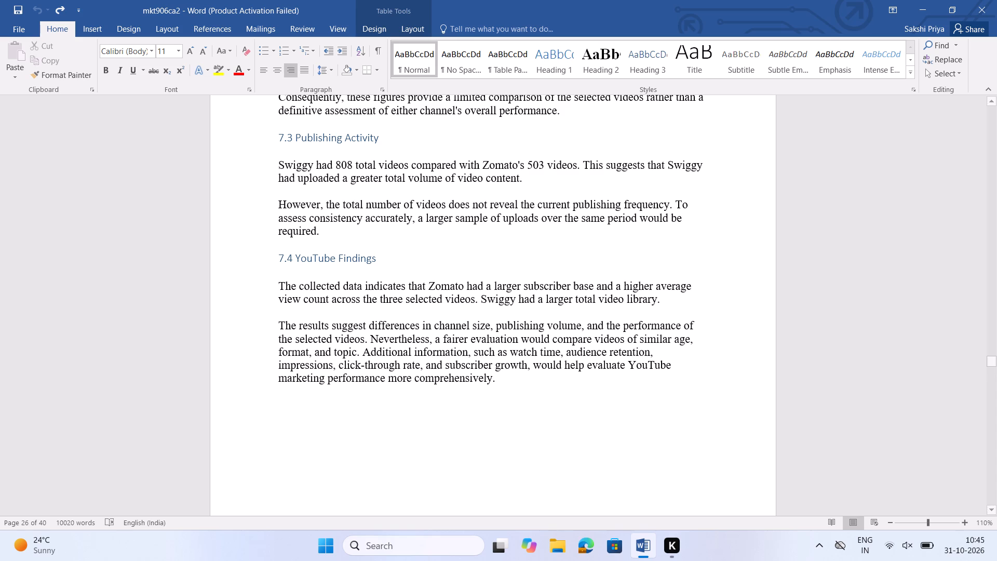
Place the text cursor in the blank line below the section 7.4 findings and check the empty rest of that page.
left_click(560, 431)
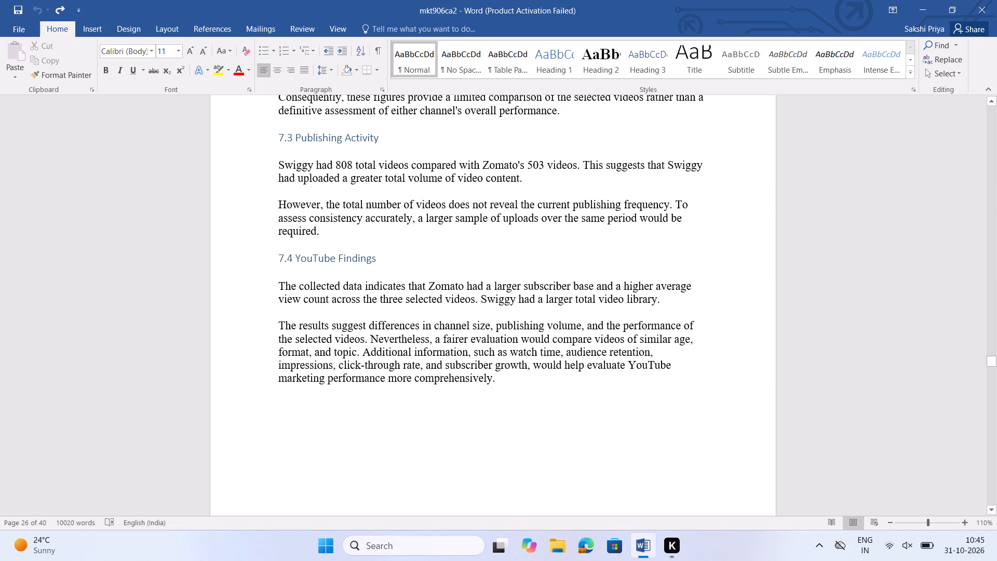
scroll(523, 426, "down", 2)
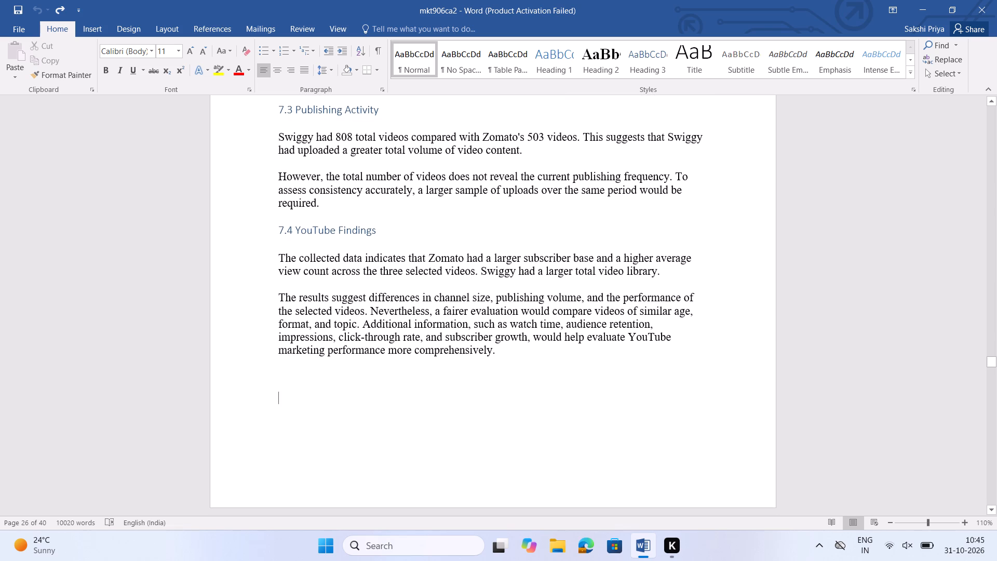
scroll(523, 426, "down", 2)
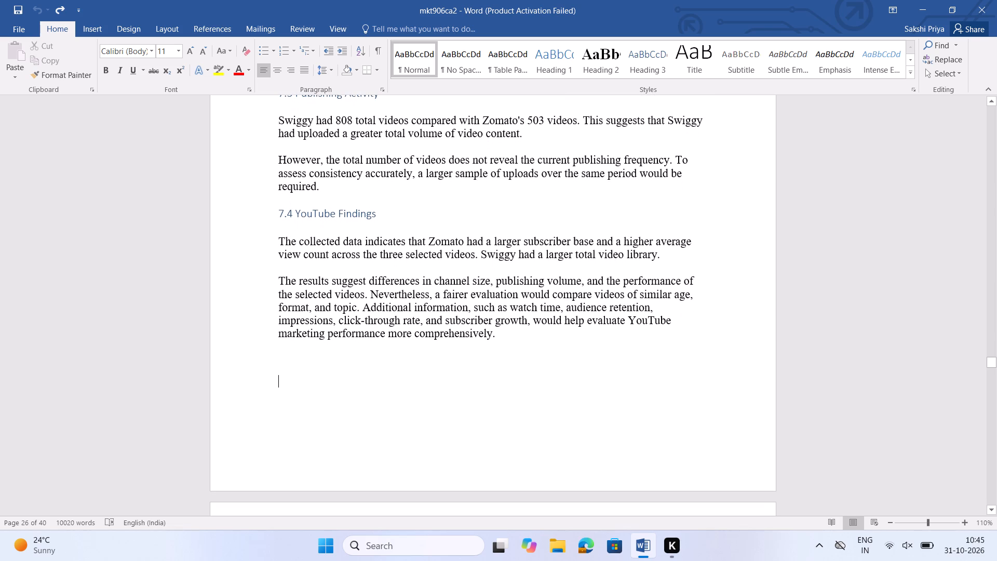
scroll(523, 426, "down", 2)
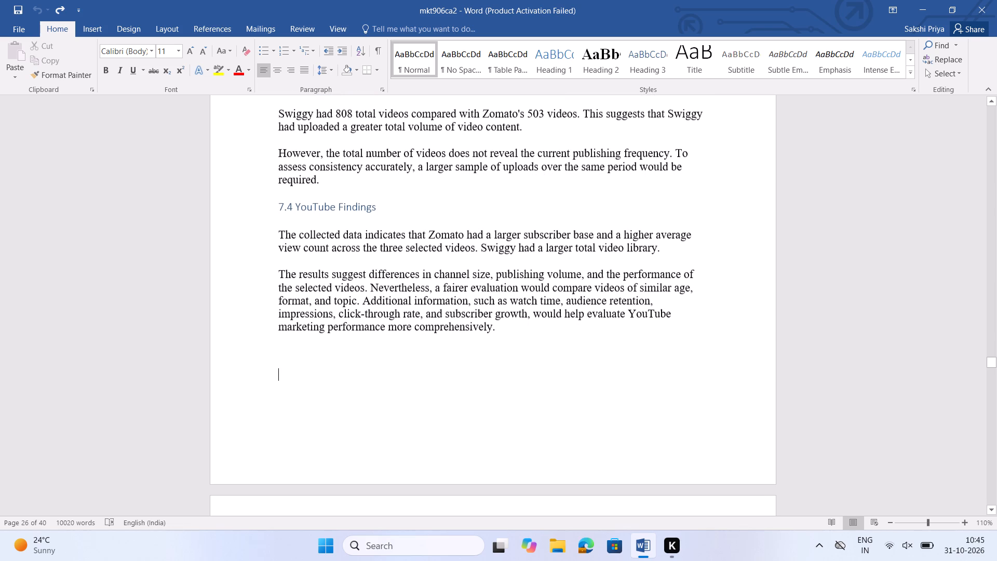
scroll(523, 426, "down", 2)
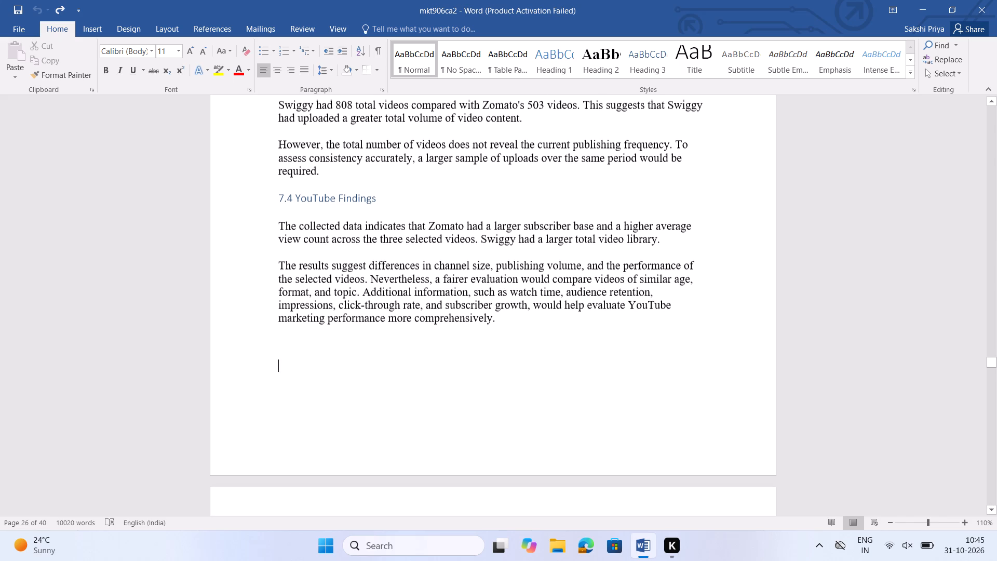
scroll(523, 426, "down", 3)
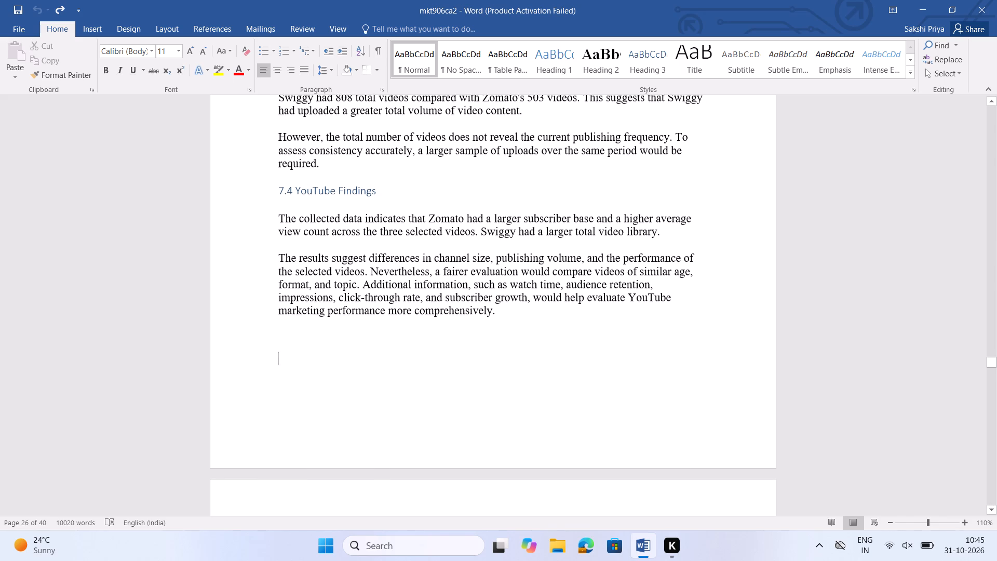
scroll(523, 426, "down", 2)
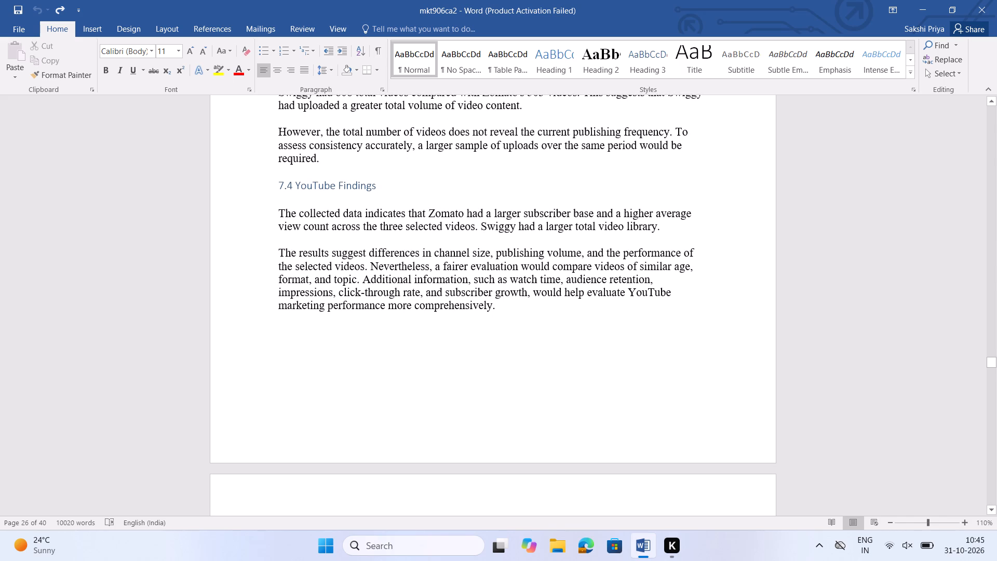
scroll(523, 426, "down", 1)
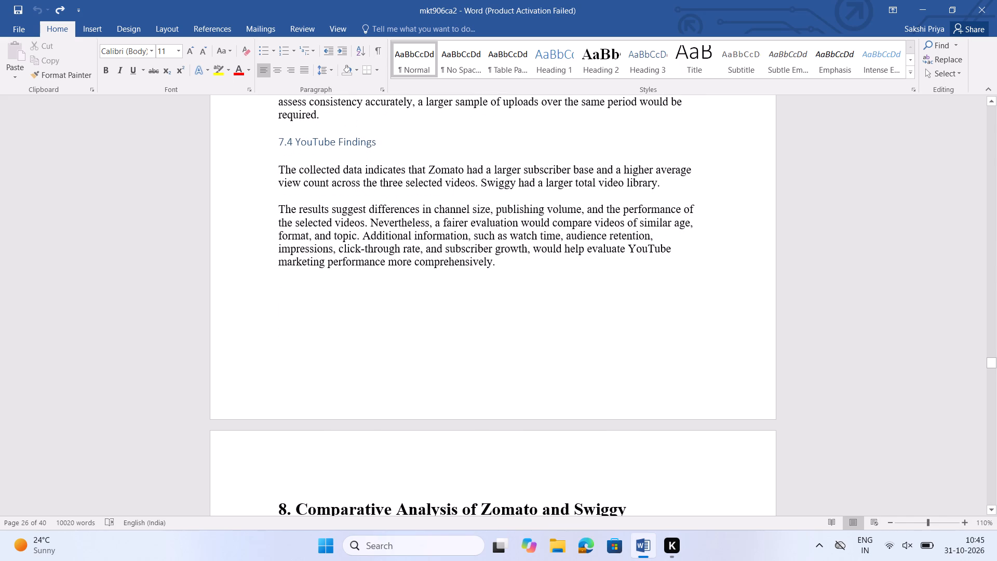
Check the page transition from the section 7.4 findings to the section 8 heading, Comparative Analysis of Zomato and Swiggy.
scroll(523, 426, "down", 3)
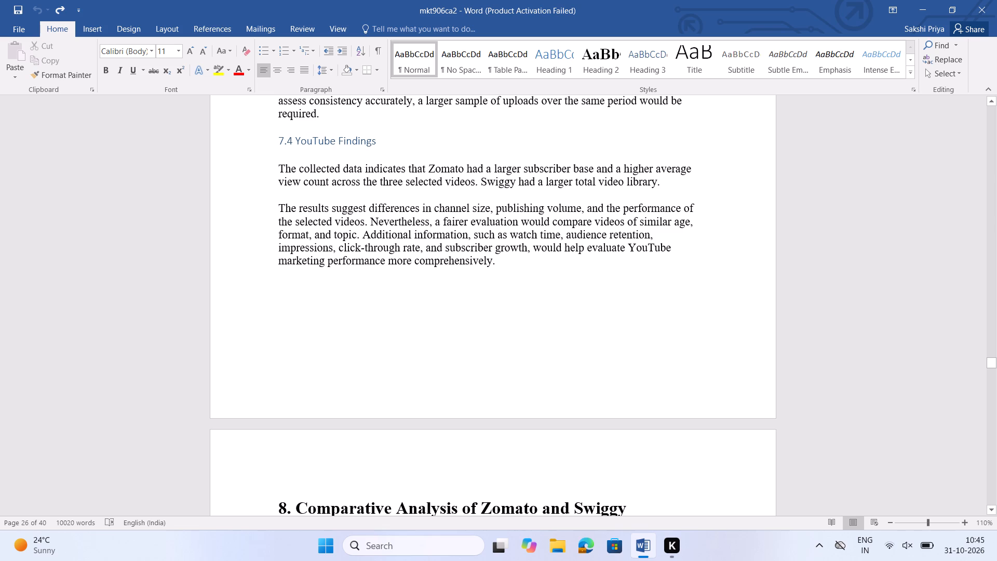
scroll(523, 426, "down", 2)
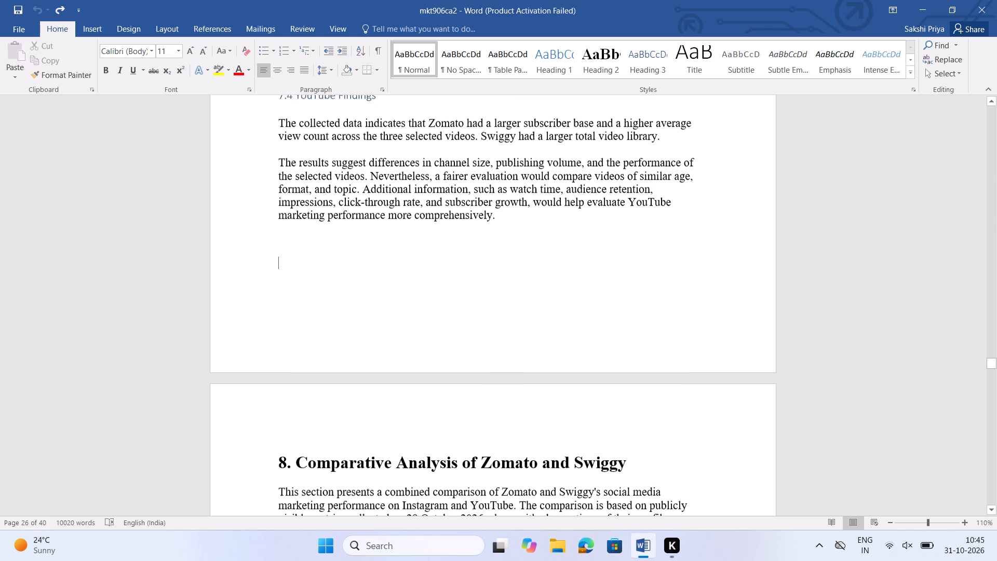
scroll(523, 426, "down", 1)
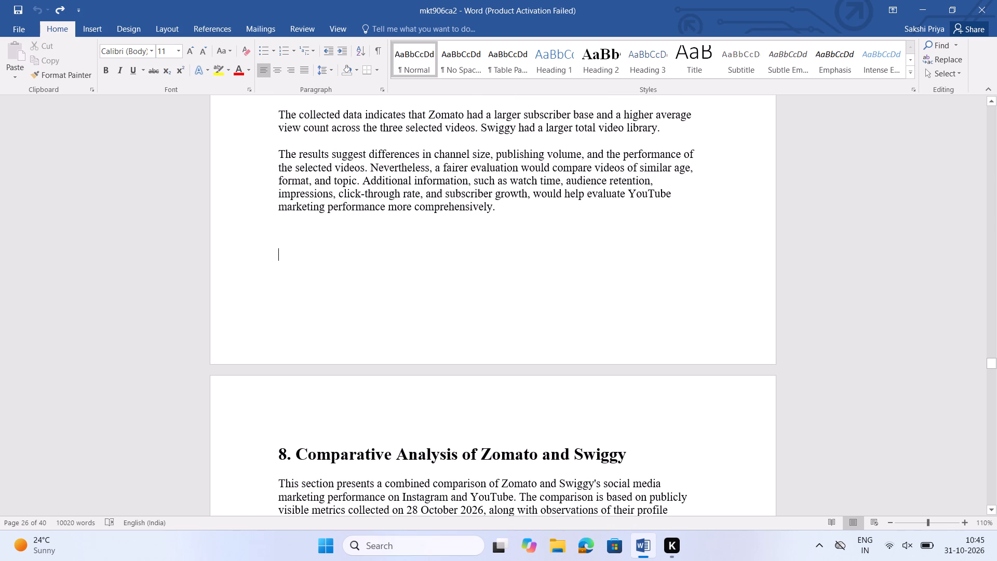
scroll(523, 426, "down", 2)
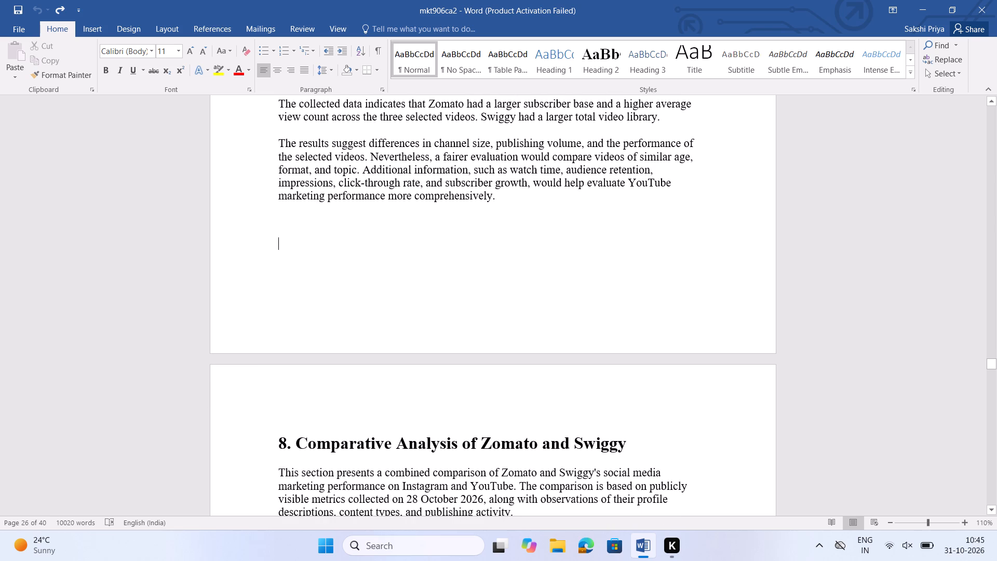
scroll(523, 426, "down", 2)
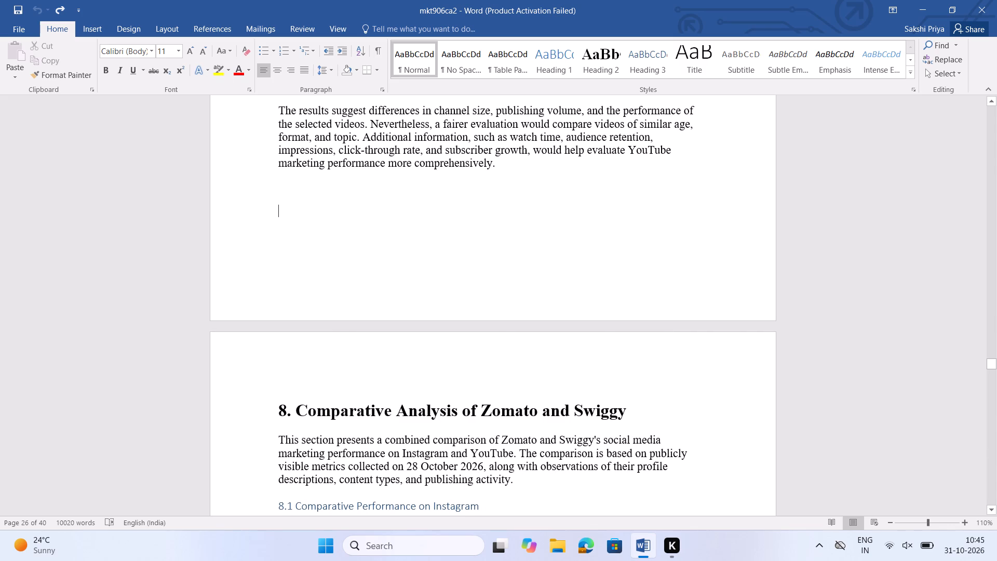
scroll(523, 426, "down", 2)
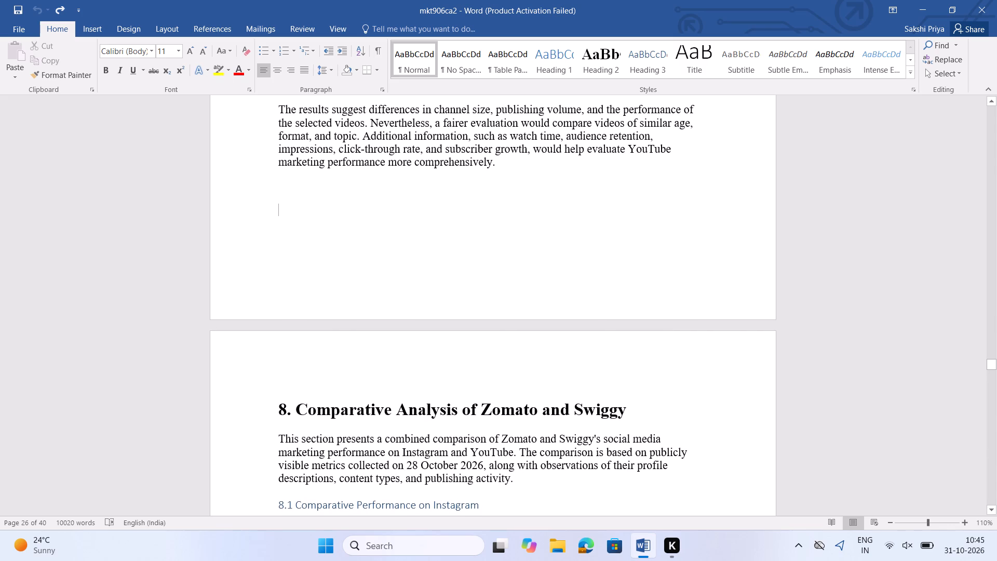
scroll(523, 426, "down", 2)
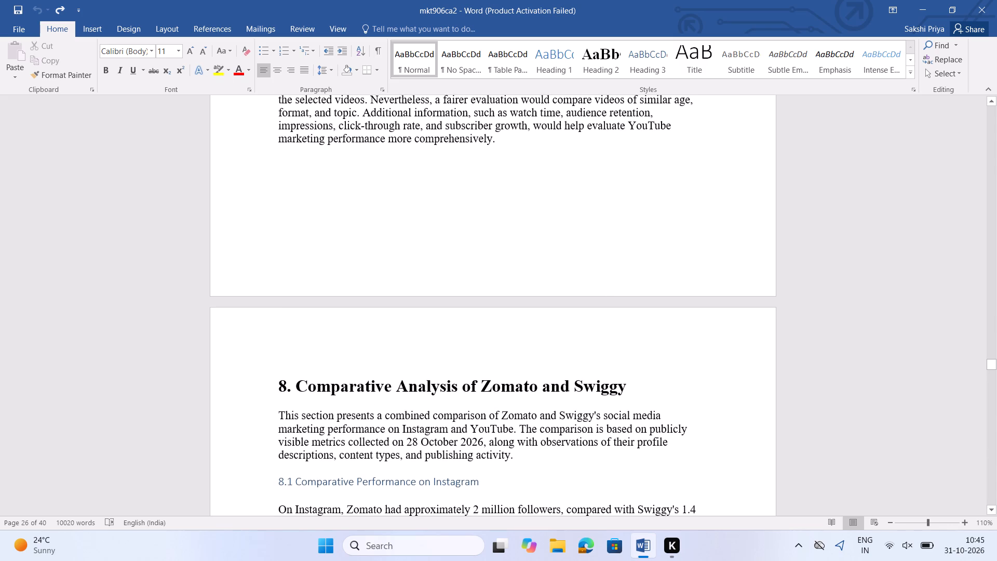
Read the section 8 introduction and section 8.1, Comparative Performance on Instagram.
scroll(523, 426, "down", 2)
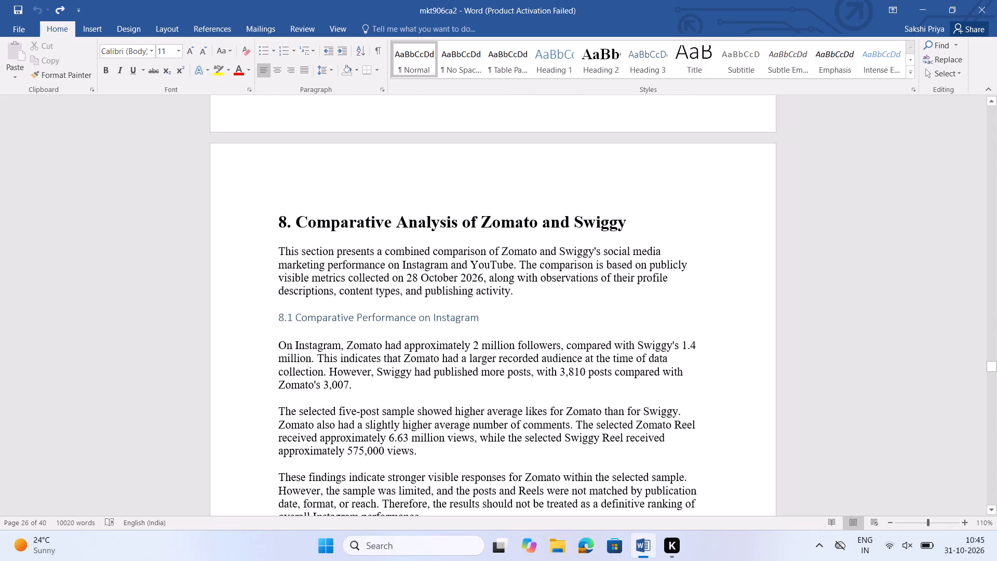
scroll(523, 426, "down", 3)
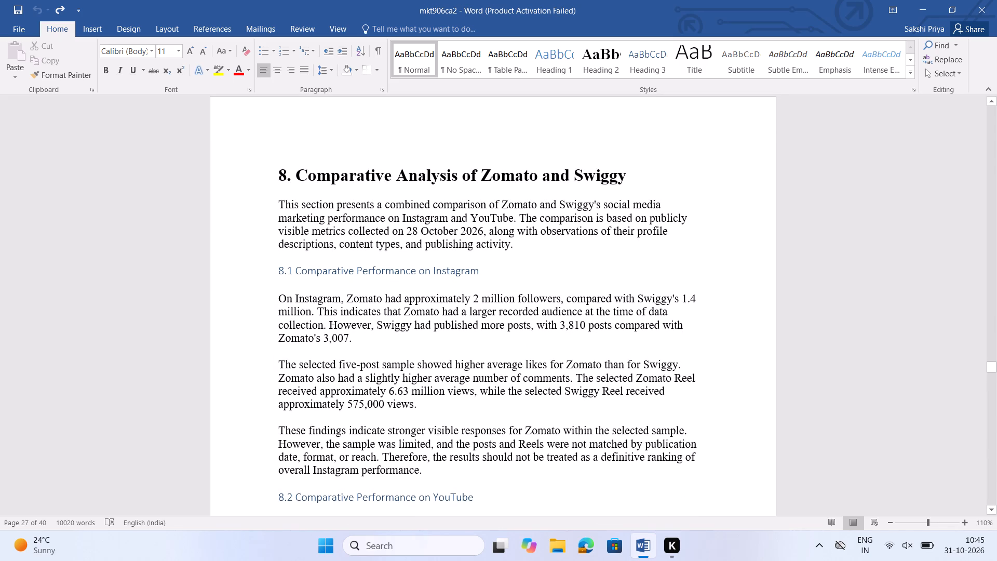
scroll(523, 426, "down", 1)
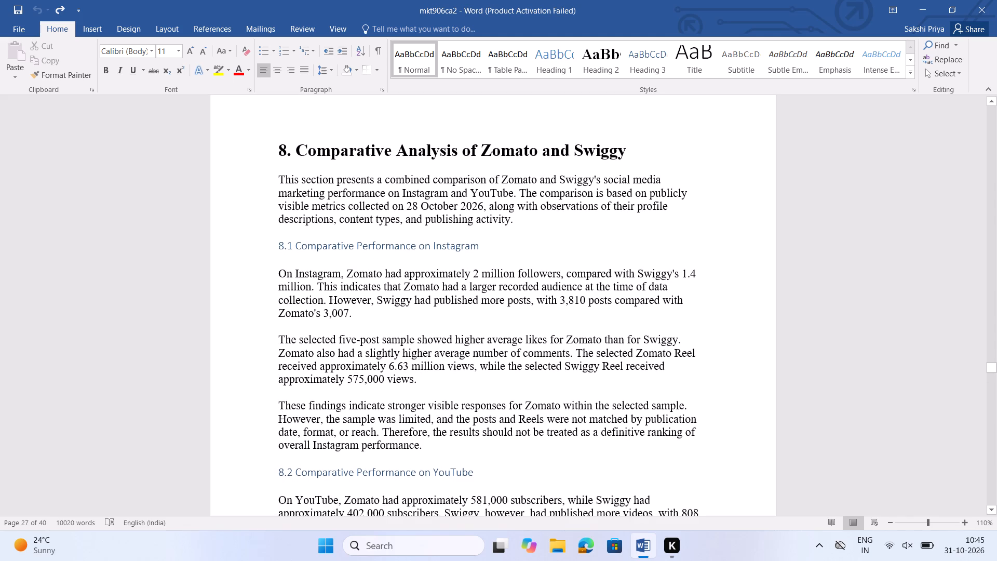
scroll(523, 426, "down", 1)
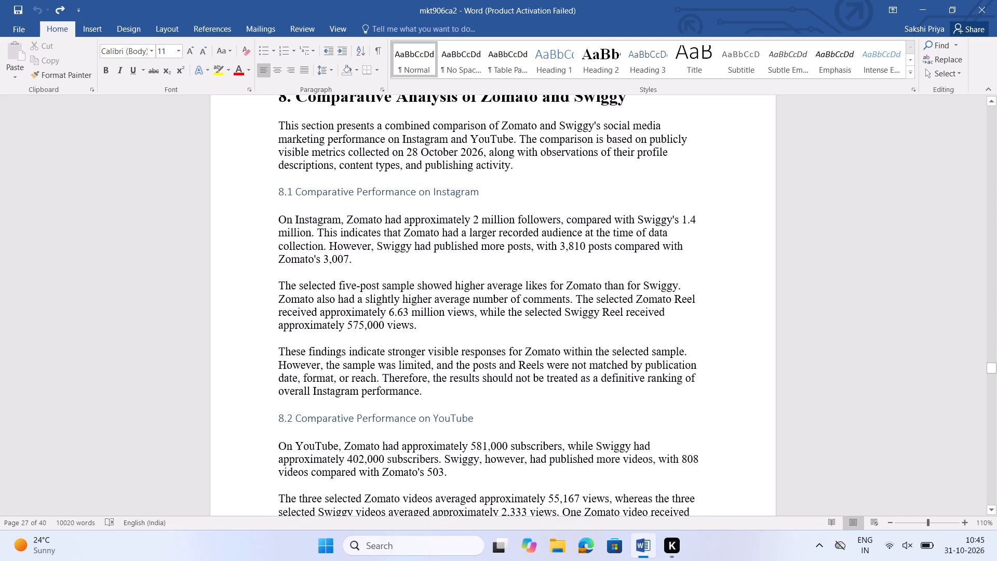
Read section 8.2, Comparative Performance on YouTube, through to its closing paragraph.
scroll(523, 426, "down", 2)
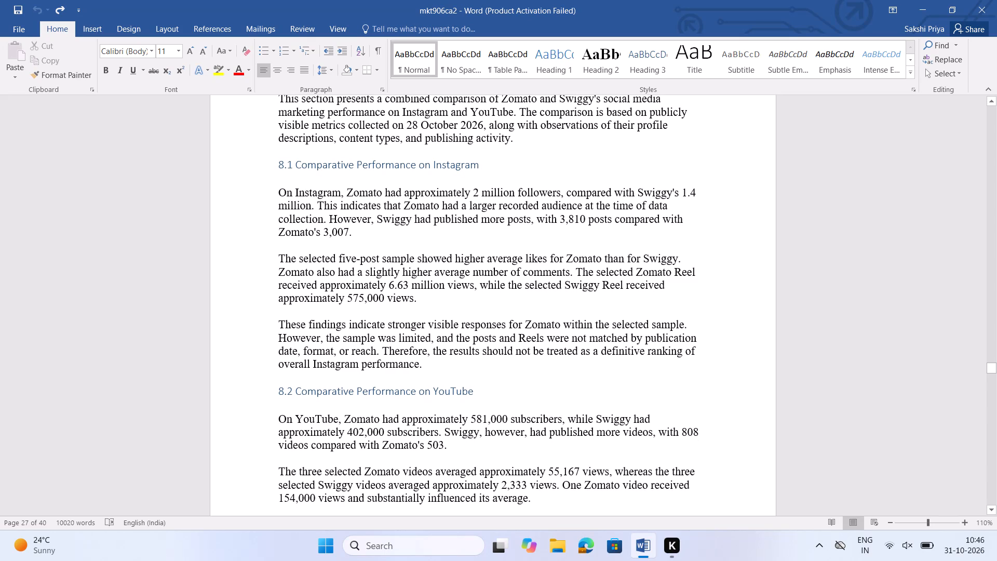
scroll(523, 426, "down", 2)
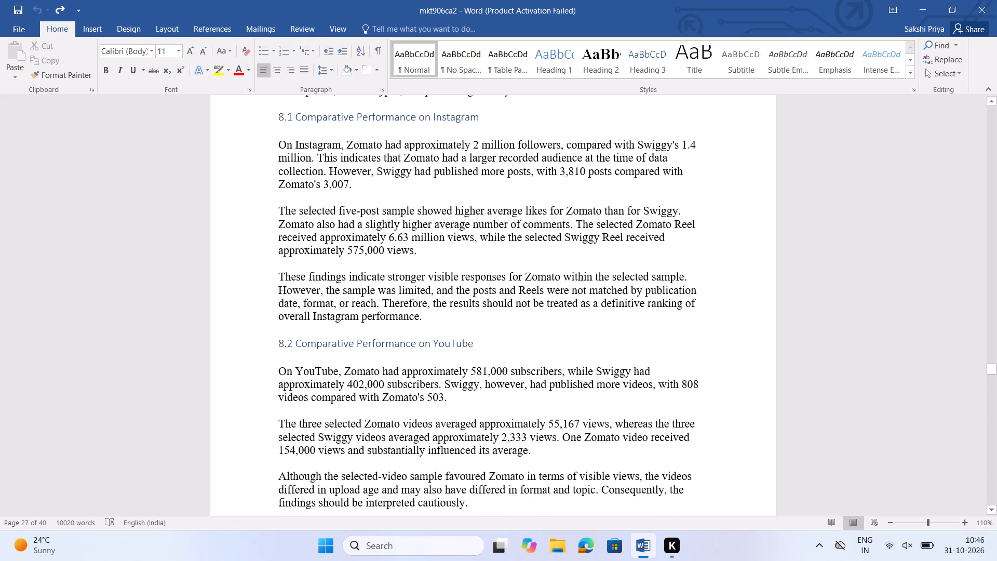
scroll(523, 426, "down", 2)
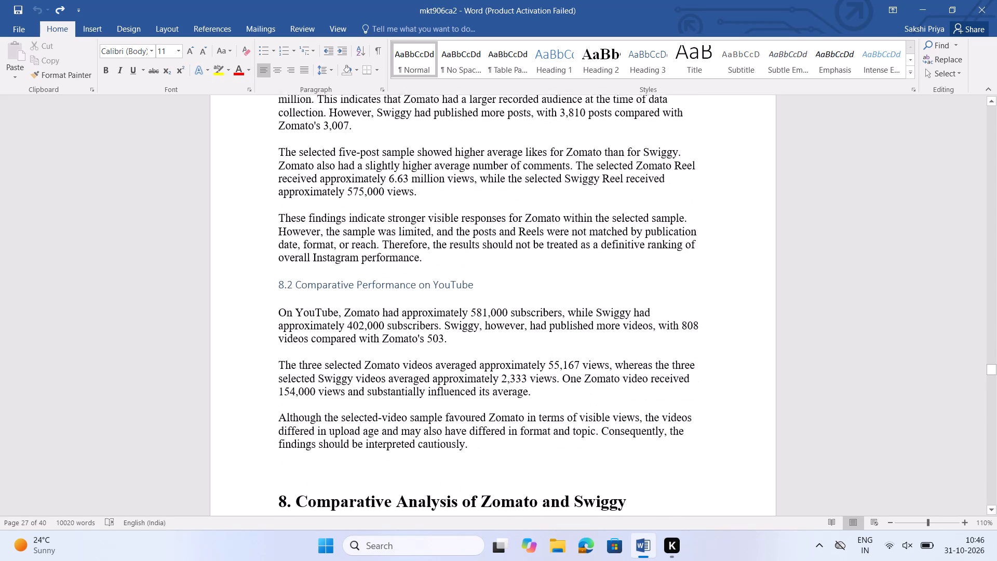
scroll(523, 426, "down", 1)
Place the text cursor in the blank line below section 8.2 and examine the second section 8 heading and introduction beneath it.
left_click(501, 436)
left_click(367, 464)
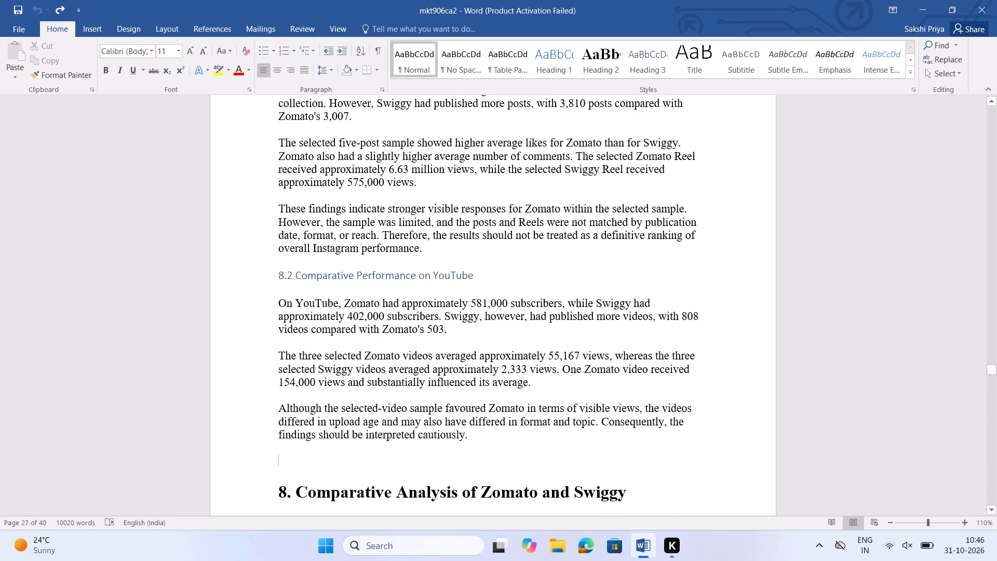
scroll(367, 464, "down", 2)
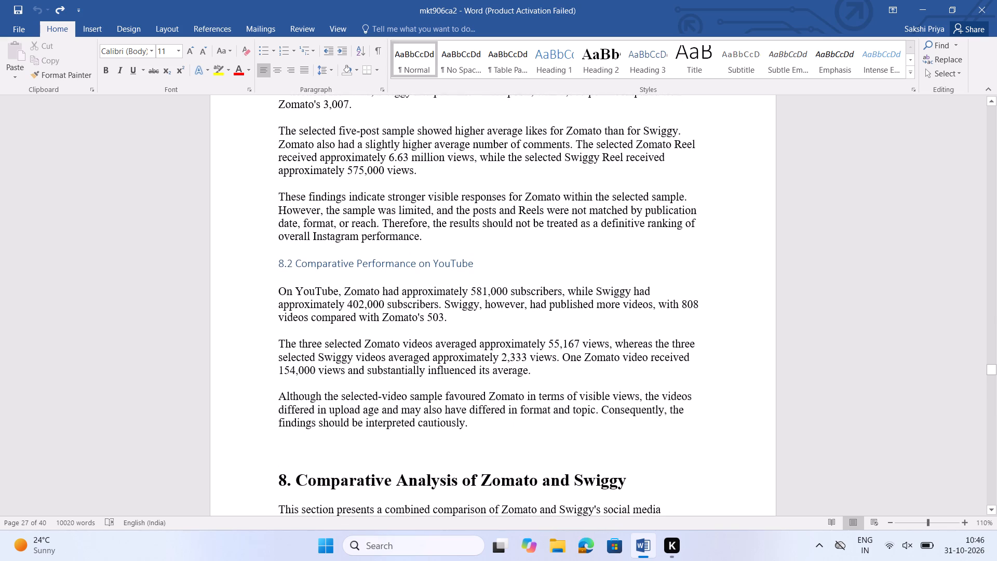
scroll(367, 464, "down", 2)
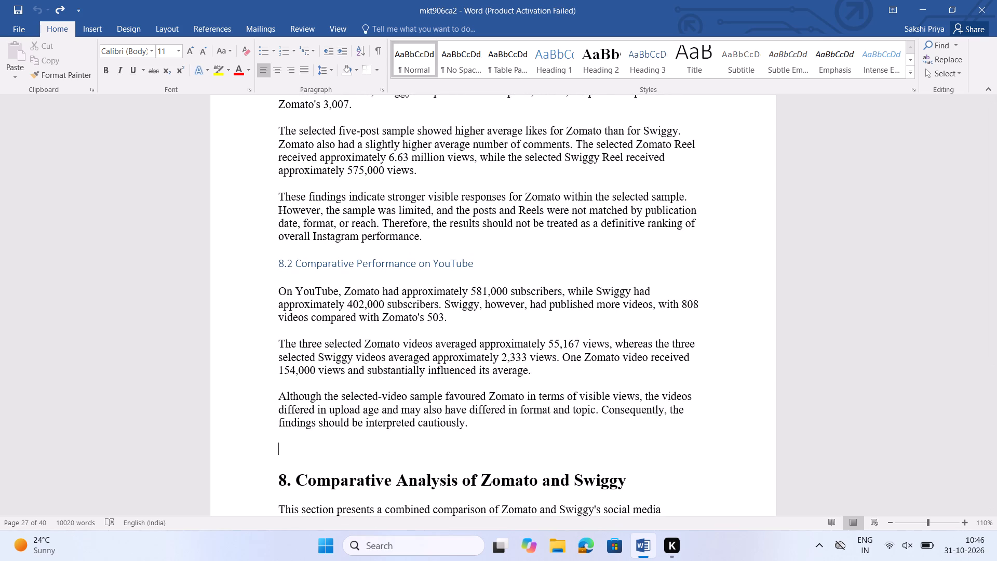
scroll(367, 464, "down", 4)
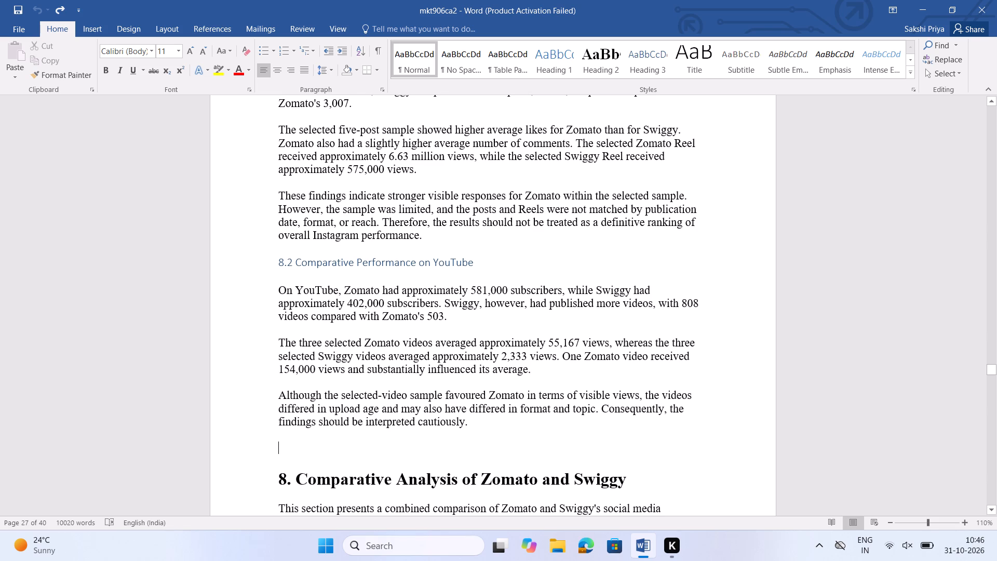
scroll(367, 464, "down", 1)
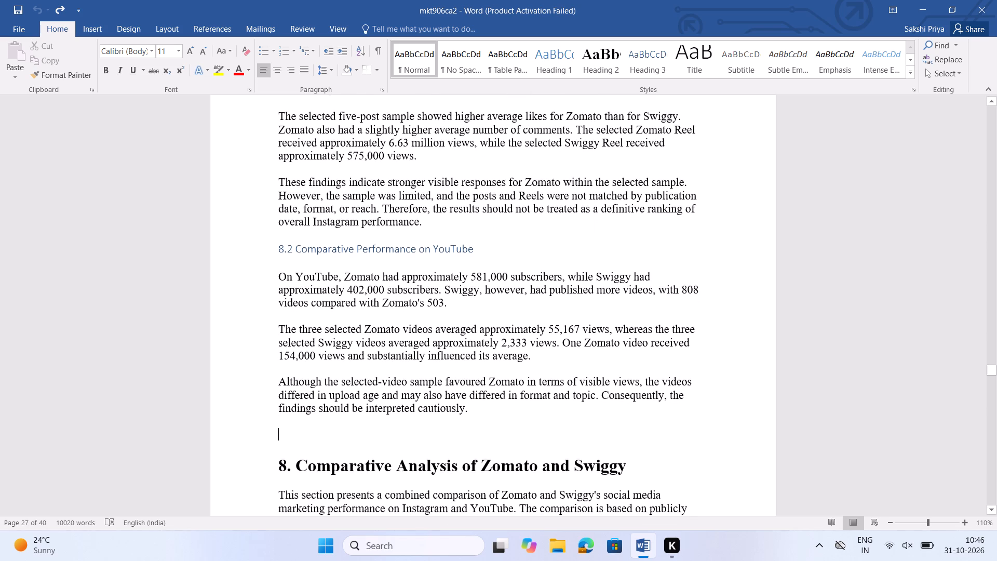
scroll(367, 464, "down", 2)
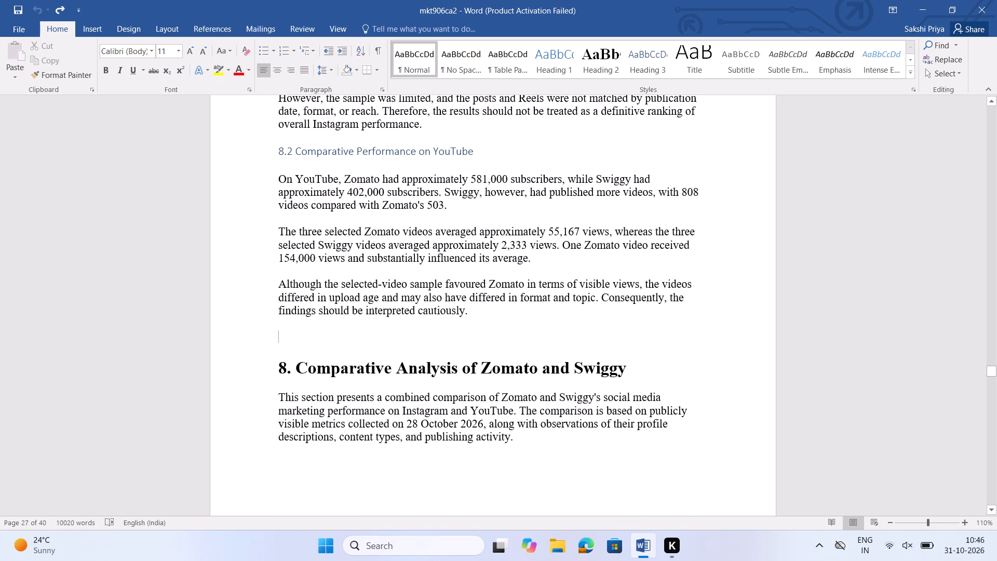
Place the text cursor in the last line of the second section 8 introduction and check the empty space below it.
left_click(382, 466)
scroll(382, 466, "down", 1)
left_click(490, 446)
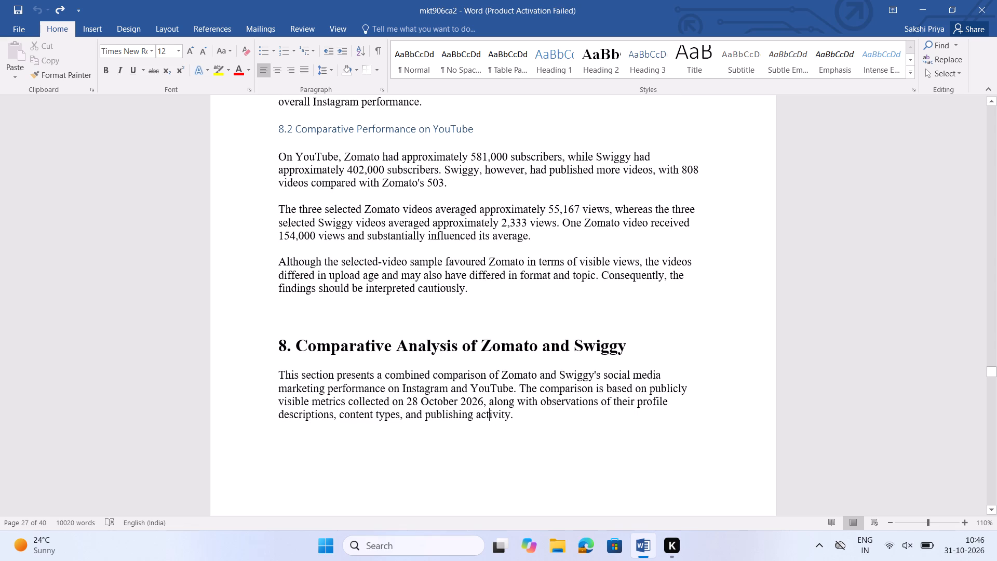
left_click(553, 426)
left_click(322, 496)
scroll(322, 496, "down", 1)
left_click(308, 431)
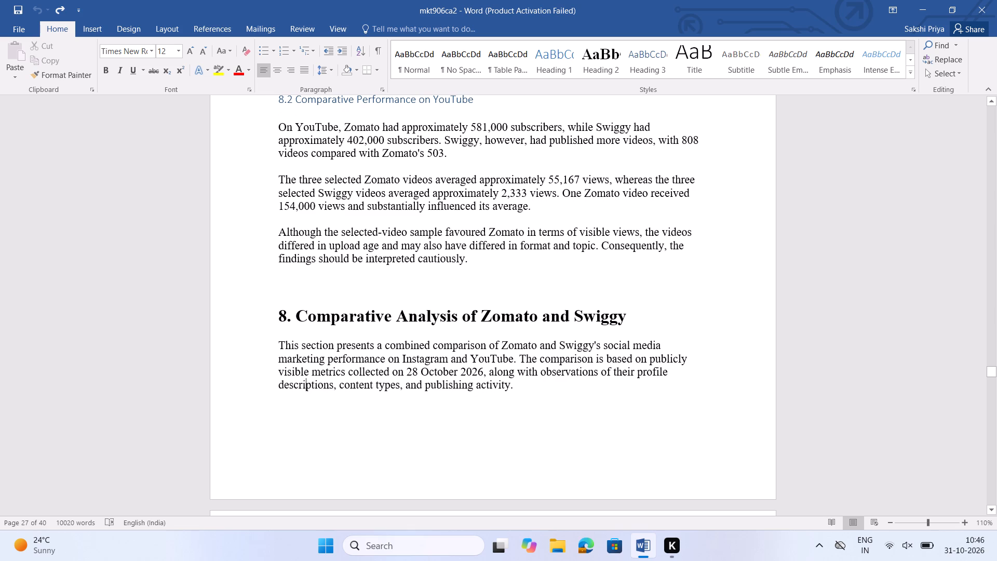
left_click(571, 385)
left_click(348, 473)
scroll(355, 424, "down", 1)
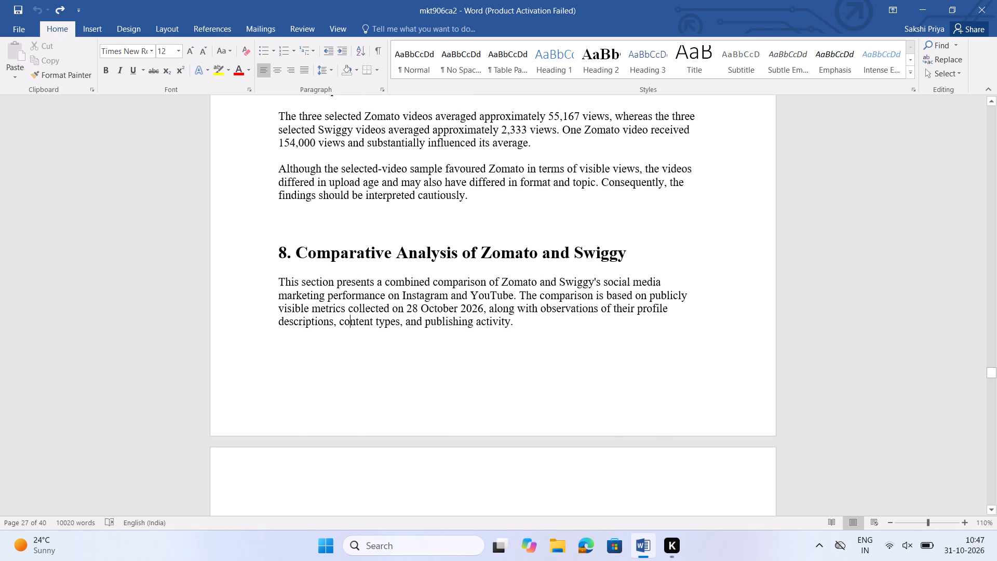
Review sections 8.1 and 8.2 on the page after the second section 8 introduction.
scroll(355, 424, "down", 1)
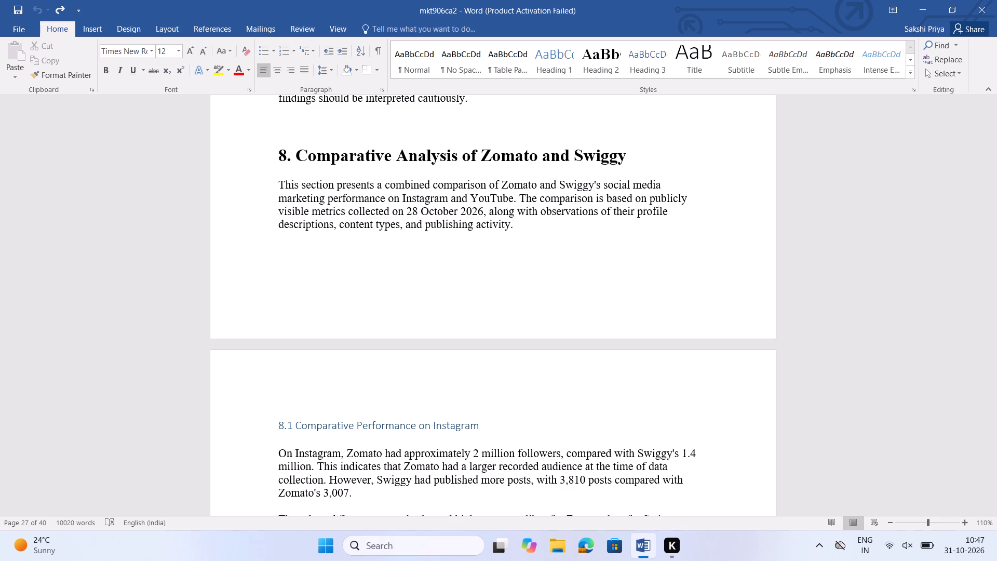
scroll(355, 424, "down", 1)
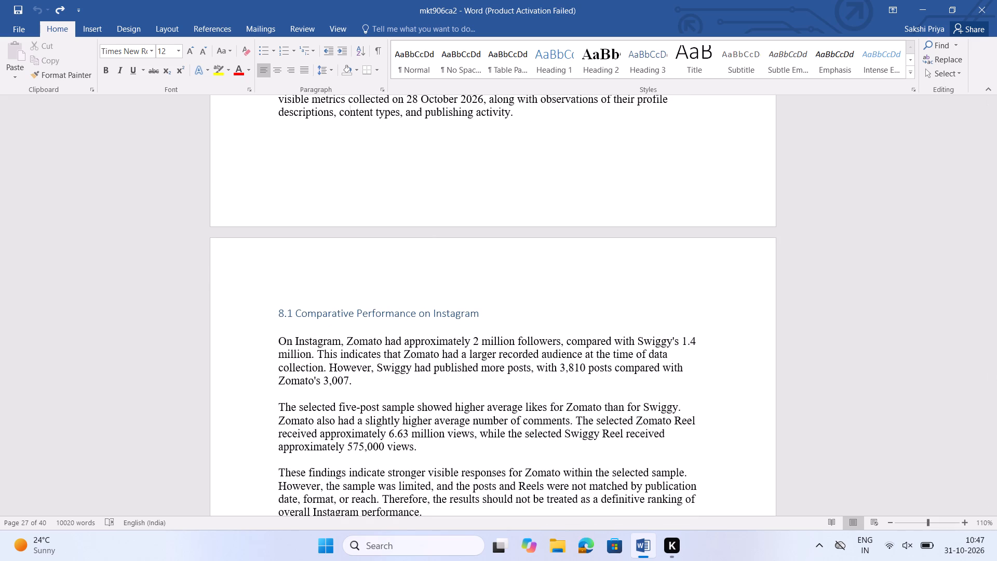
scroll(355, 424, "down", 2)
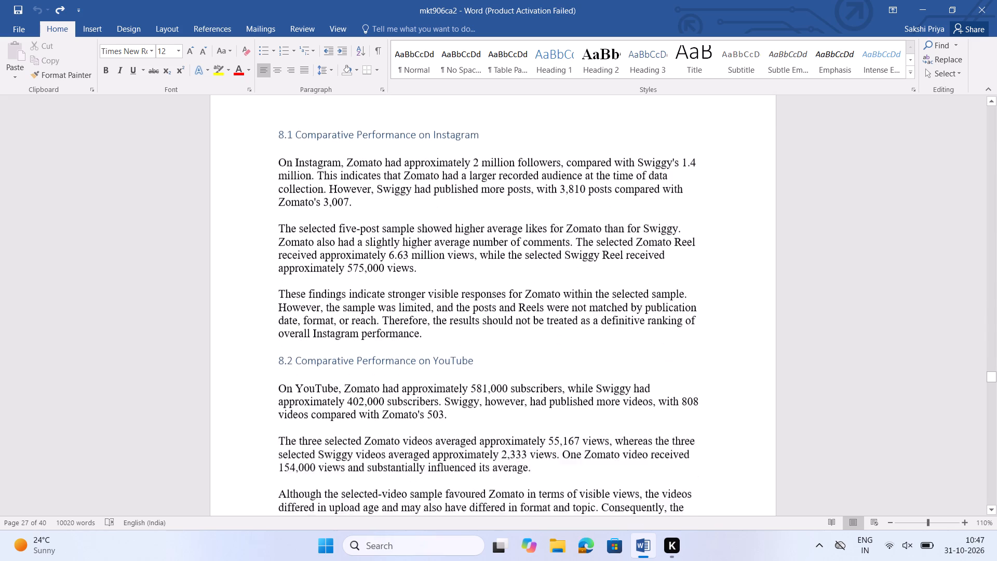
scroll(355, 424, "down", 1)
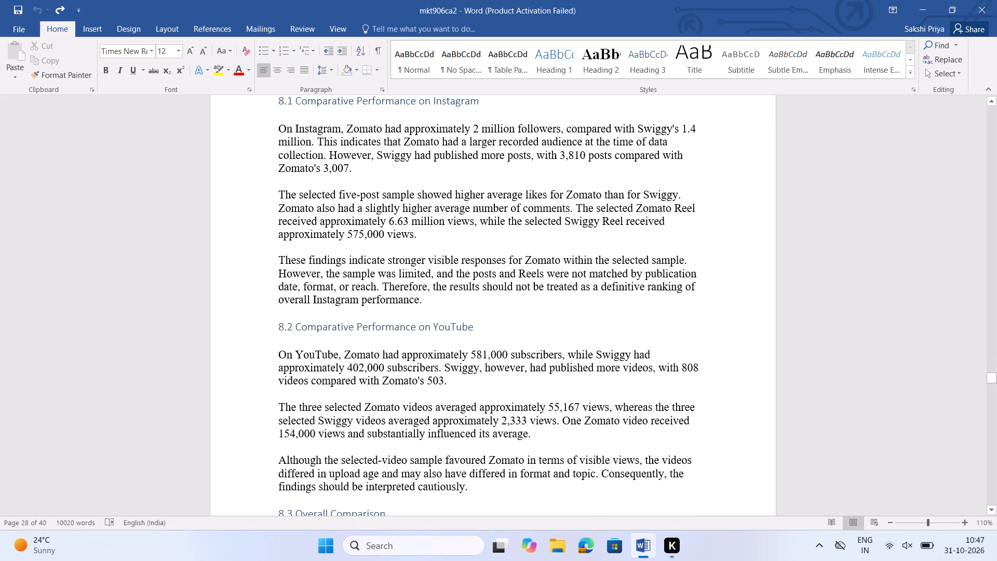
scroll(355, 424, "down", 2)
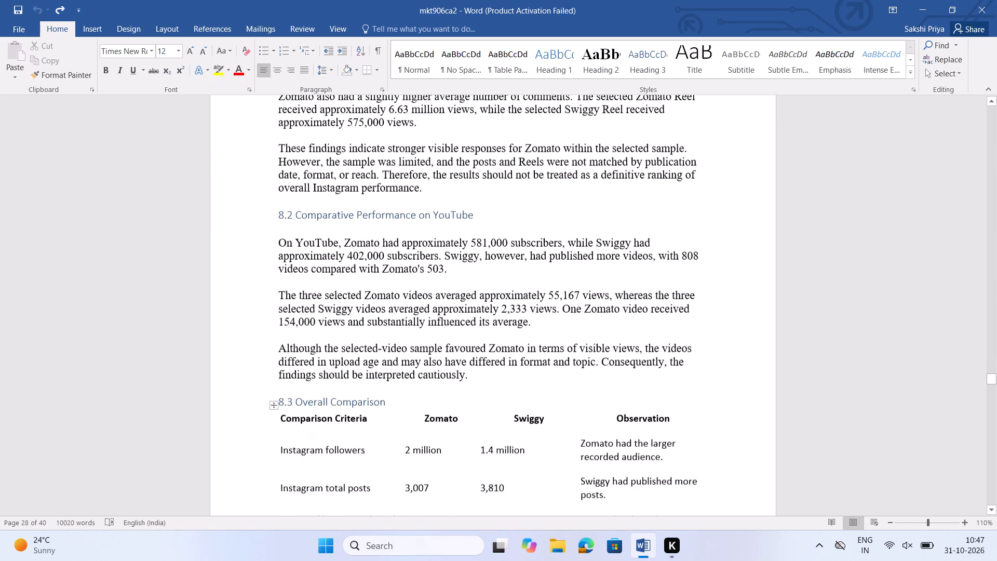
Examine the 8.3 Overall Comparison table across its page break and place the text cursor in Swiggy's average comments cell.
scroll(355, 424, "down", 2)
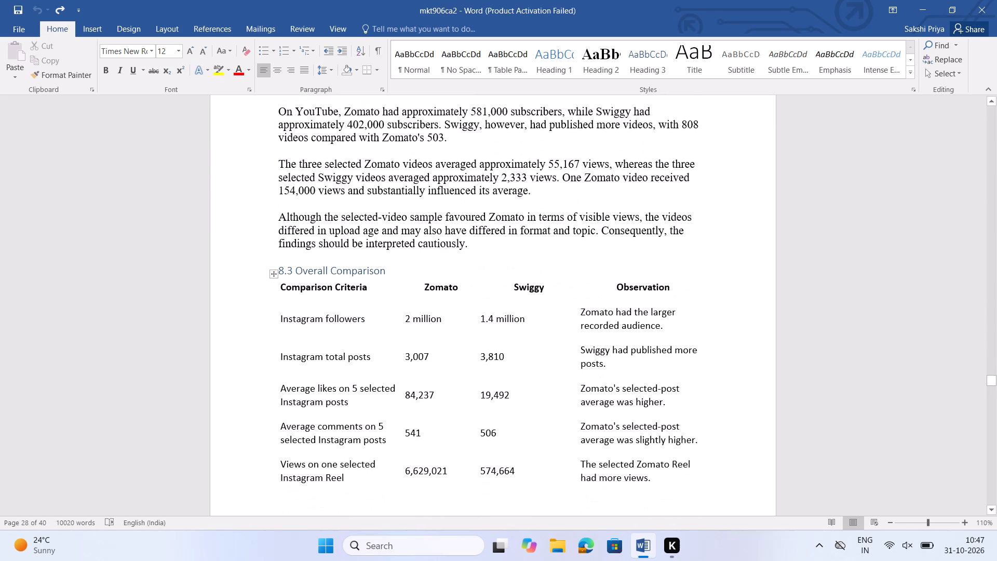
scroll(440, 332, "up", 1)
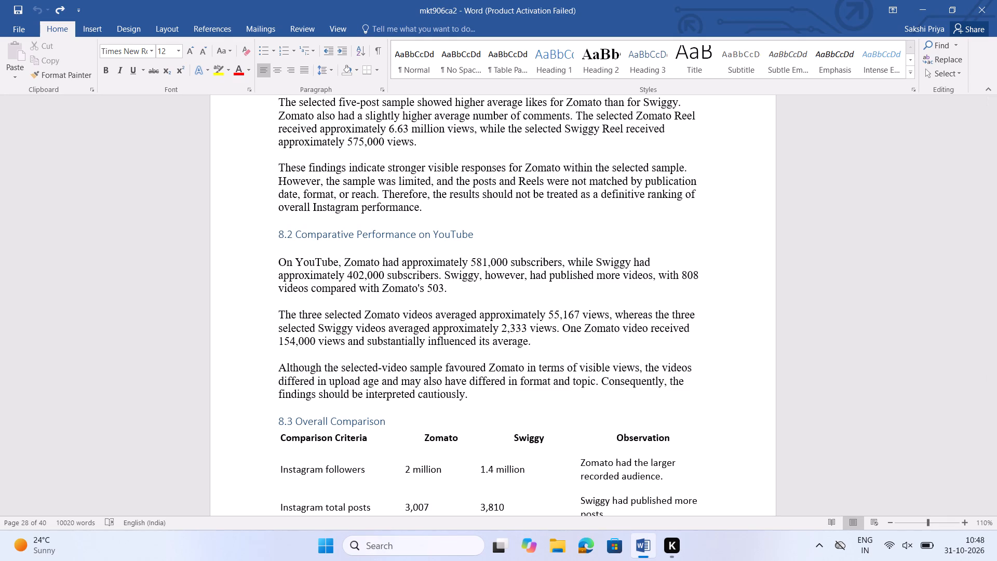
scroll(440, 332, "down", 1)
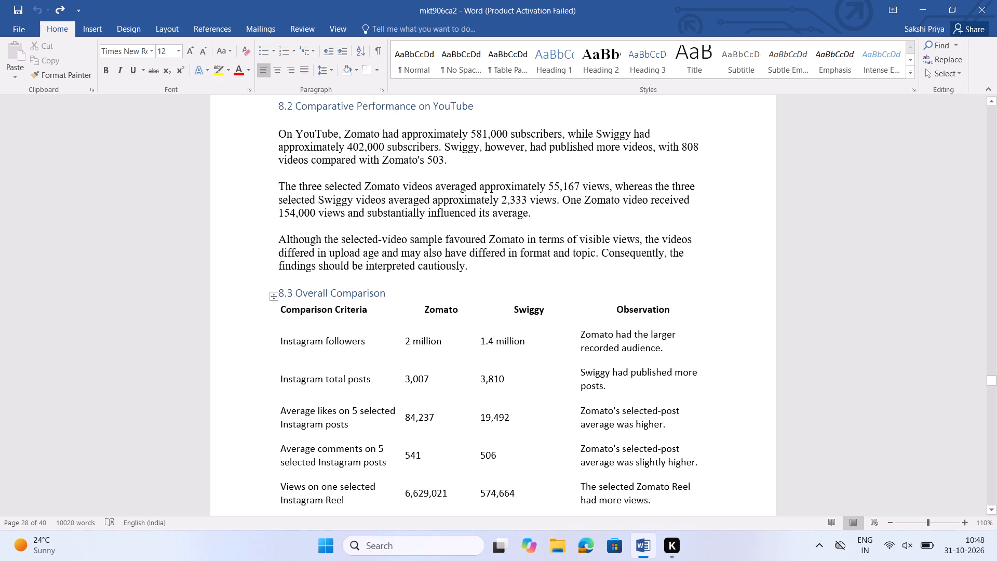
scroll(474, 409, "down", 1)
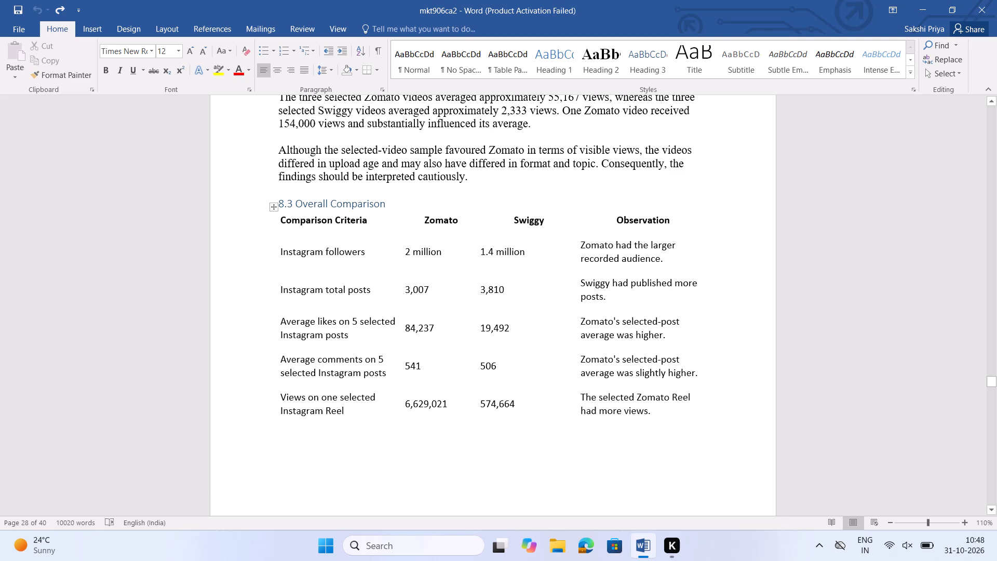
scroll(474, 409, "down", 1)
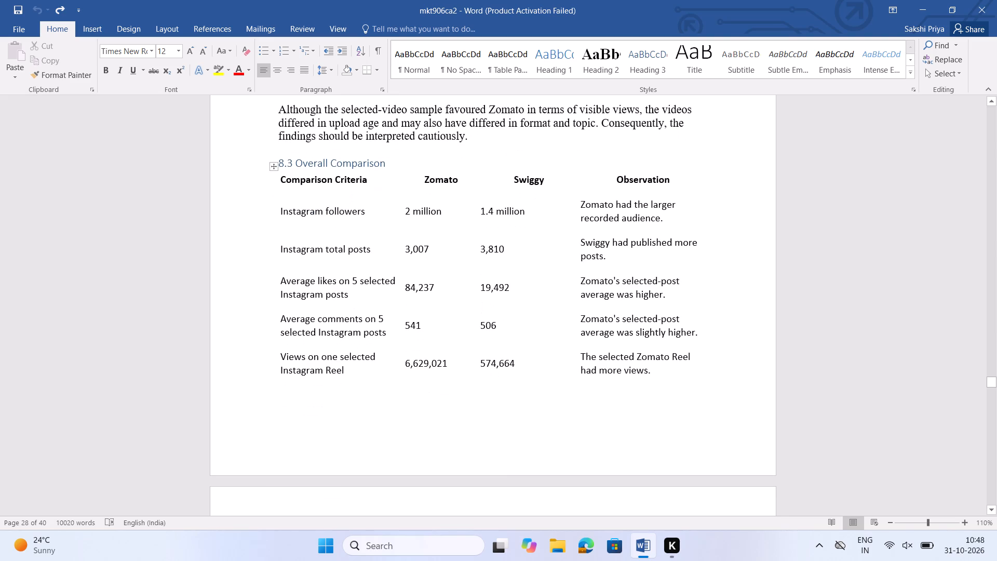
scroll(474, 409, "down", 1)
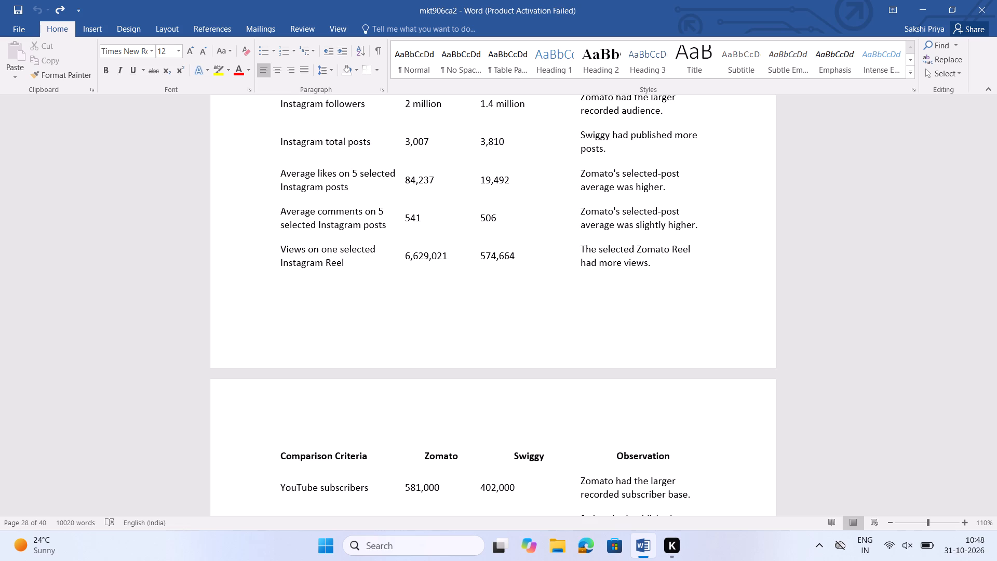
scroll(494, 380, "up", 2)
left_click(512, 381)
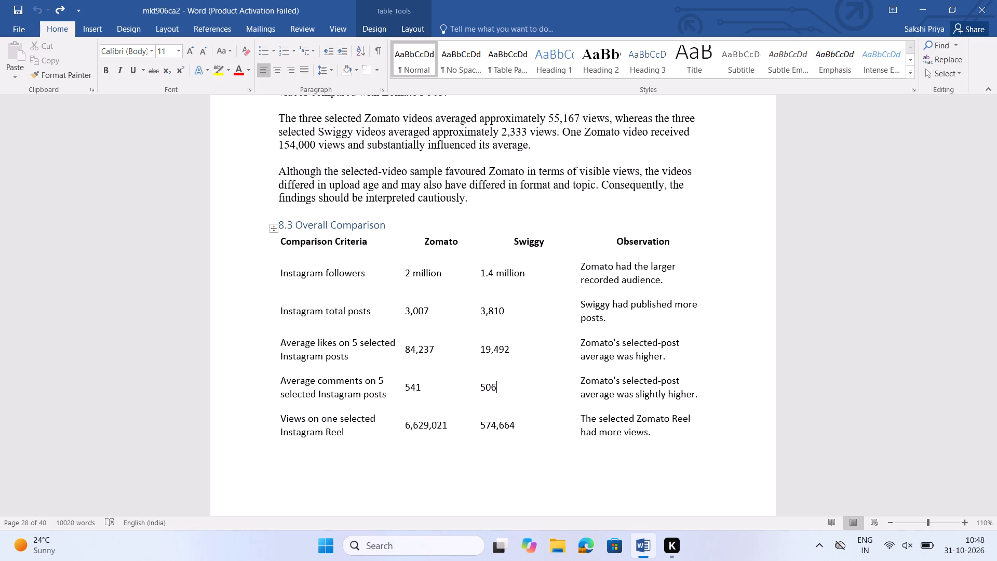
Review the remaining rows of the 8.3 Overall Comparison table where it continues on the following page.
scroll(512, 381, "down", 1)
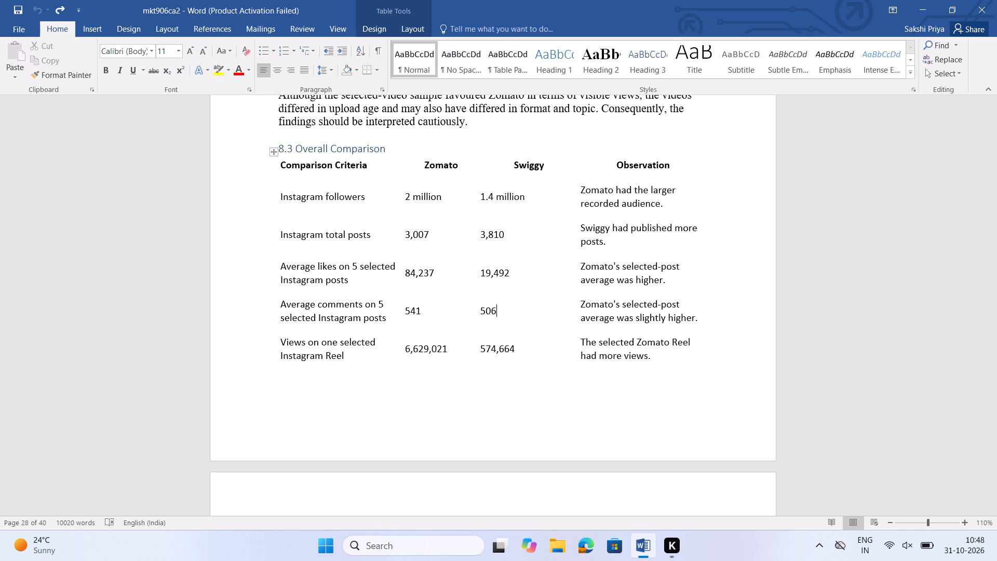
scroll(512, 381, "down", 1)
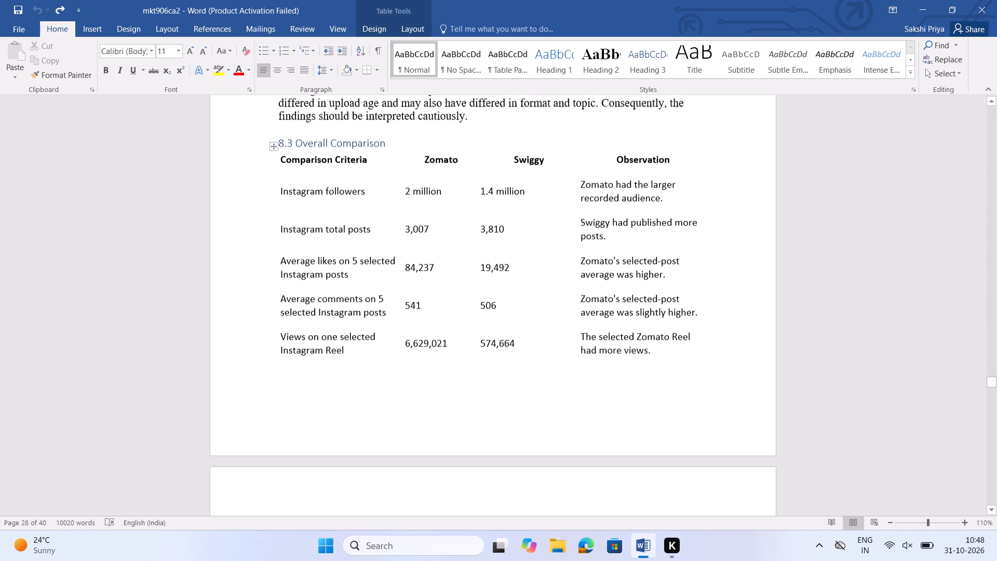
scroll(512, 381, "down", 1)
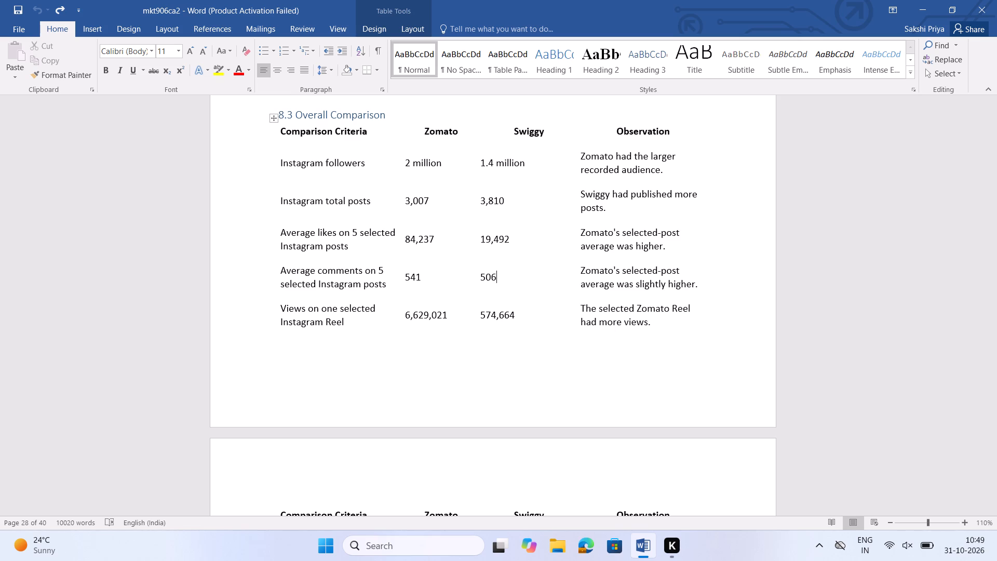
scroll(512, 381, "down", 2)
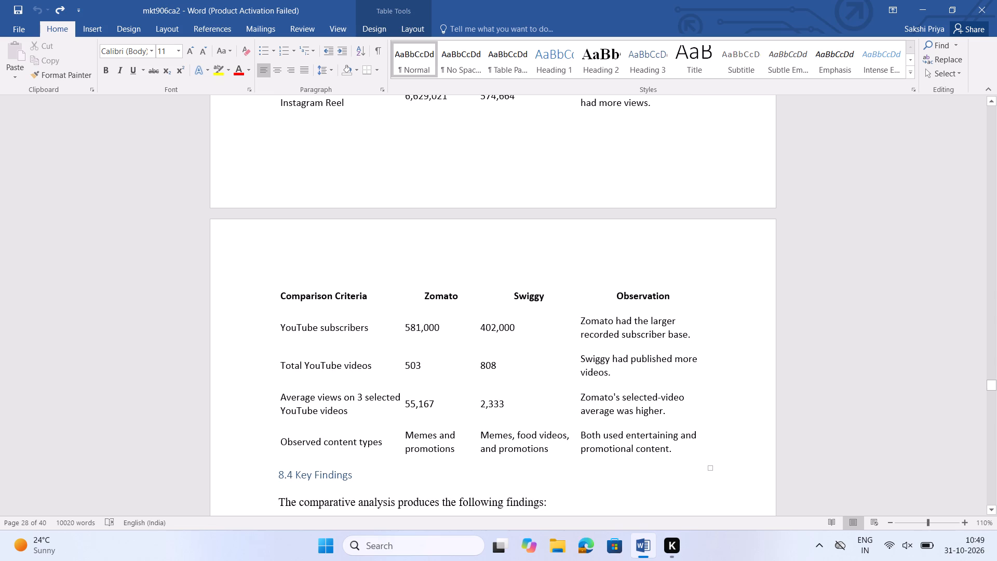
scroll(512, 381, "down", 2)
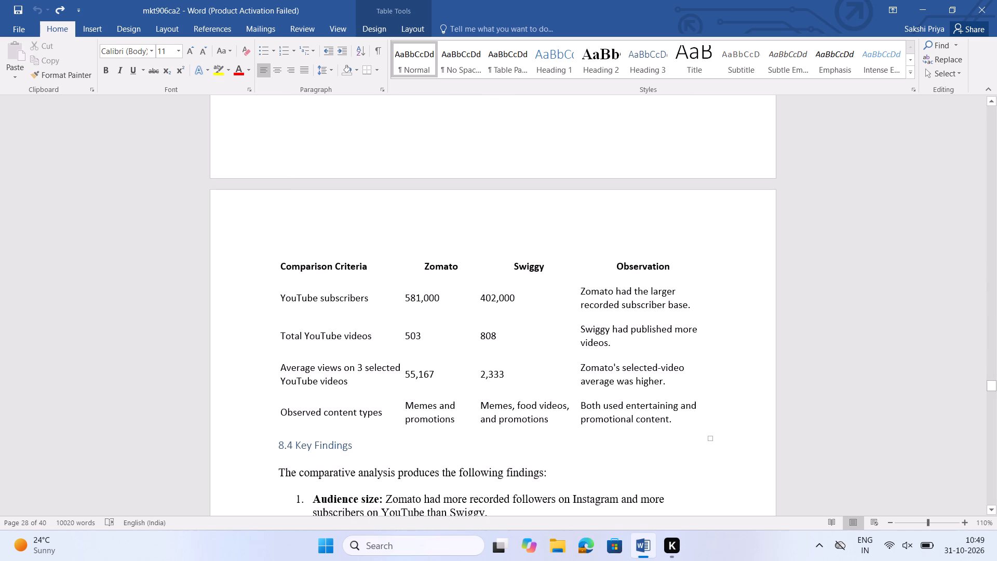
Examine the 8.4 Key Findings list and place the text cursor at the end of the fifth finding, Limitations of the comparison.
scroll(512, 381, "down", 2)
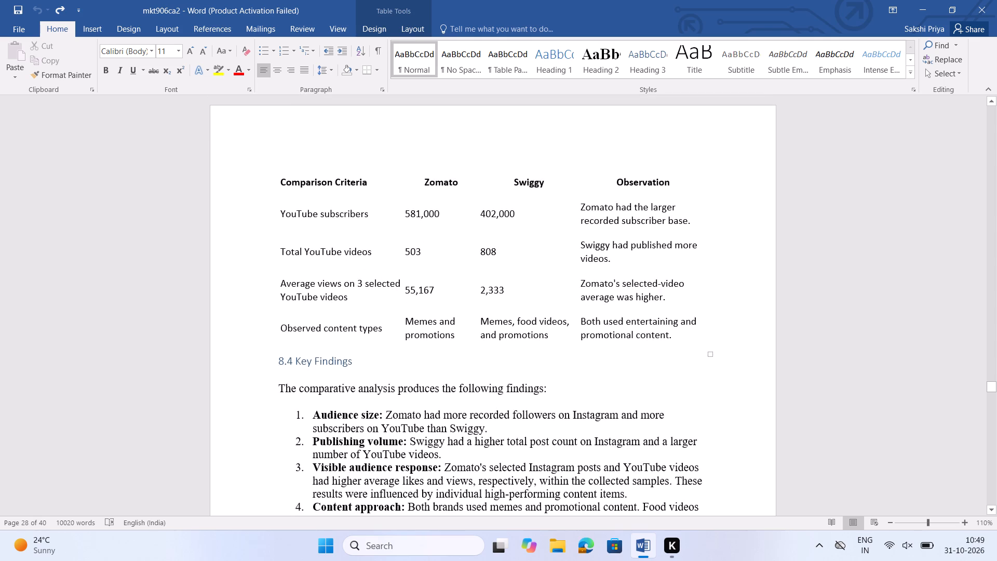
scroll(512, 381, "down", 2)
left_click(430, 349)
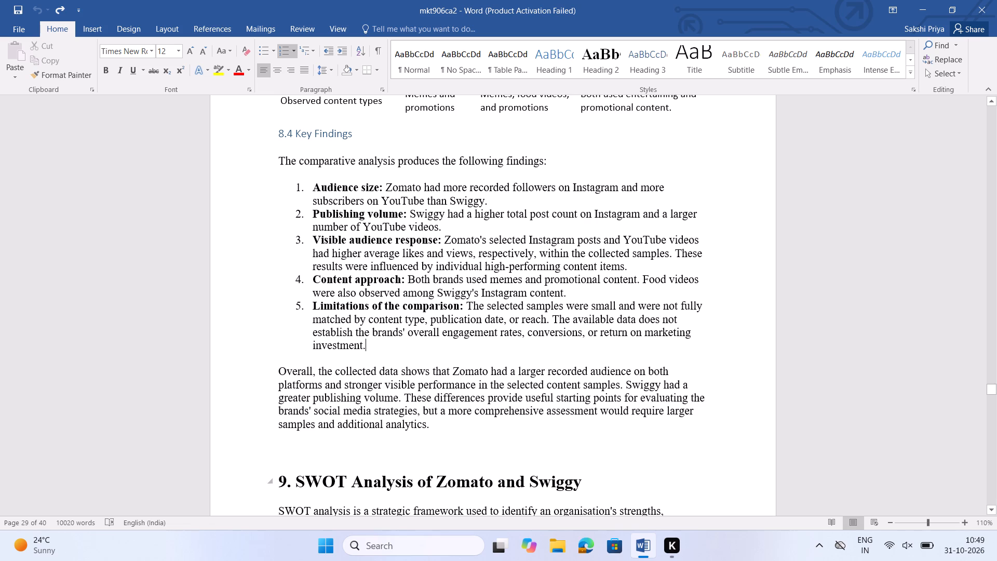
Review the end of section 8.4 and the section 9 SWOT Analysis introduction, placing the text cursor at the end of the introductory paragraph.
left_click(415, 446)
scroll(415, 446, "down", 2)
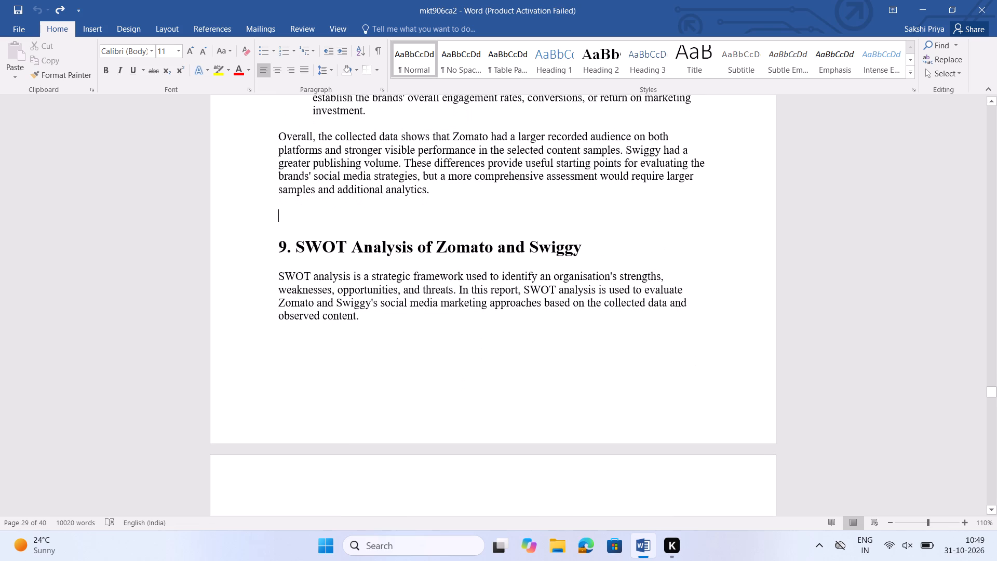
left_click(374, 361)
left_click(295, 313)
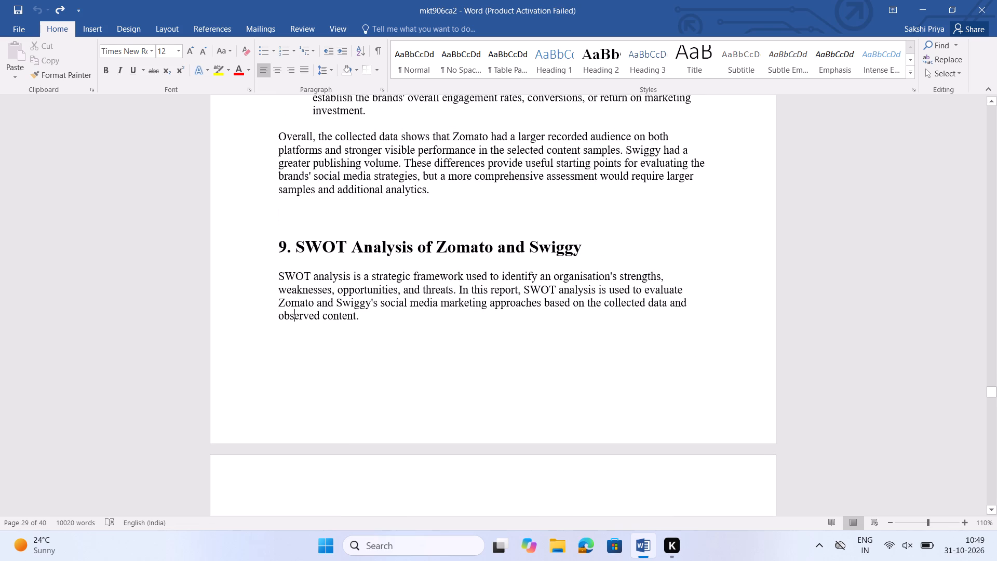
left_click(303, 340)
left_click(378, 324)
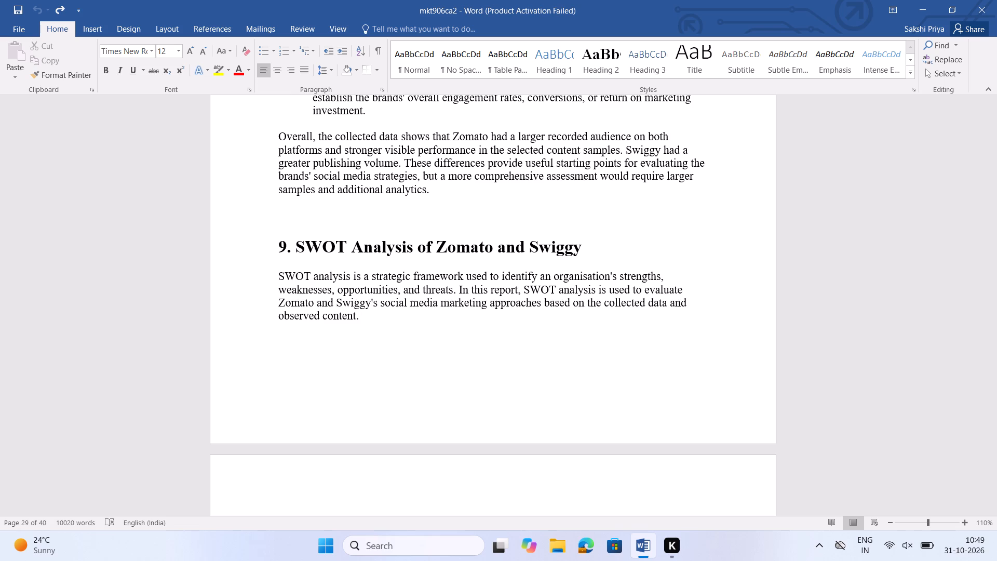
Read section 9.1, SWOT Analysis of Zomato, from Strengths and Weaknesses through Opportunities and Threats.
scroll(378, 324, "down", 2)
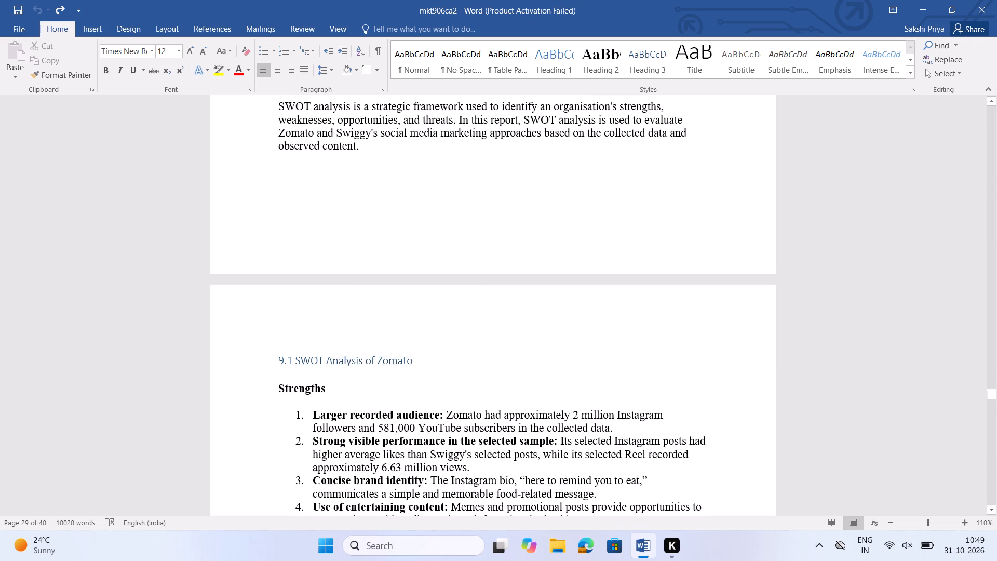
scroll(378, 324, "down", 1)
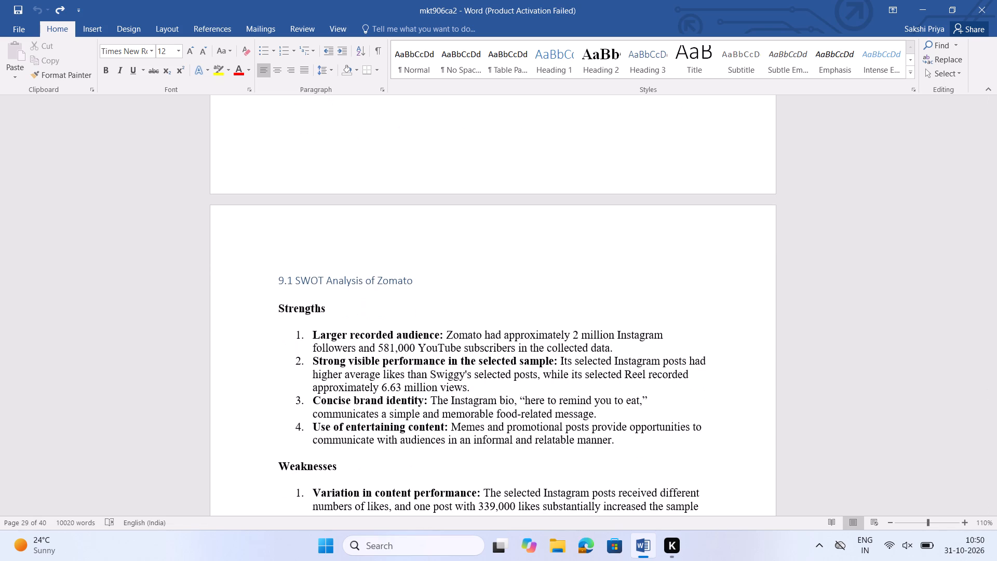
scroll(378, 324, "down", 1)
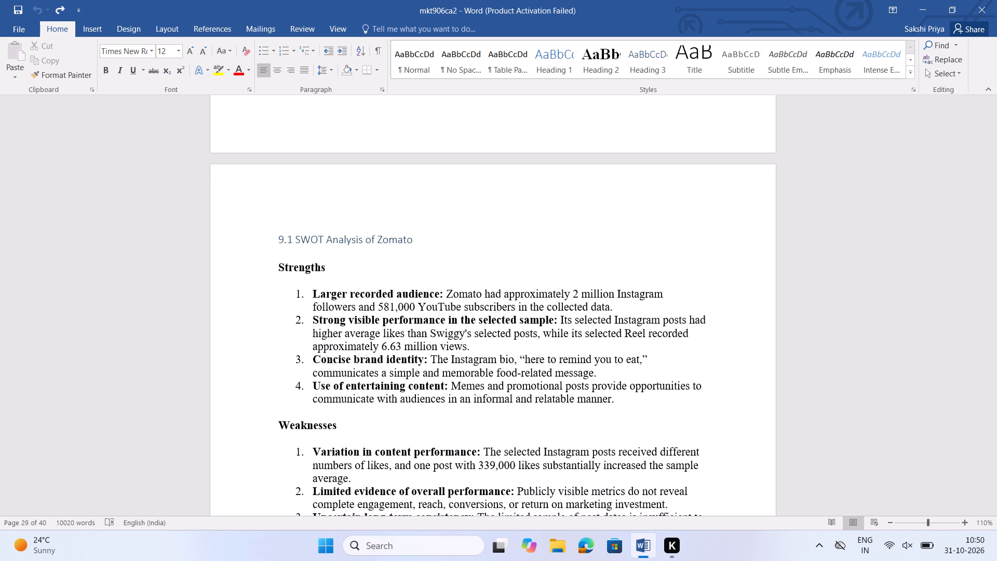
scroll(378, 324, "down", 1)
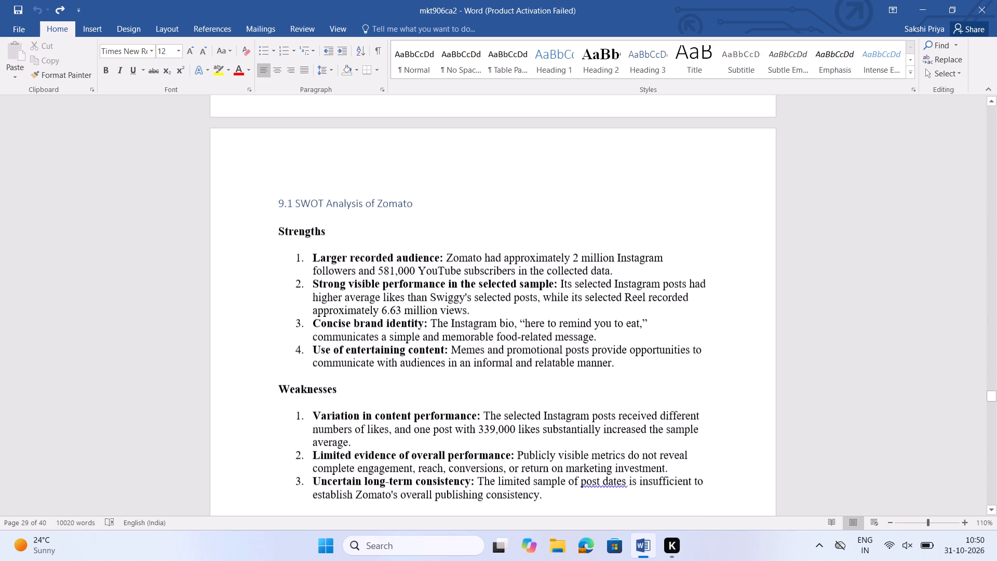
scroll(378, 324, "down", 2)
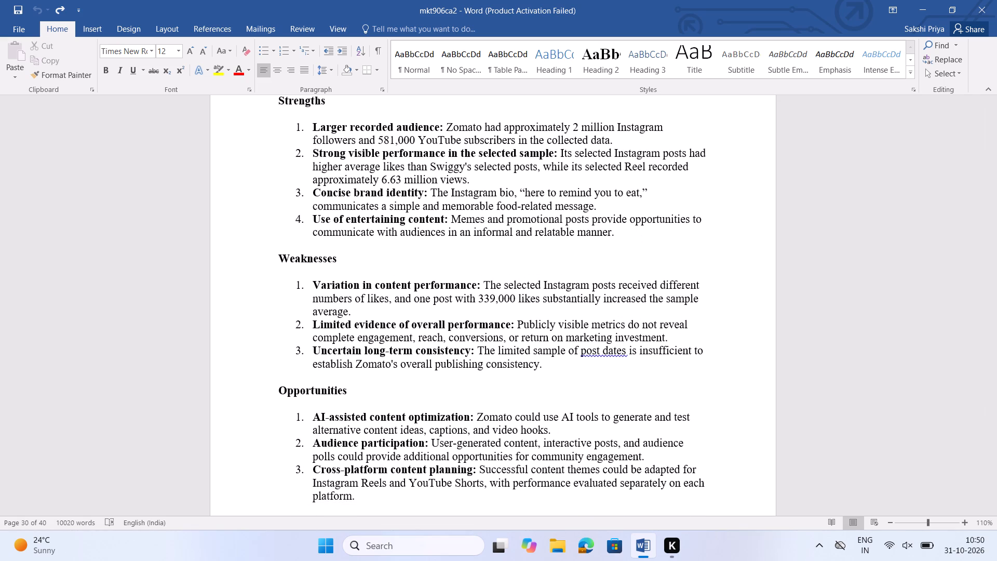
scroll(378, 324, "down", 1)
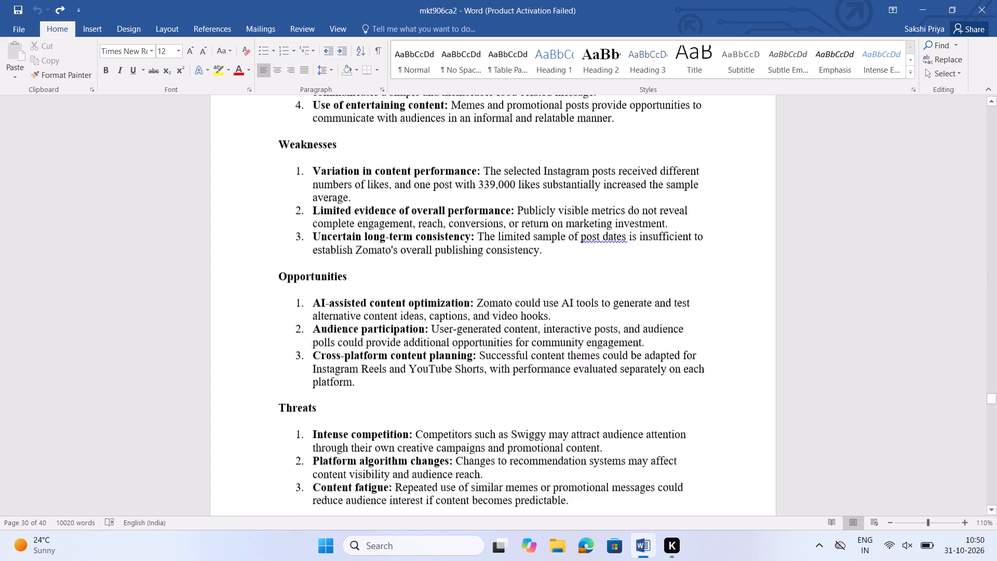
scroll(378, 324, "down", 3)
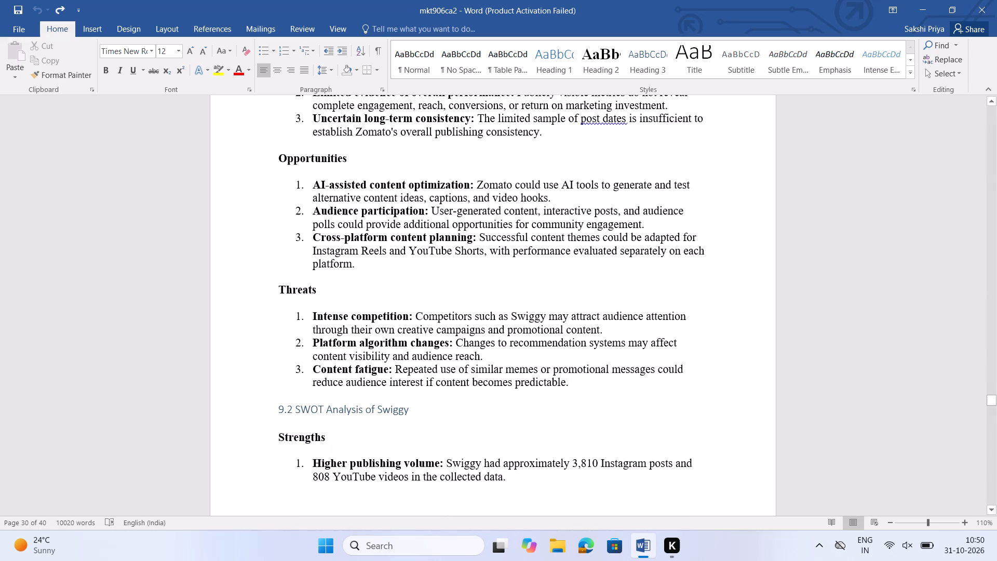
Review the Strengths, Weaknesses and Opportunities in section 9.2, SWOT Analysis of Swiggy, placing the text cursor after the last Weaknesses point.
scroll(378, 324, "down", 1)
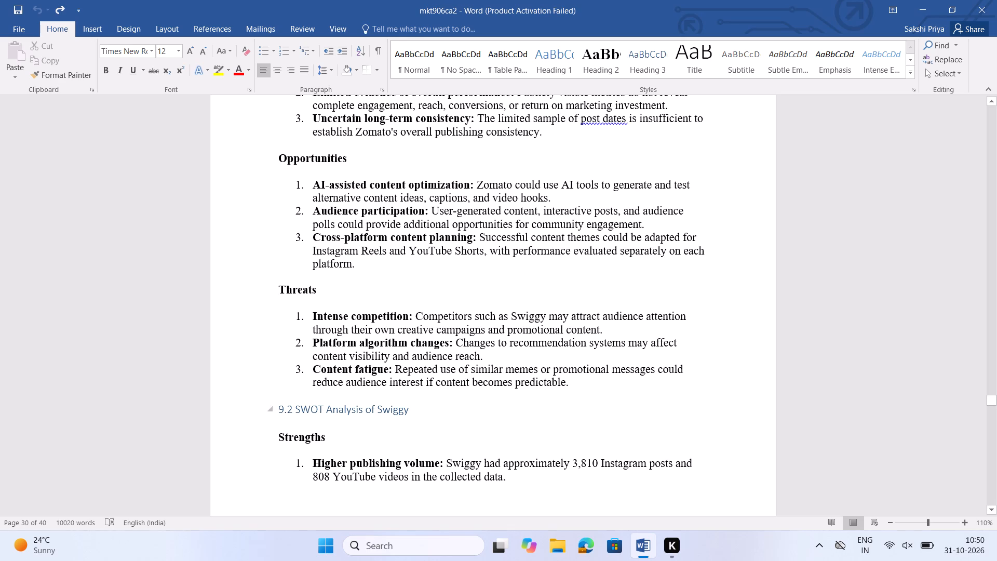
scroll(478, 418, "down", 1)
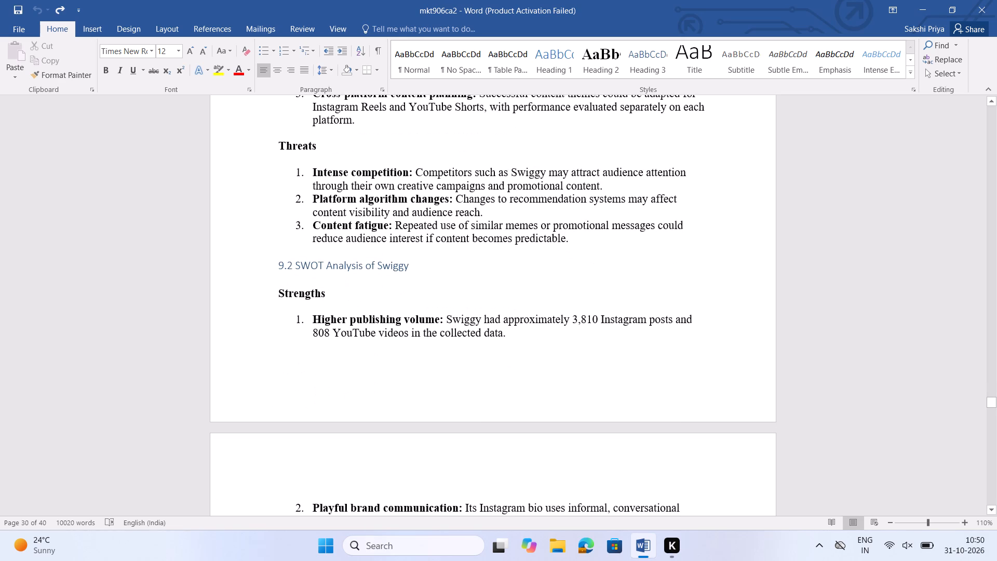
scroll(478, 418, "down", 2)
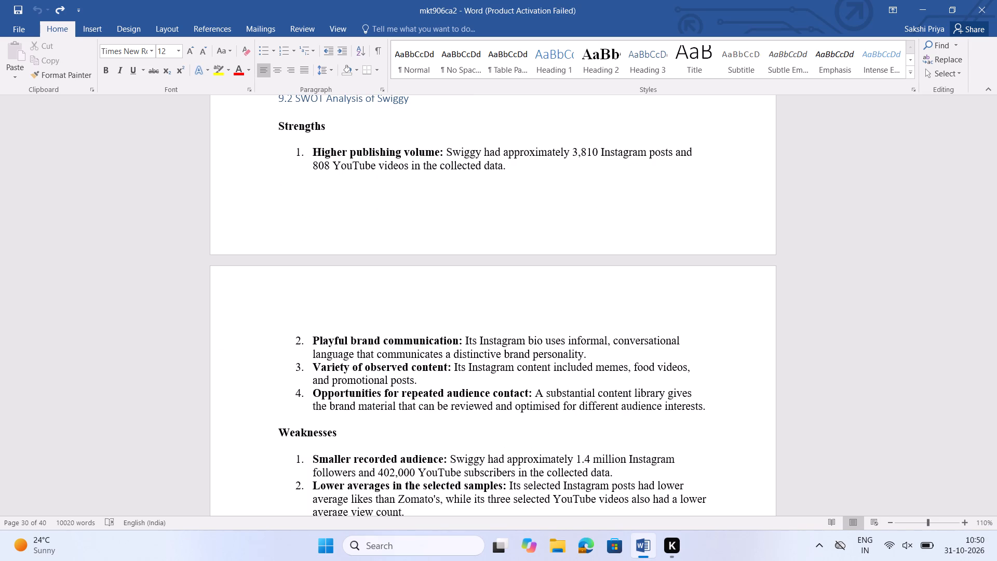
scroll(478, 418, "down", 2)
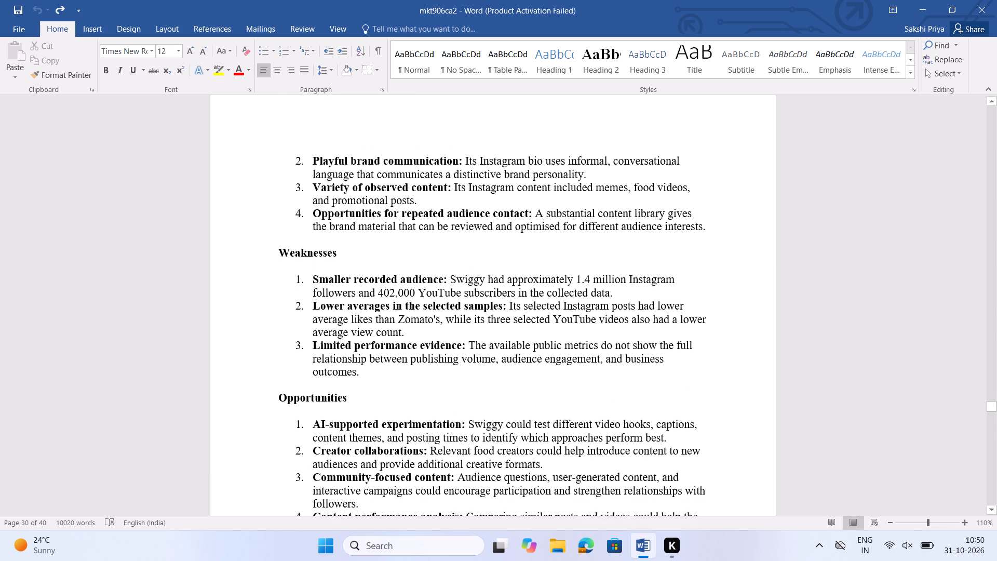
scroll(478, 418, "down", 1)
left_click(411, 370)
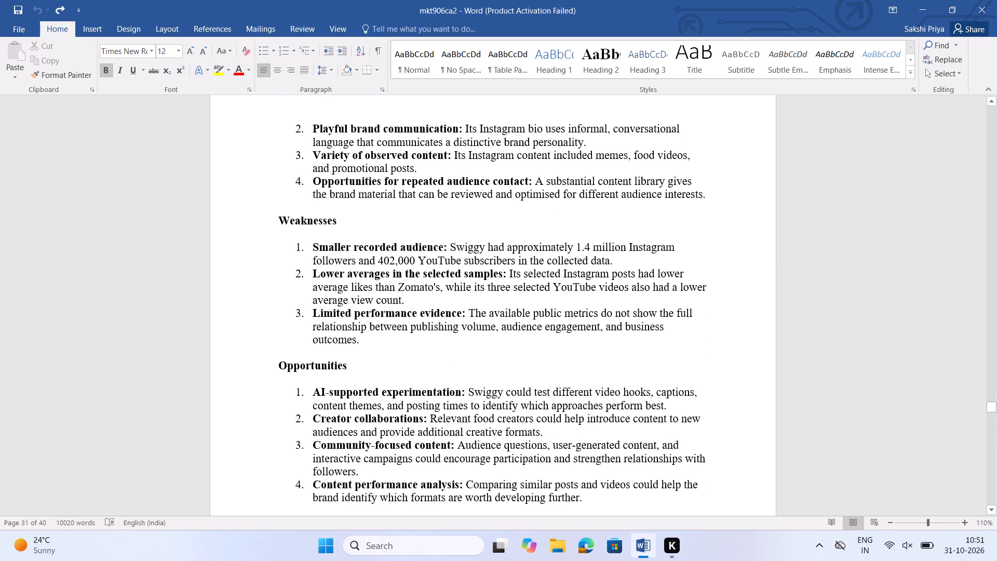
left_click(388, 340)
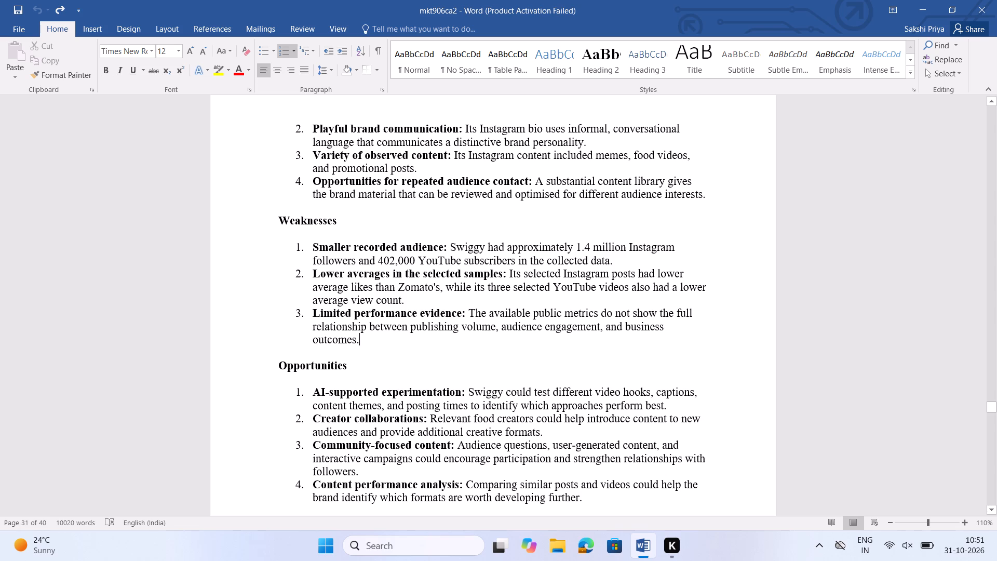
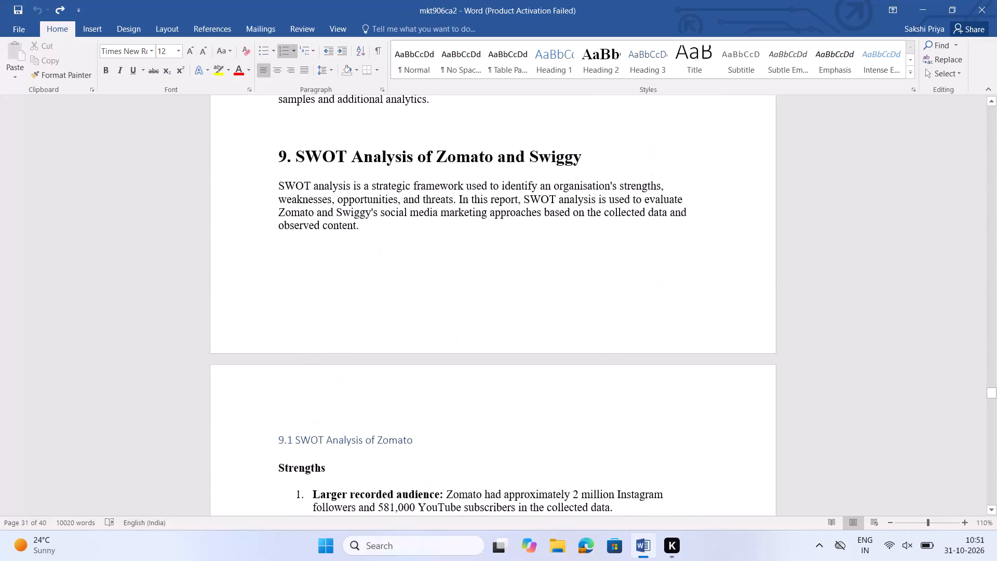
Look back through the report from the section 9 introduction, past the section 8 comparative analysis, to section 7.2.
scroll(548, 385, "up", 4)
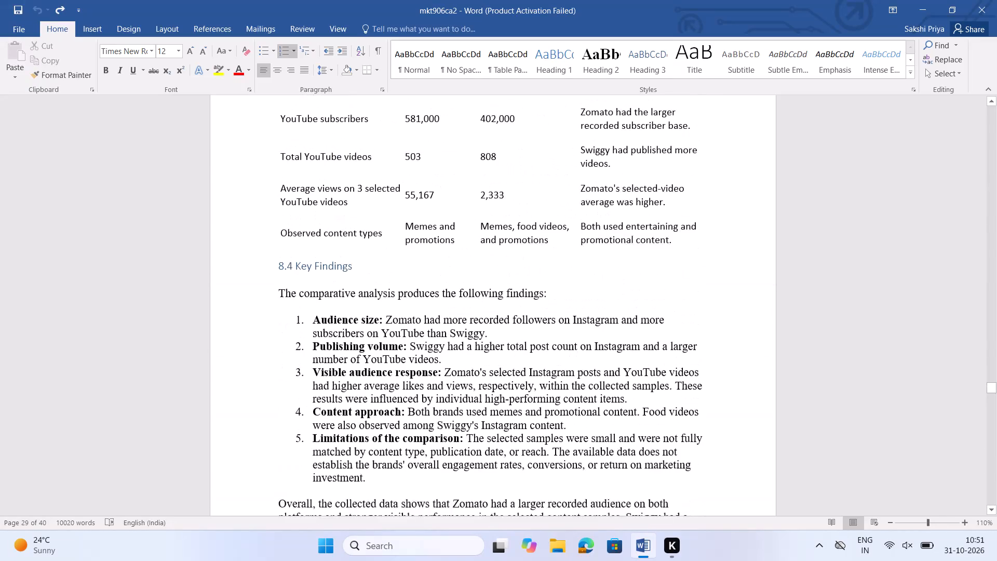
scroll(548, 385, "up", 6)
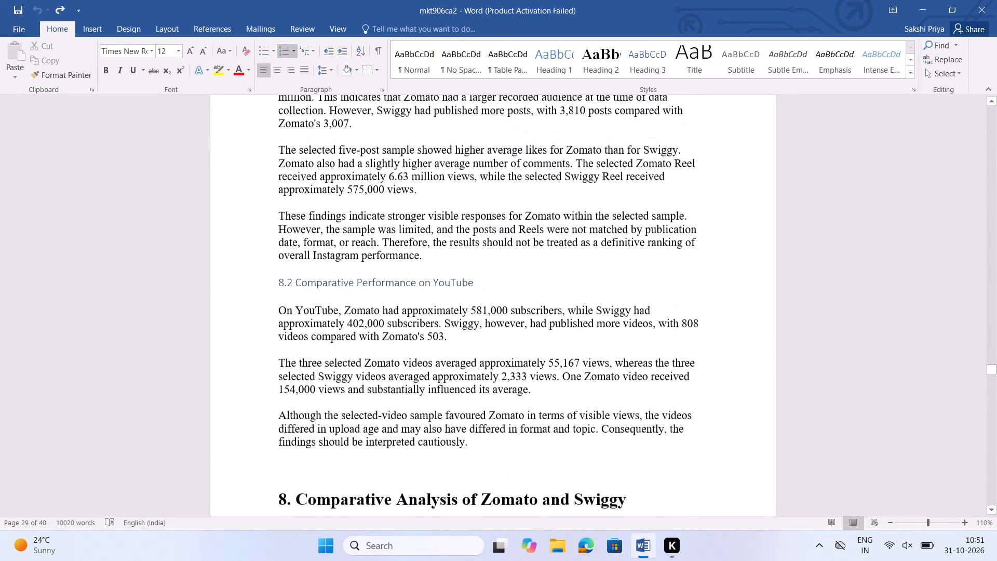
scroll(548, 385, "up", 8)
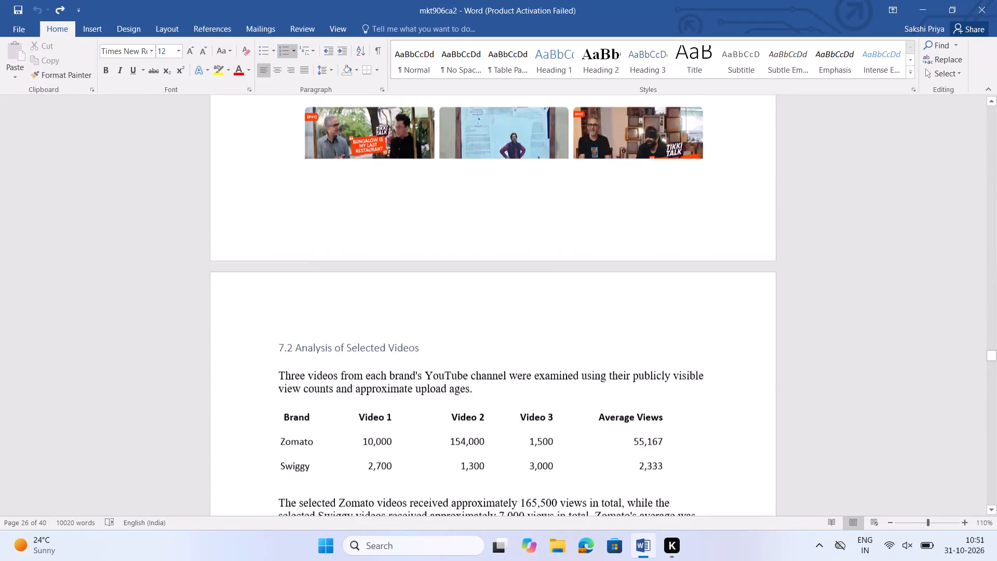
Re-examine the YouTube sections from 7.2 Analysis of Selected Videos through 7.3 Publishing Activity and 7.4 YouTube Findings, ending at the 7.2 table.
scroll(548, 385, "up", 1)
scroll(548, 385, "down", 2)
scroll(548, 385, "up", 1)
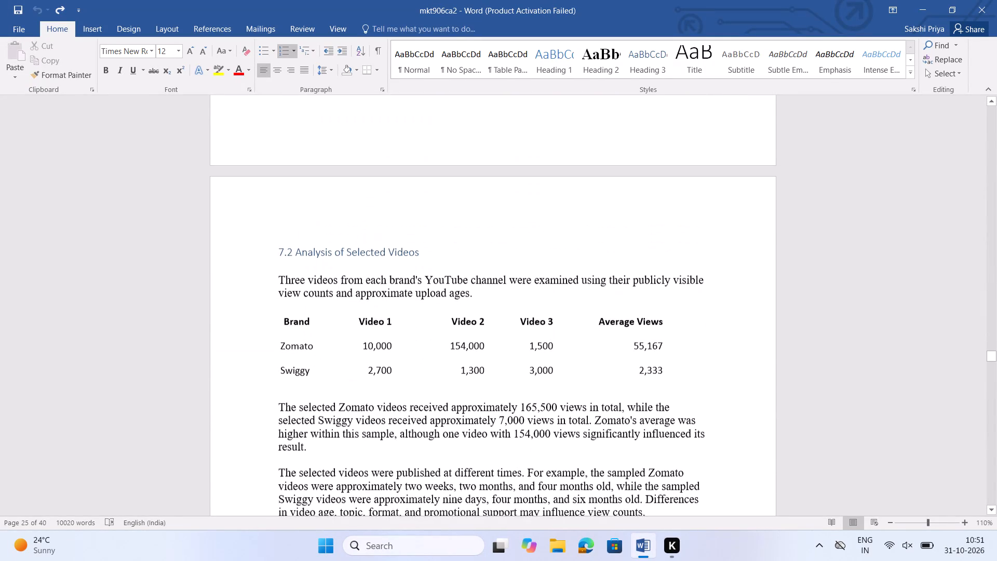
scroll(548, 385, "up", 3)
scroll(548, 385, "down", 5)
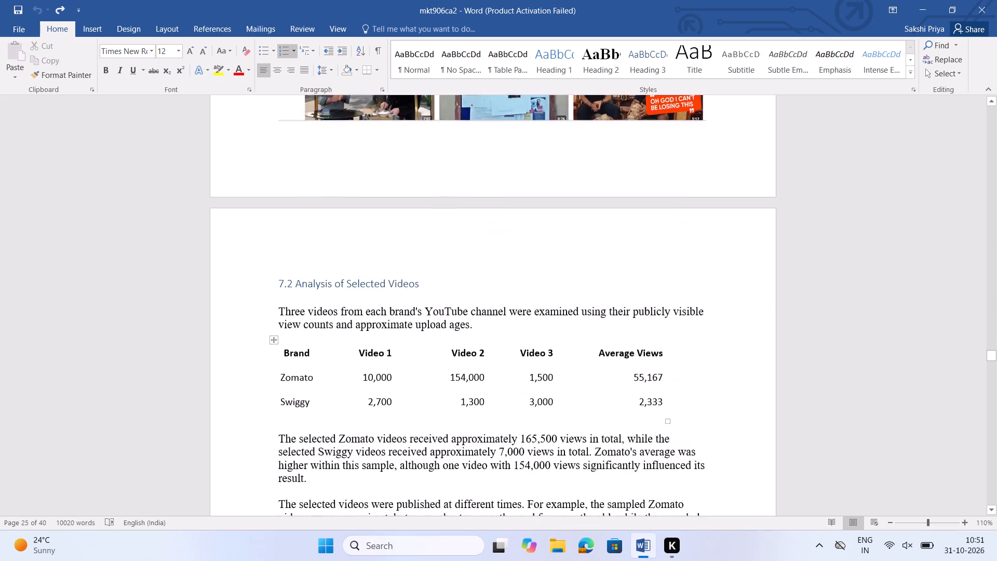
scroll(548, 385, "down", 1)
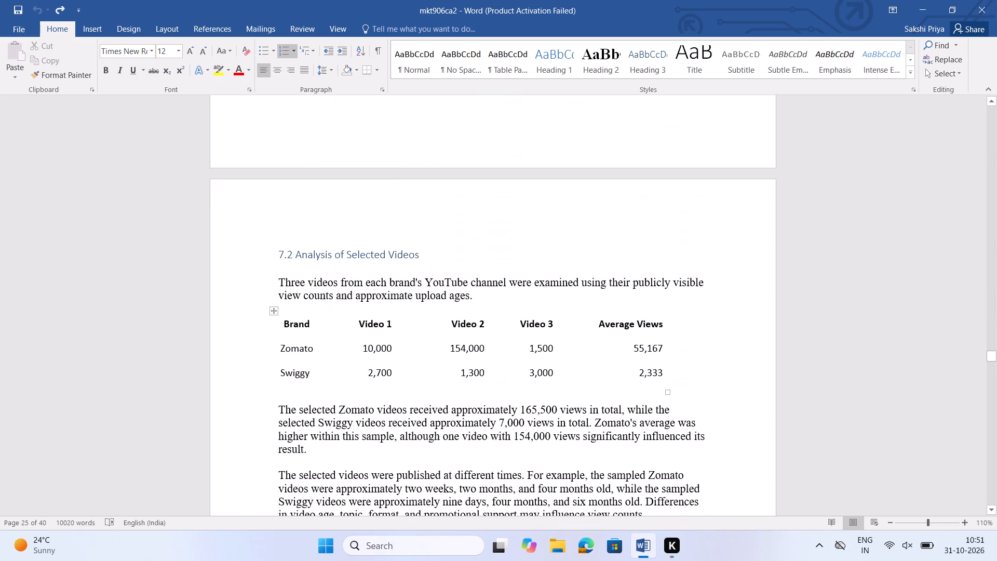
scroll(548, 385, "down", 5)
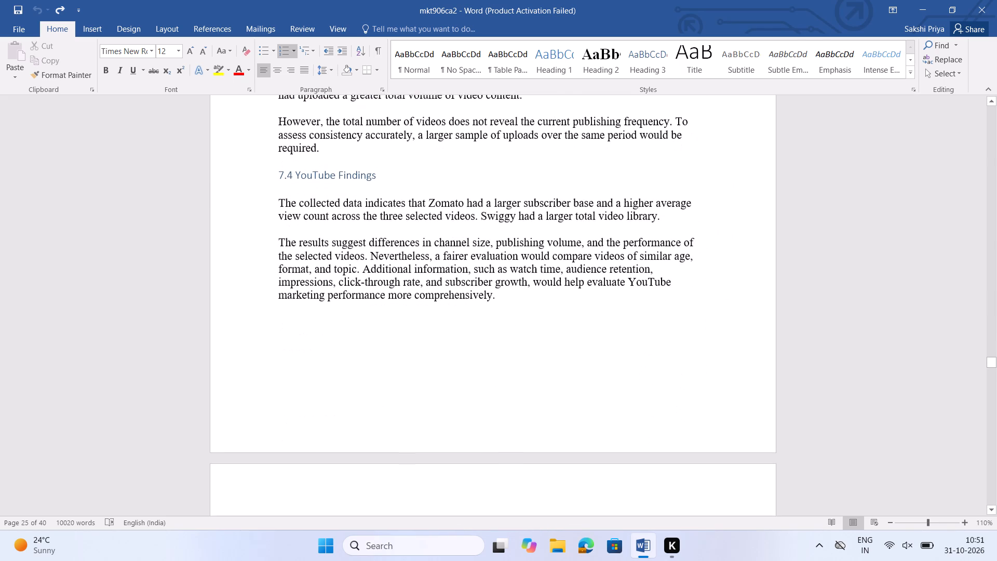
scroll(548, 385, "down", 1)
scroll(548, 385, "up", 3)
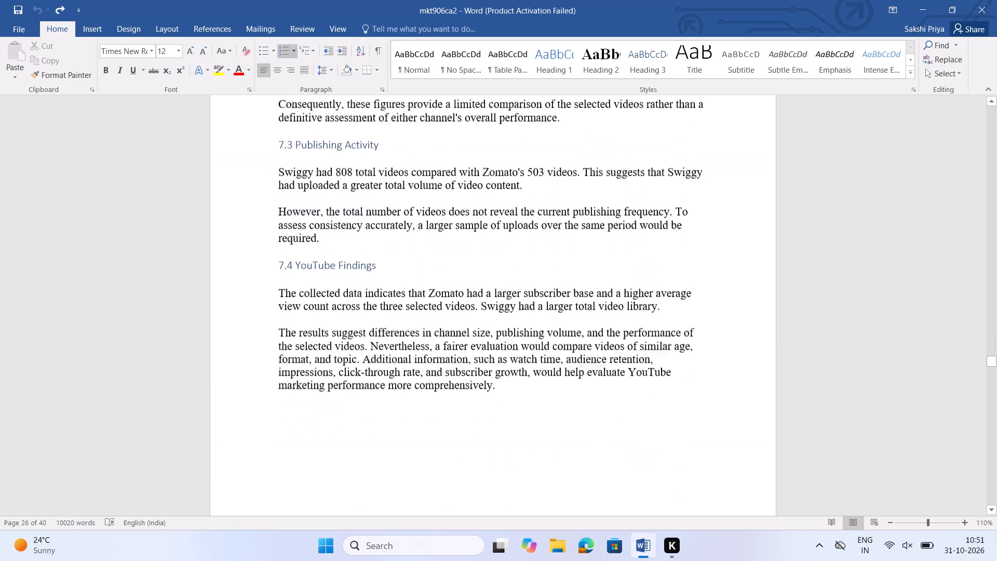
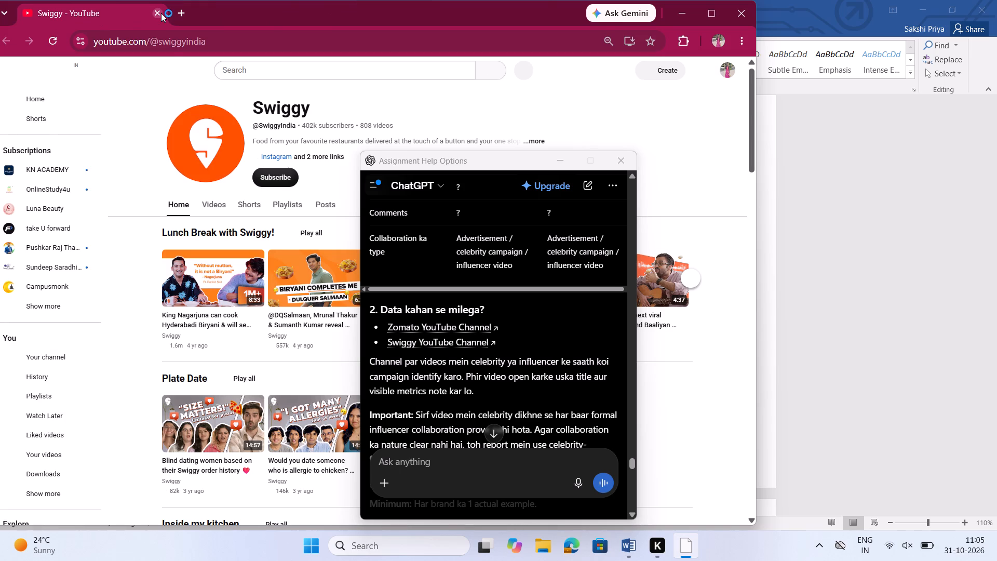
key("alt+space")
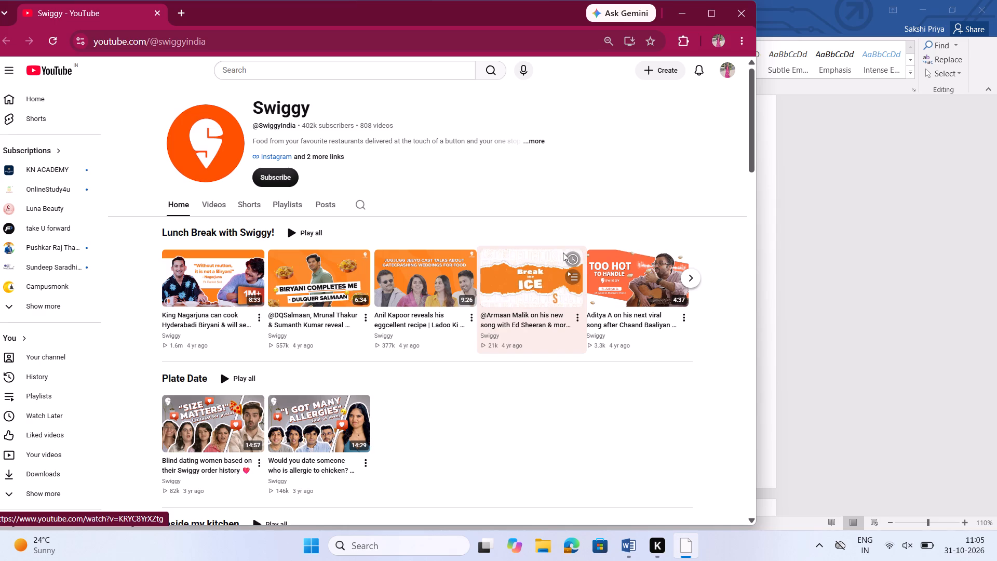
left_click(321, 282)
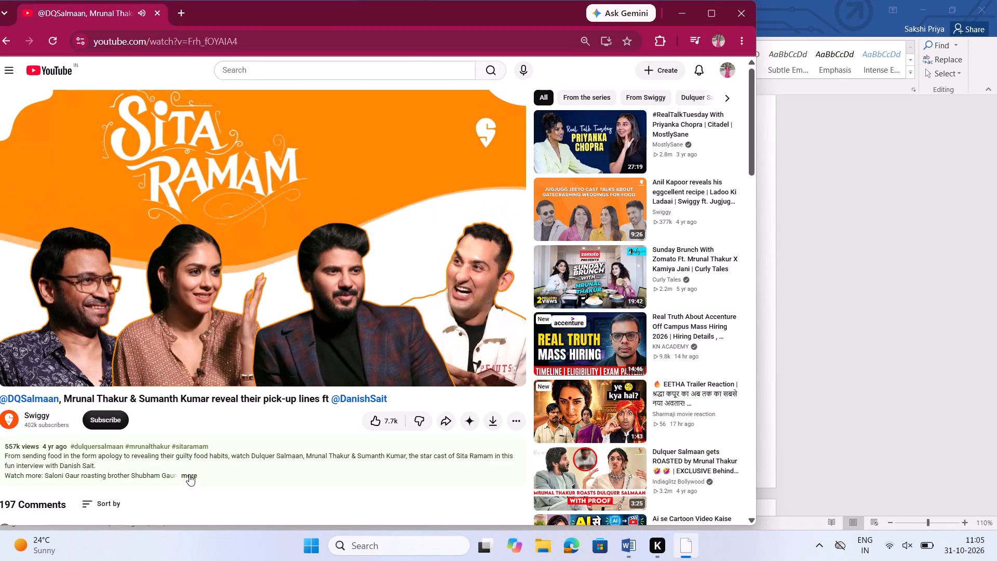
left_click(189, 474)
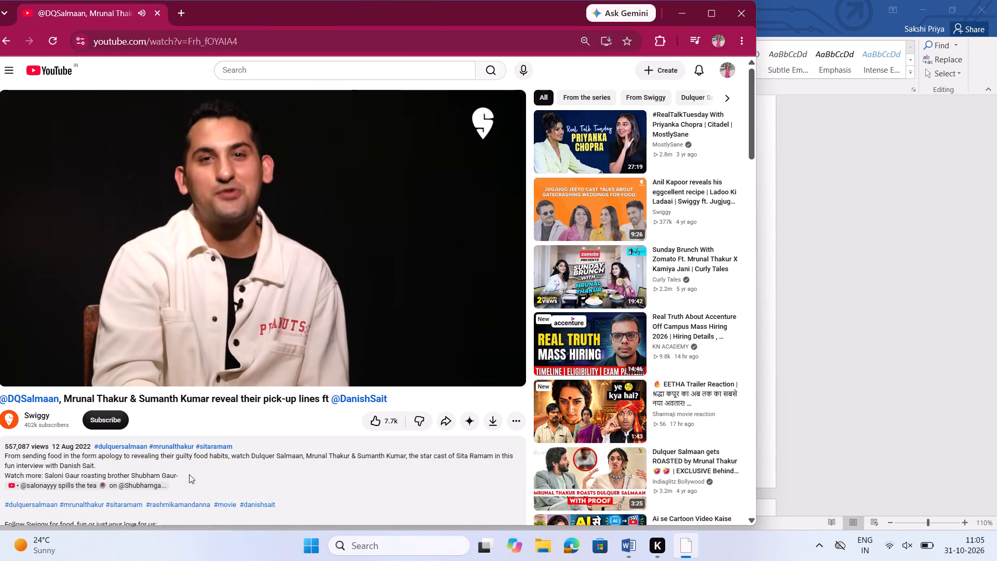
scroll(297, 471, "down", 3)
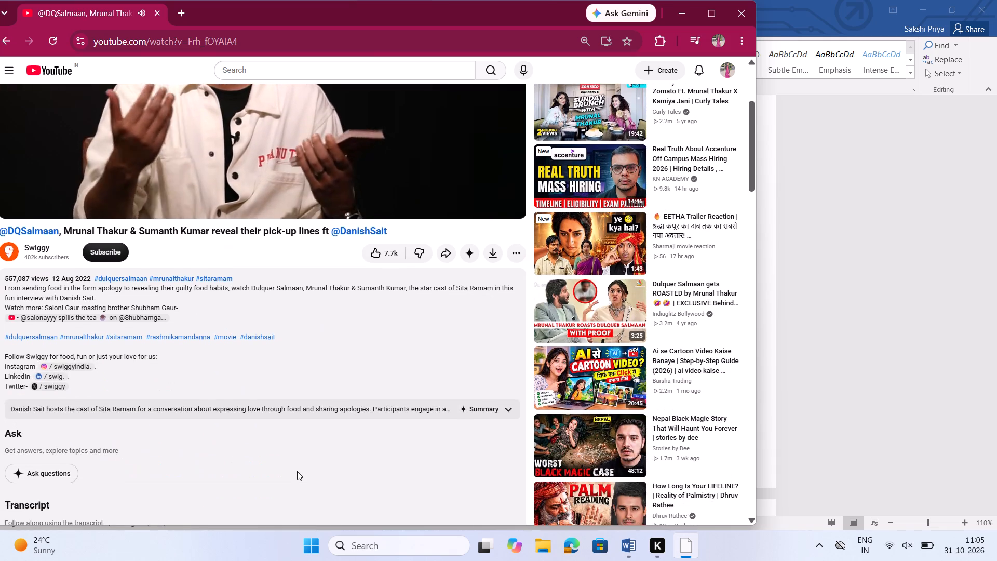
scroll(297, 471, "down", 3)
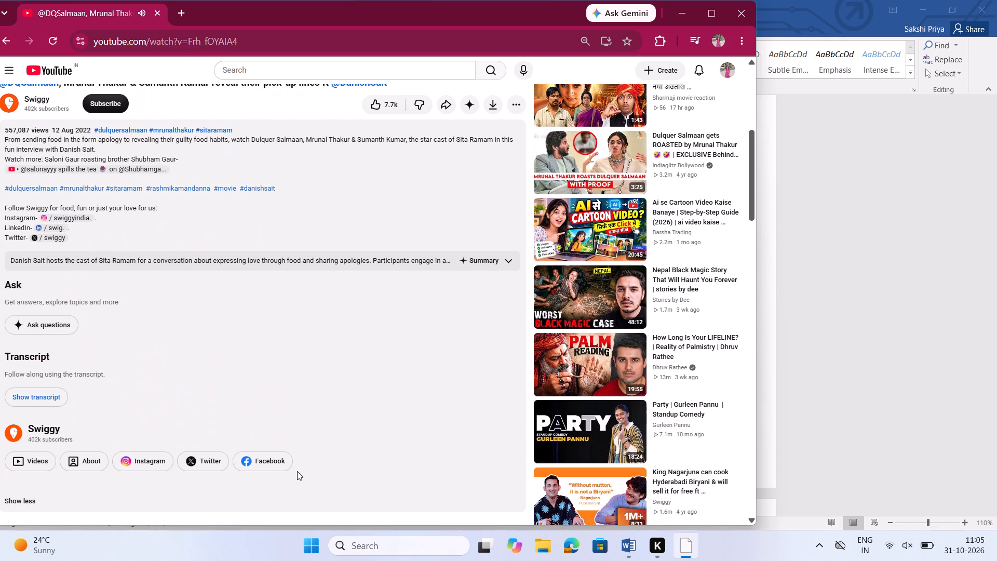
scroll(297, 471, "up", 7)
left_click(4, 43)
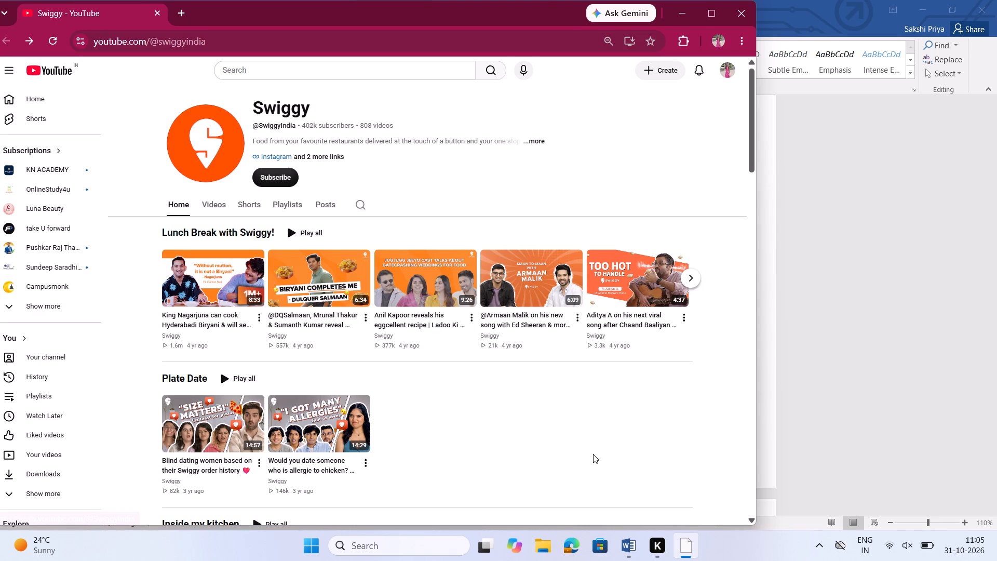
left_click(224, 207)
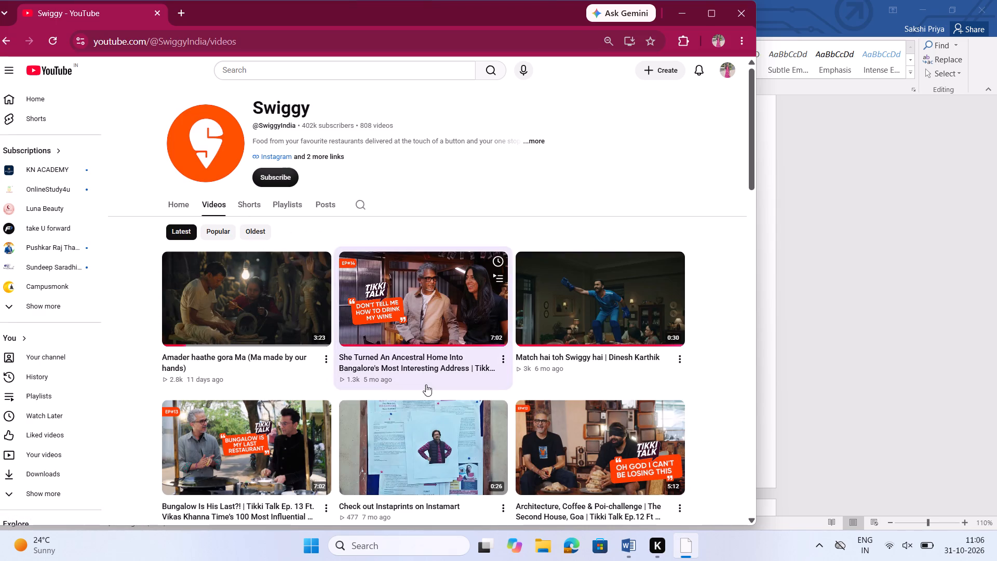
left_click(175, 200)
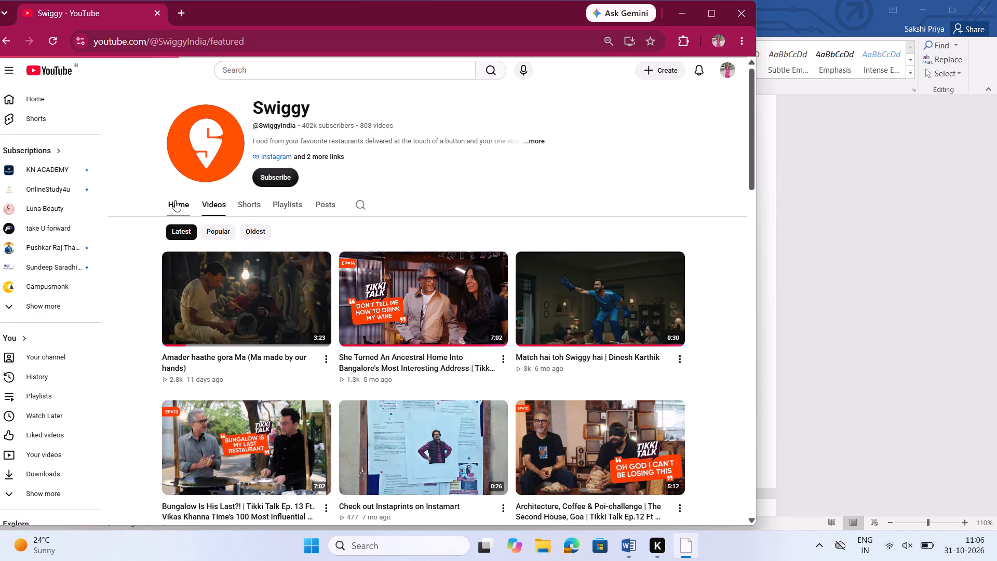
left_click(333, 302)
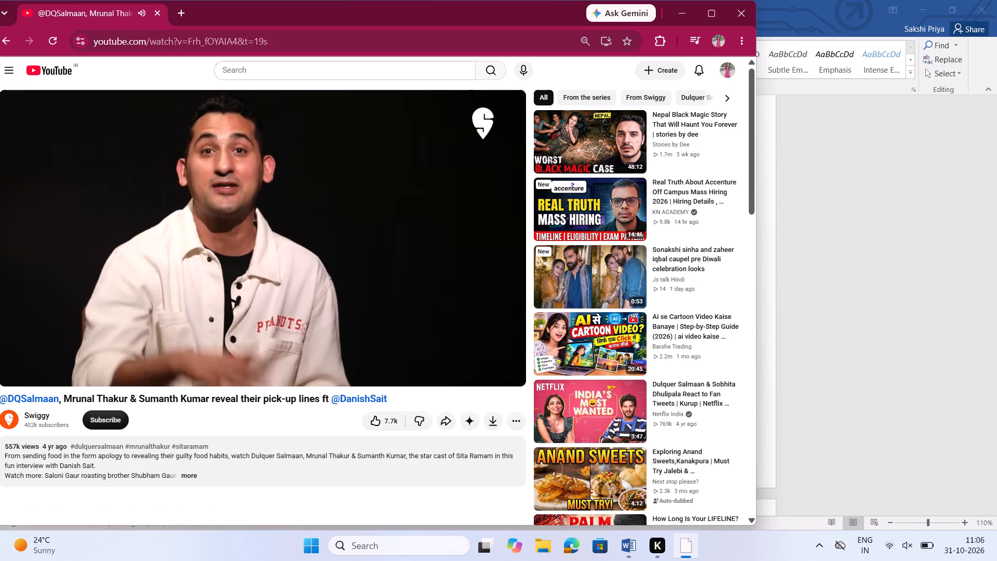
left_click(185, 472)
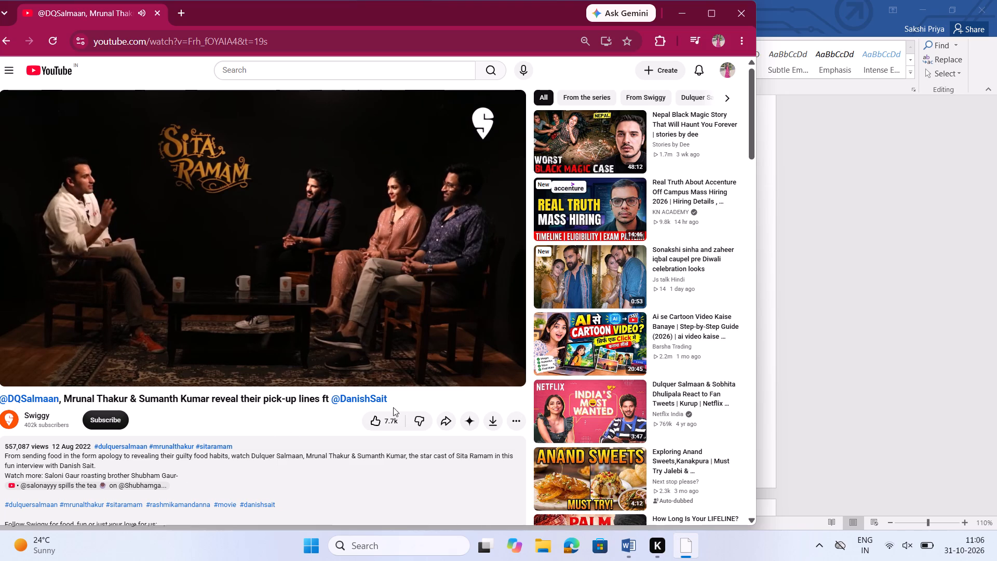
left_click_drag(405, 400, 0, 399)
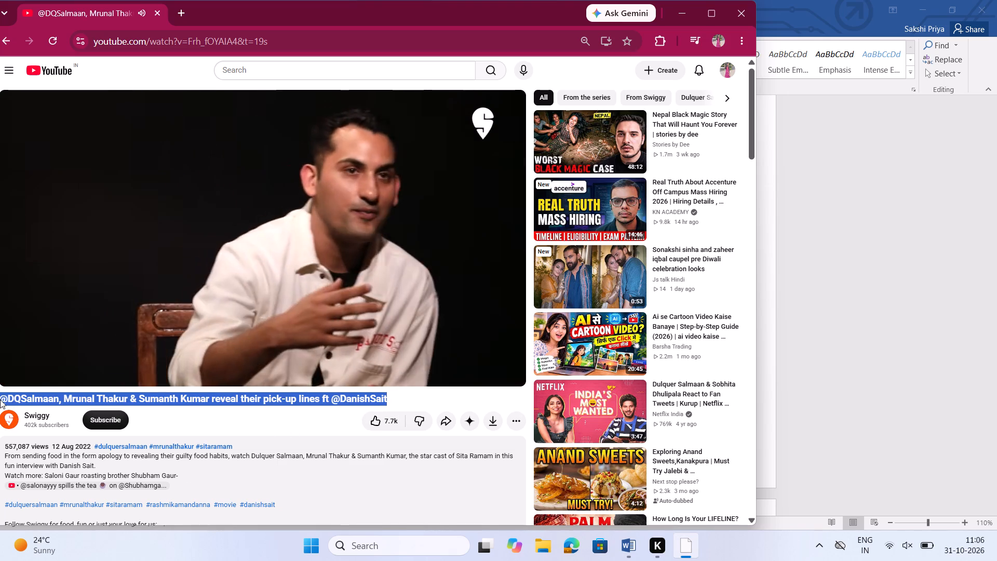
key("ctrl+c")
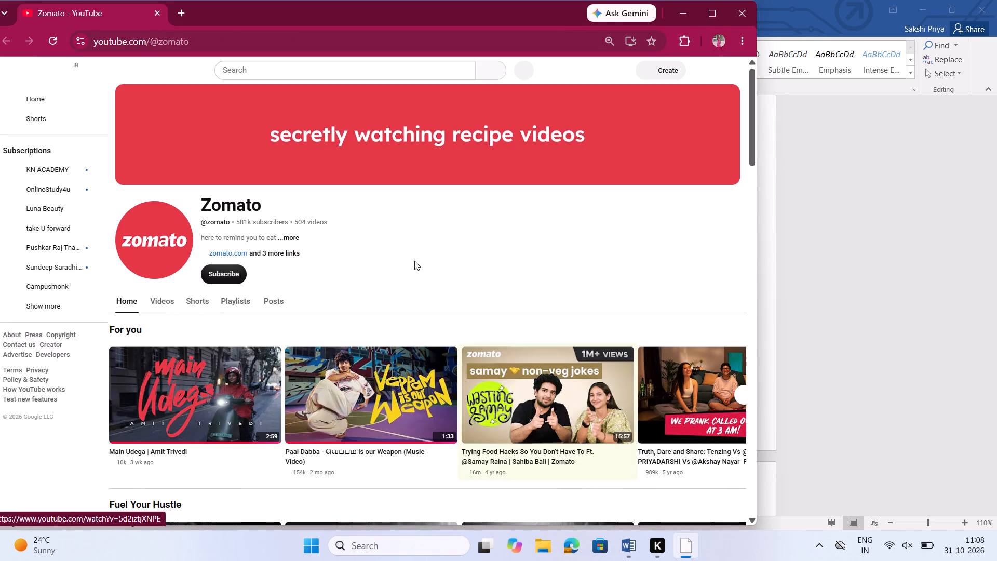
left_click(156, 297)
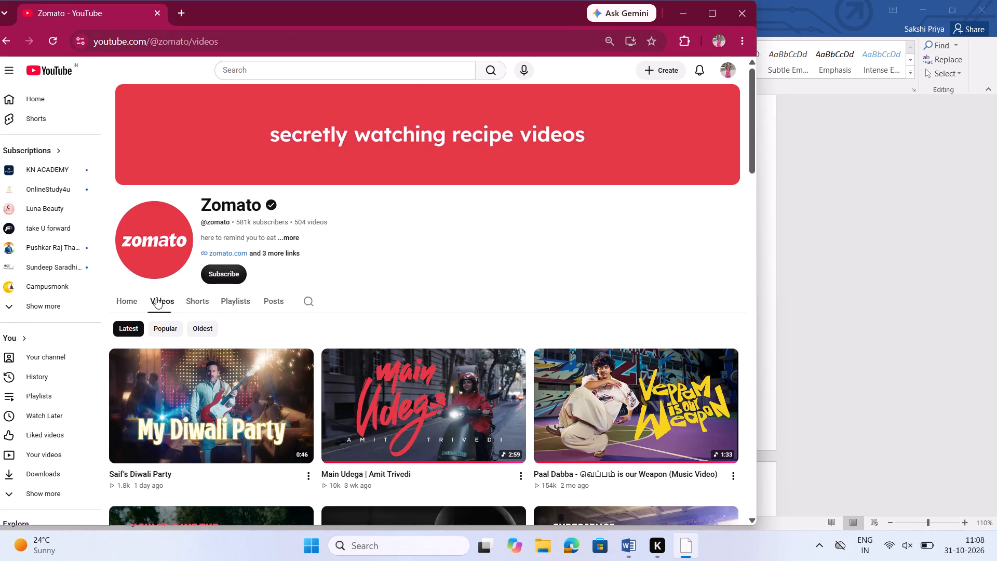
left_click(126, 301)
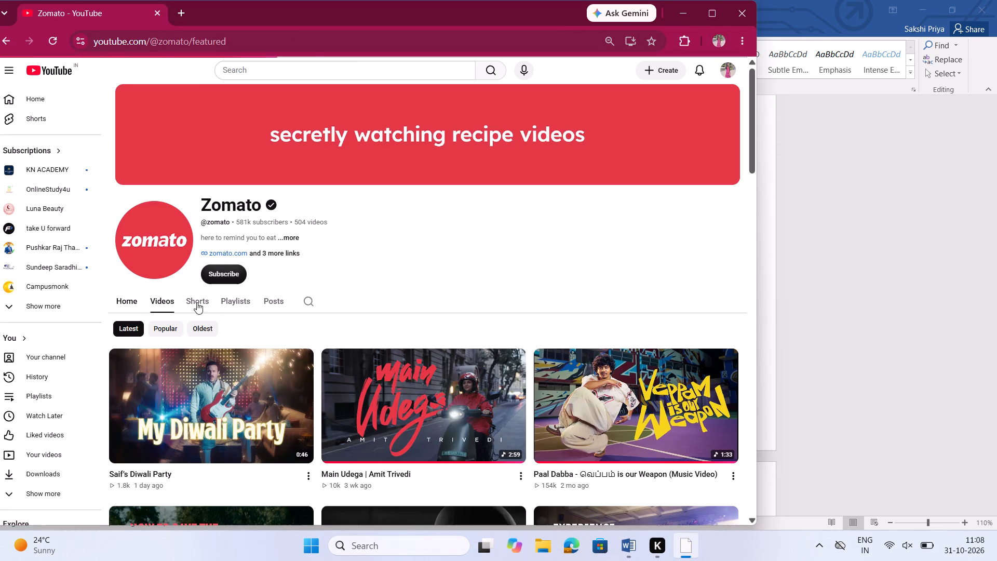
scroll(382, 288, "down", 3)
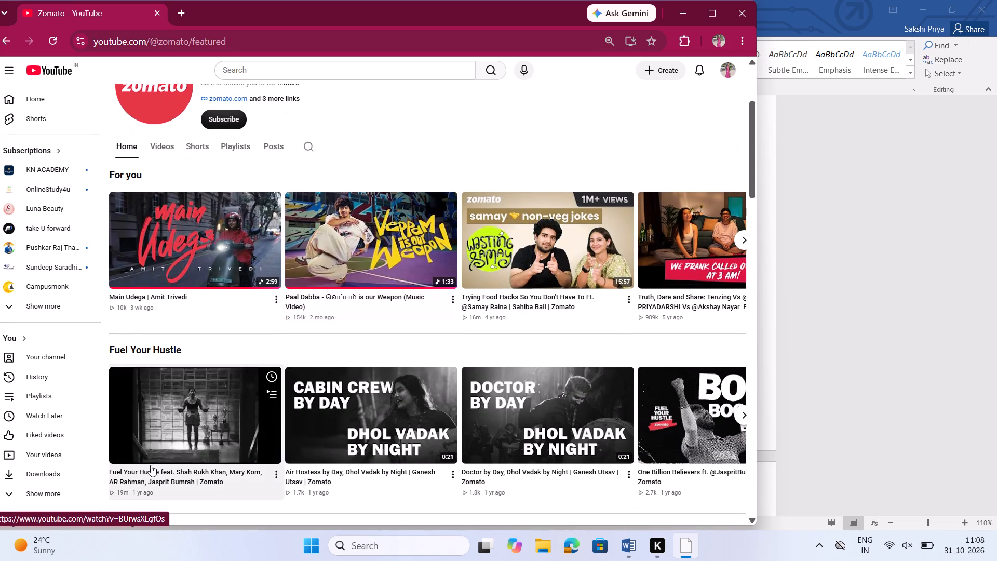
scroll(184, 443, "down", 1)
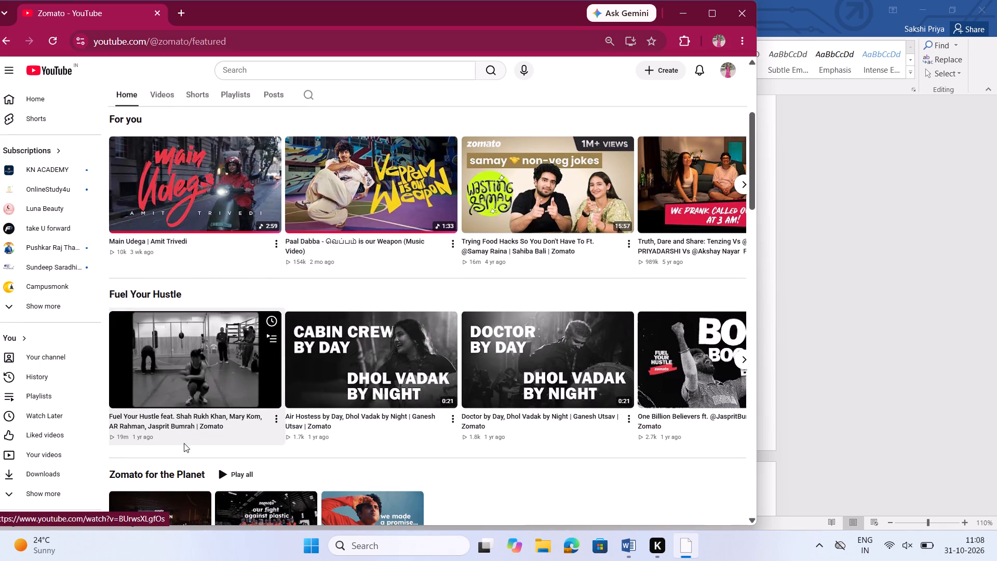
scroll(184, 443, "down", 1)
left_click(191, 384)
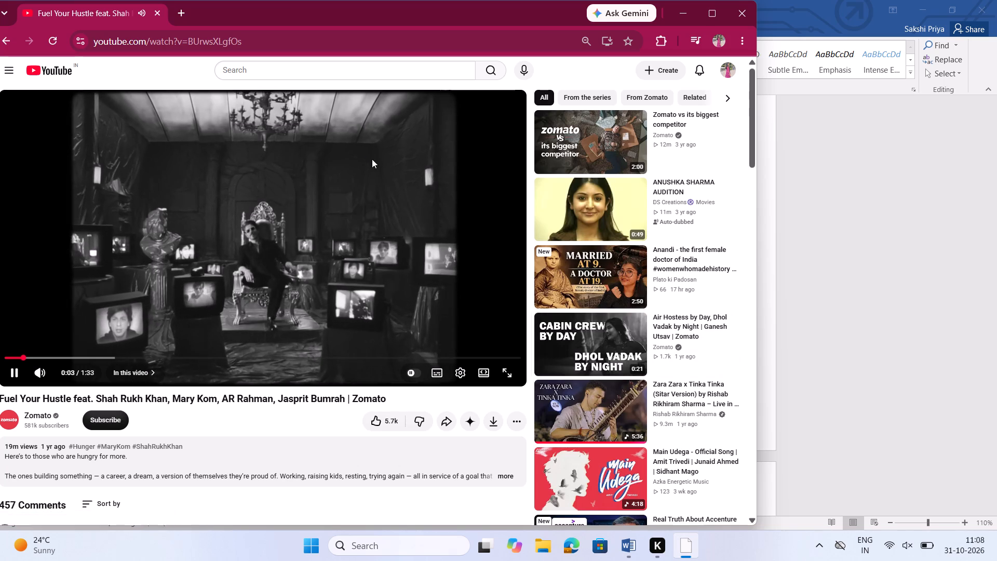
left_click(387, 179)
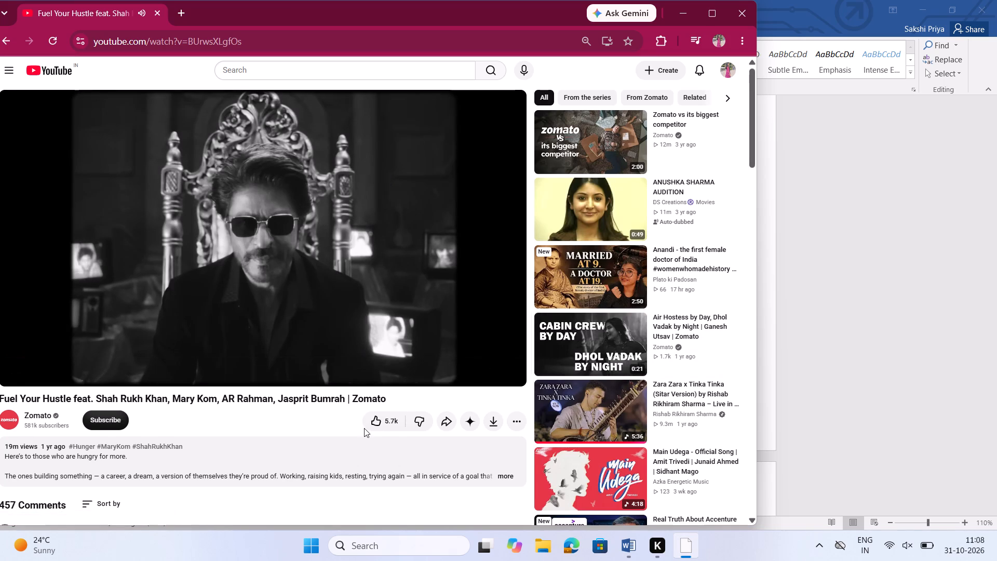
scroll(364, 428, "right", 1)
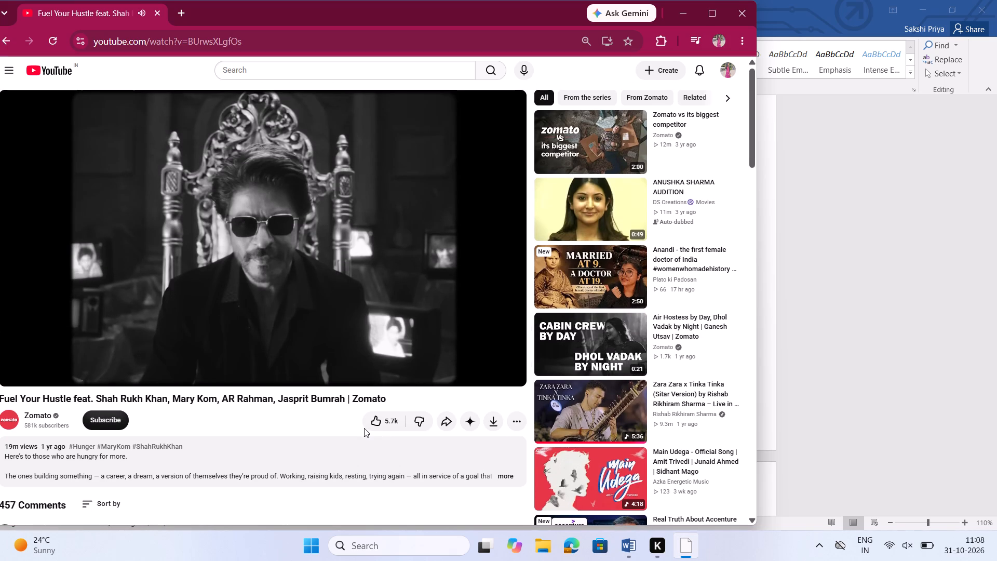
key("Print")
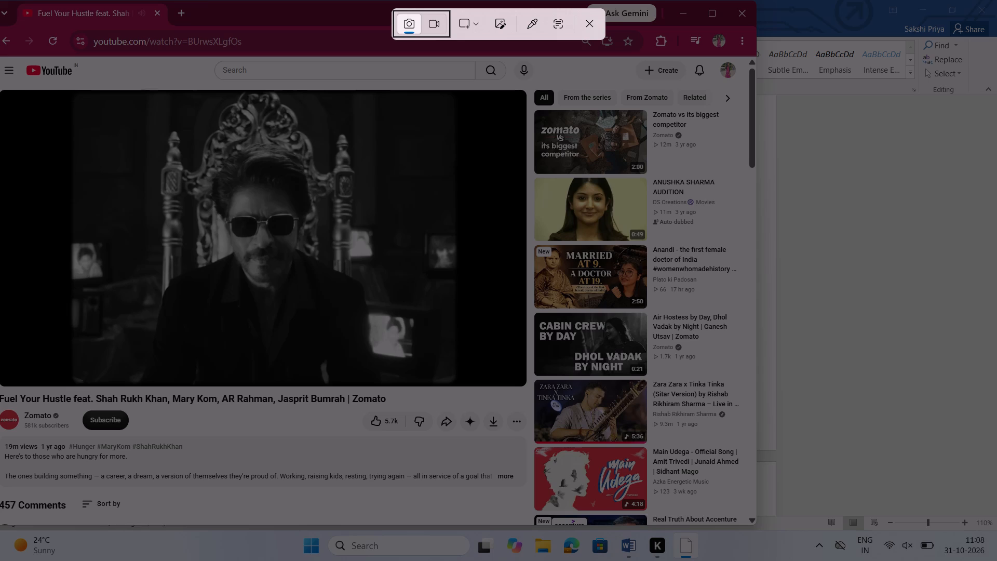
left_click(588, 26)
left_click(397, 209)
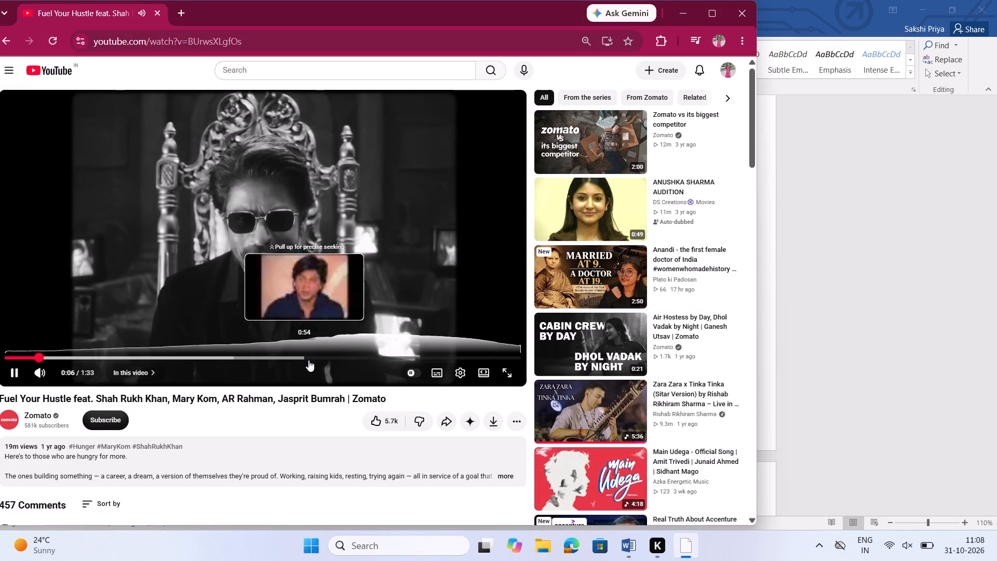
Skim through the Fuel Your Hustle video, restart it from the beginning and pause it at 0:13.
left_click(311, 357)
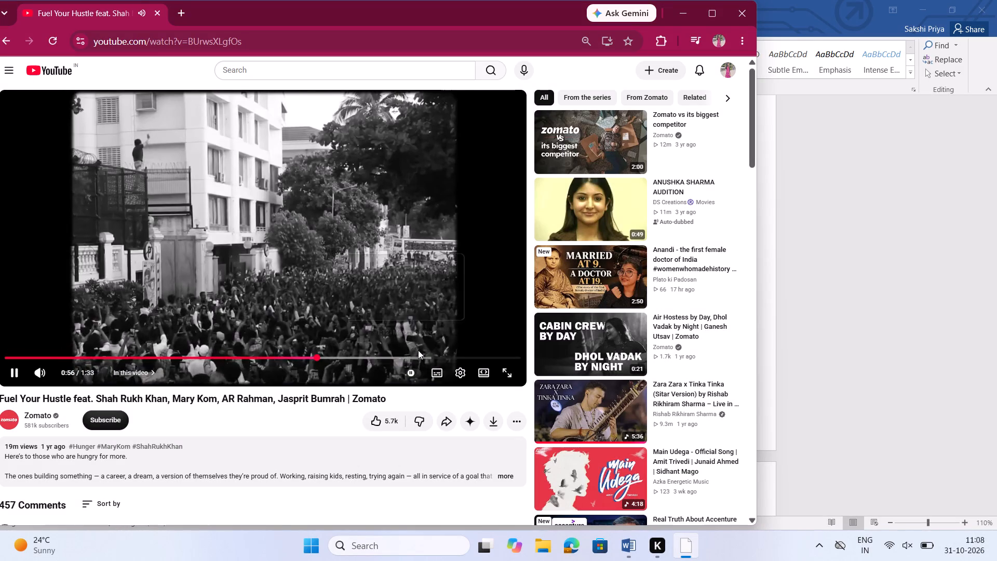
left_click(425, 355)
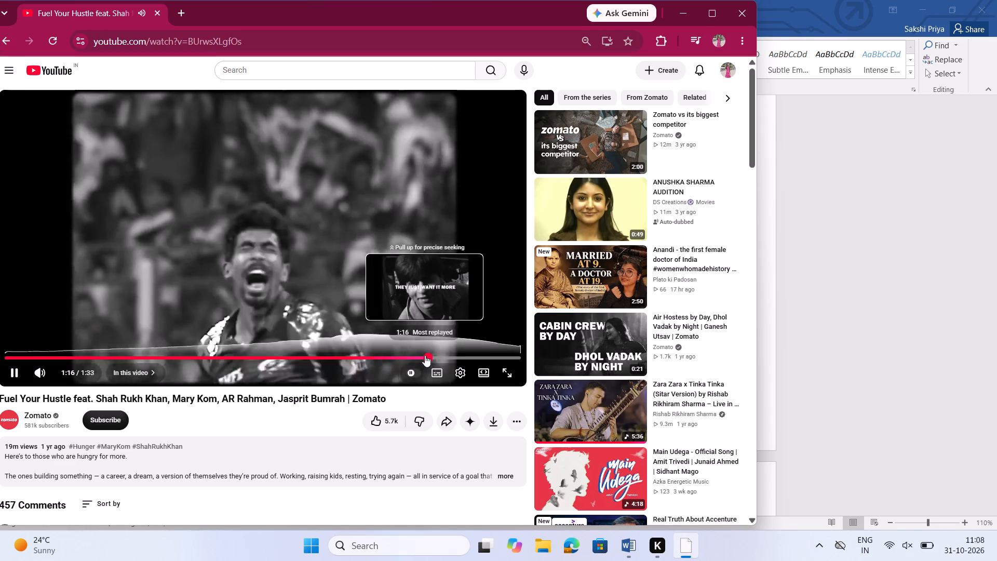
left_click(493, 357)
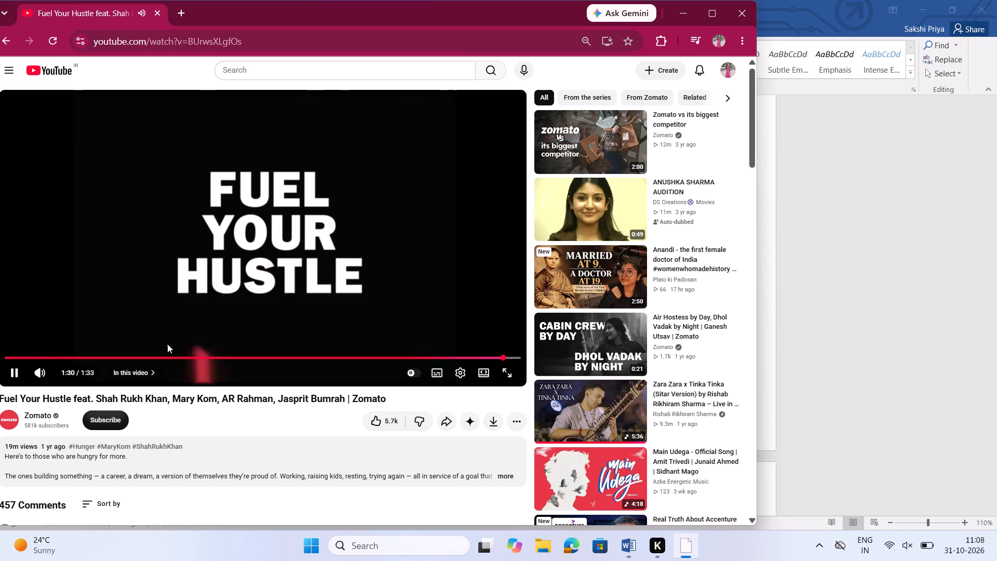
left_click(5, 358)
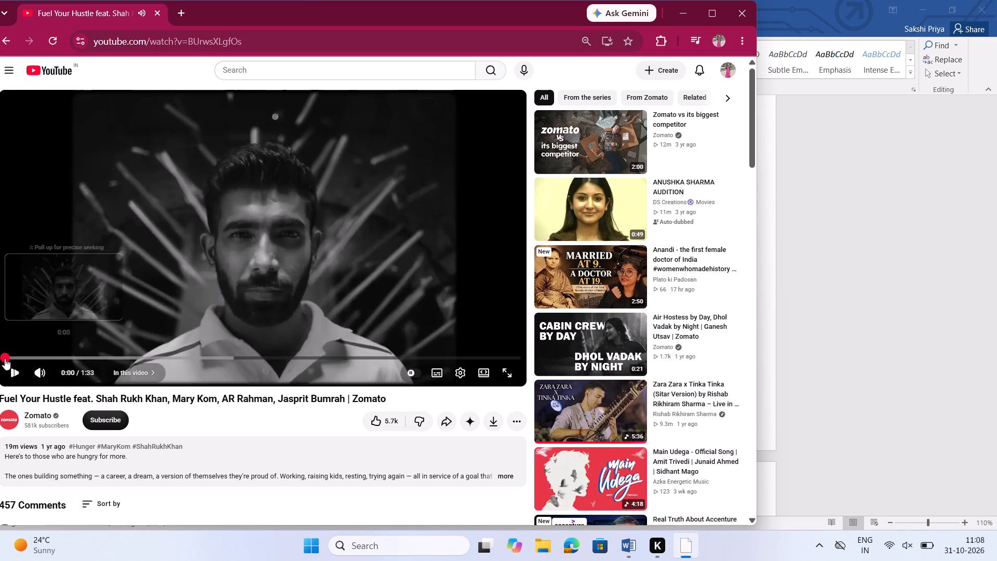
scroll(234, 460, "down", 1)
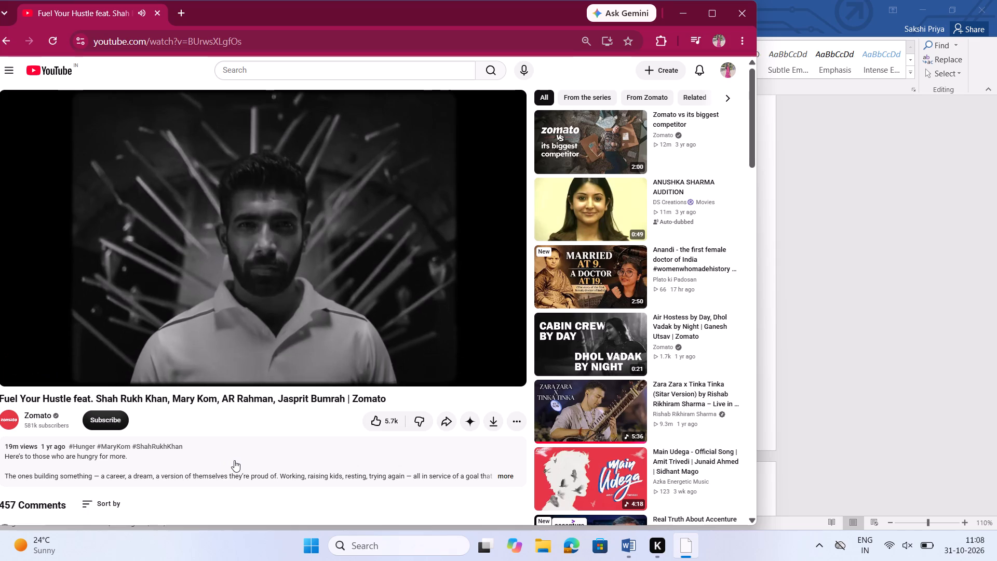
scroll(234, 460, "down", 1)
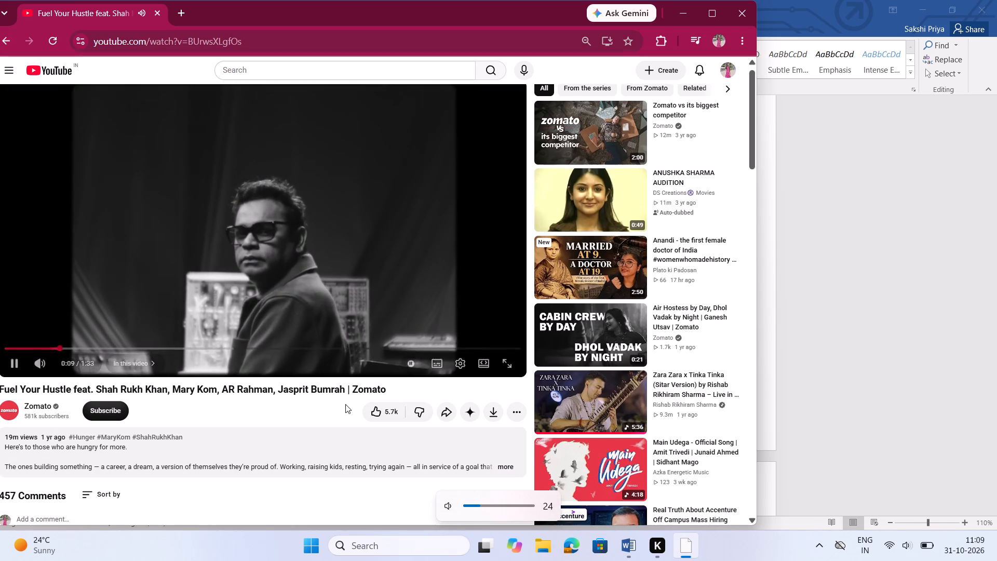
scroll(374, 465, "right", 2)
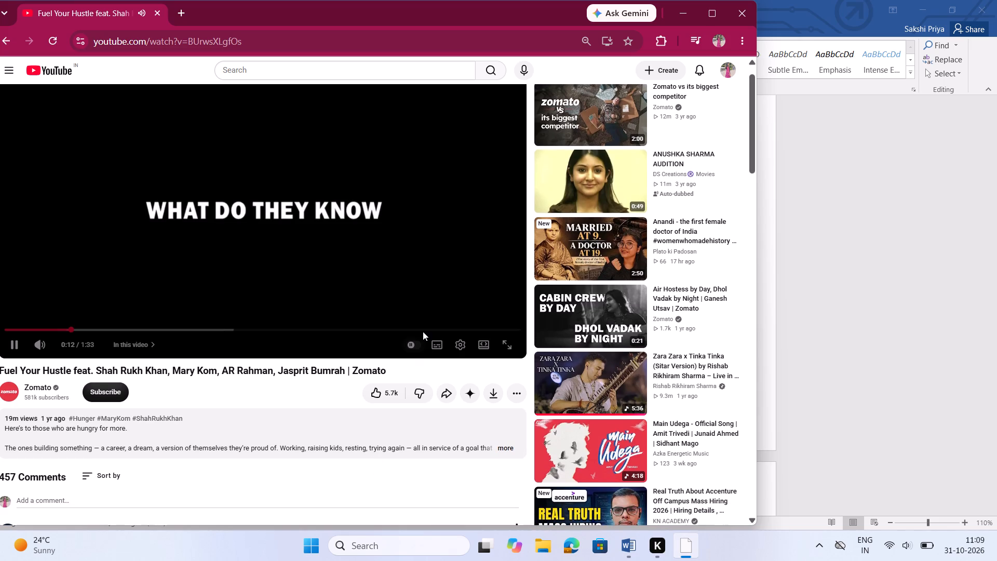
left_click(440, 249)
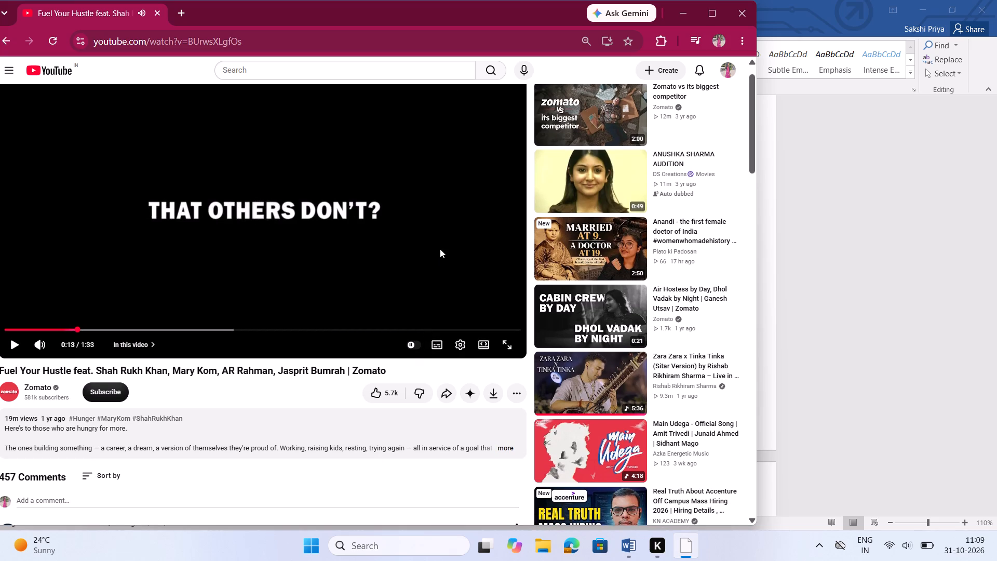
Capture a screenshot of the paused Zomato video together with its title, channel name, likes, views and description.
scroll(386, 407, "up", 1)
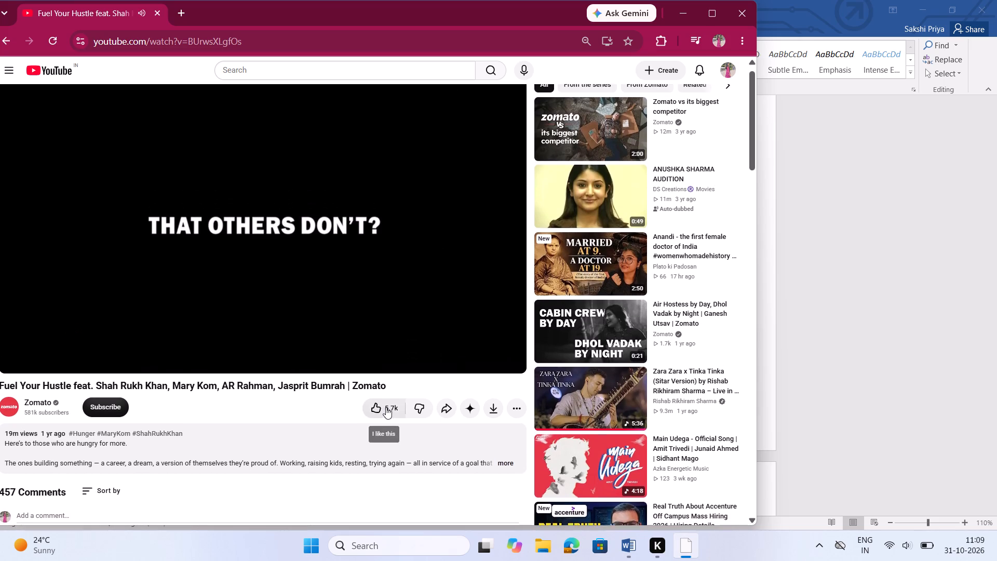
scroll(386, 407, "up", 1)
key("Print")
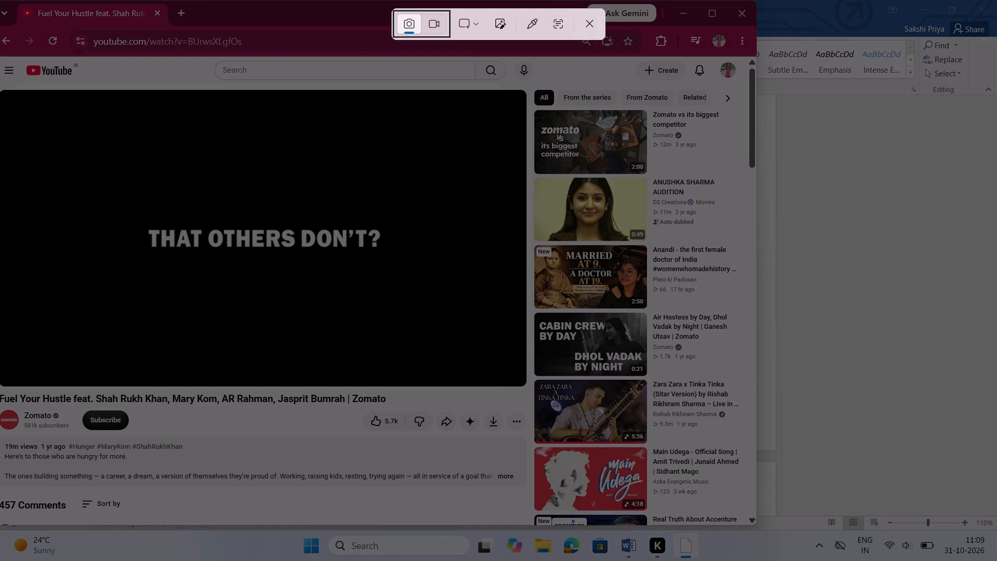
left_click_drag(0, 88, 363, 395)
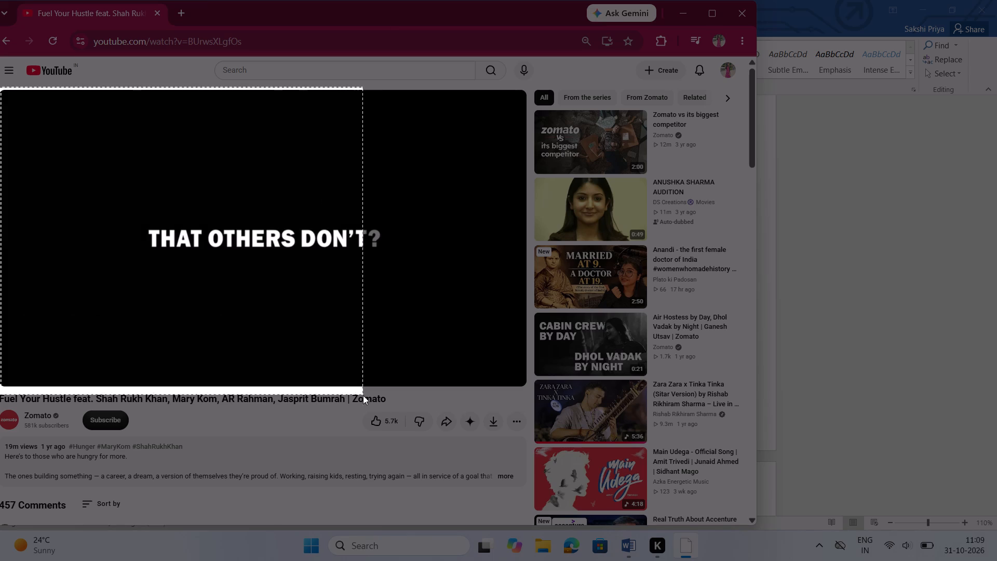
left_click_drag(363, 395, 510, 484)
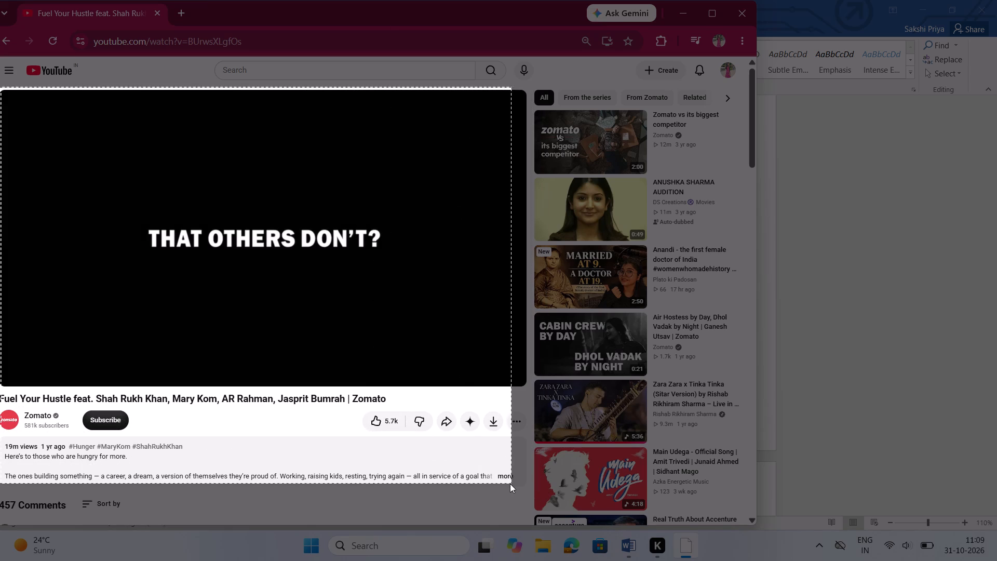
left_click_drag(510, 484, 522, 491)
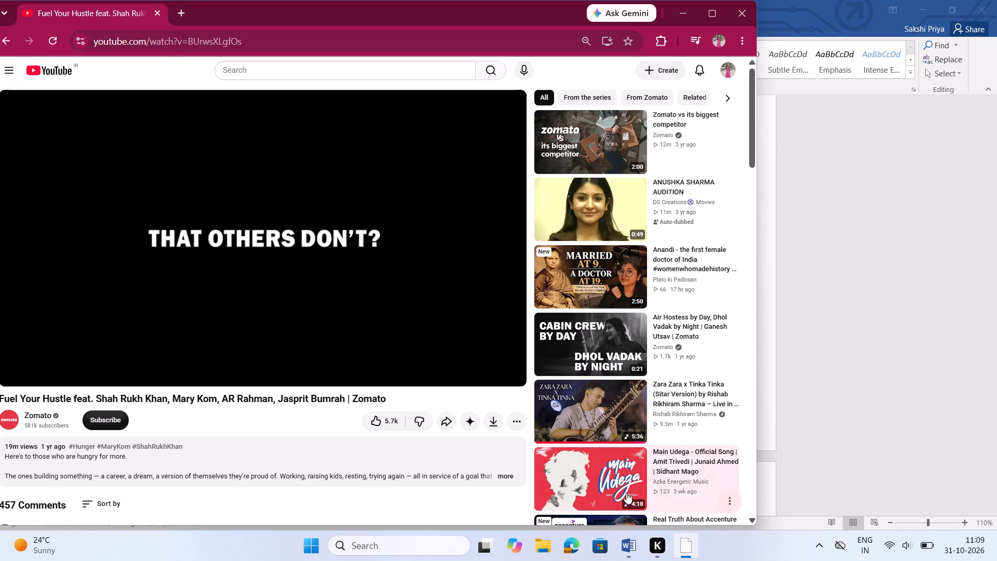
left_click(635, 511)
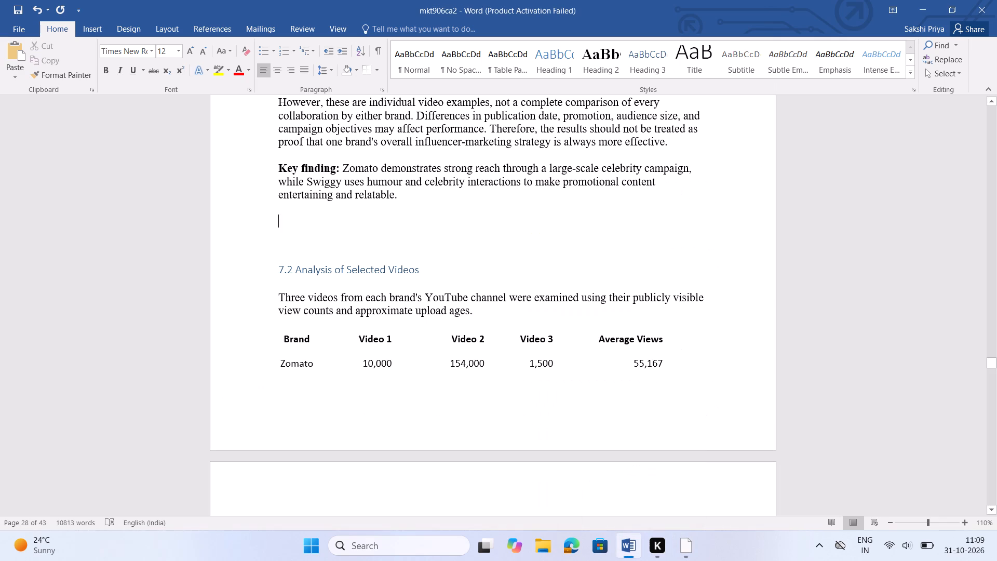
left_click(87, 31)
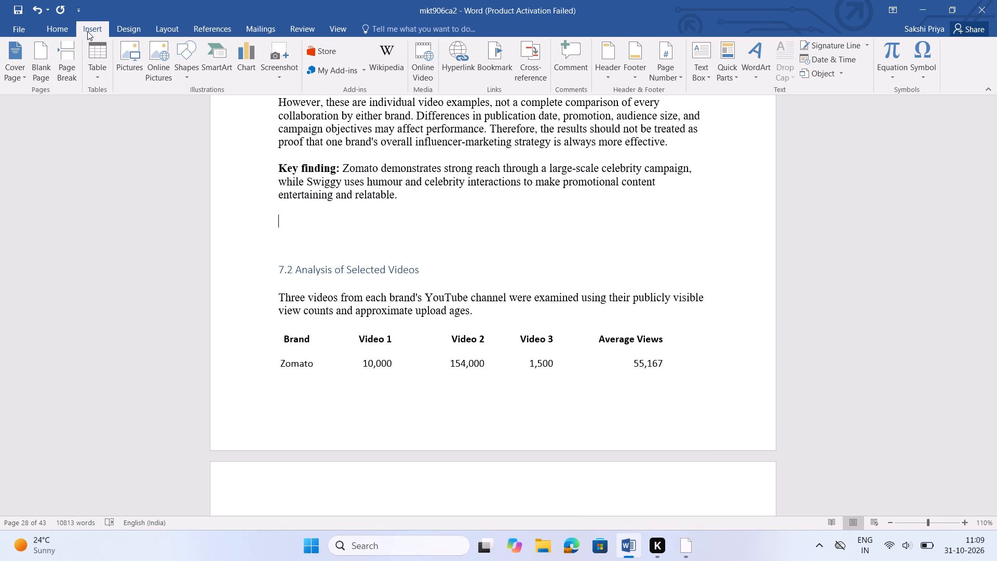
left_click(118, 52)
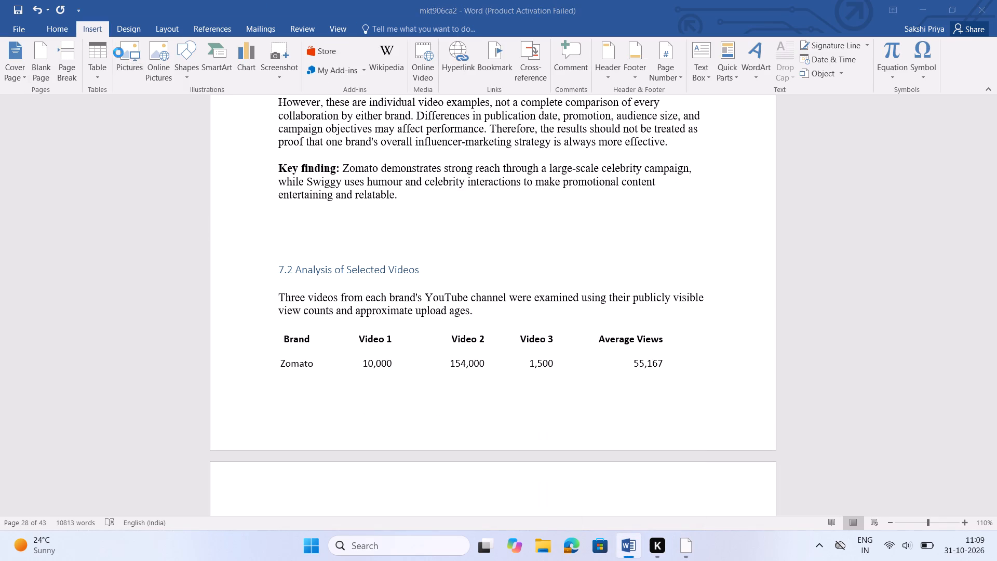
double_click(173, 124)
scroll(345, 225, "down", 8)
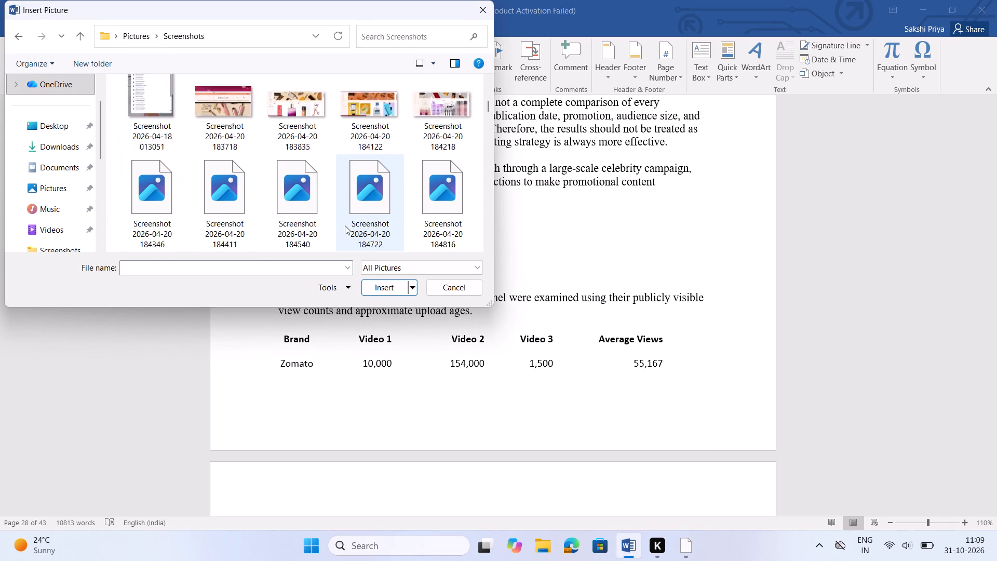
scroll(345, 225, "down", 20)
scroll(345, 225, "down", 20)
scroll(345, 225, "down", 10)
left_click(398, 181)
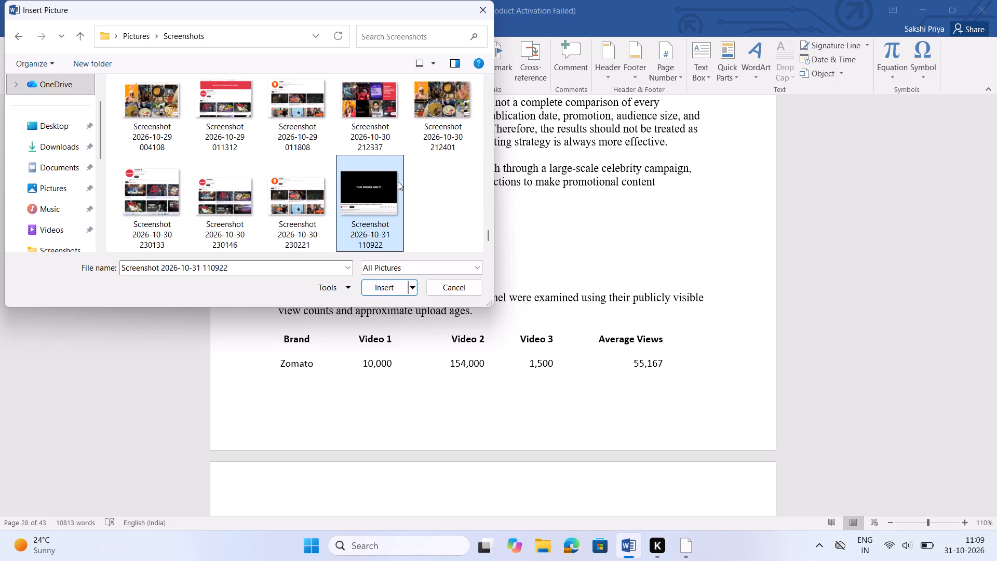
left_click(387, 288)
Reduce the inserted Zomato video picture's height to about 11.51 cm, keeping its full width.
scroll(487, 289, "down", 1)
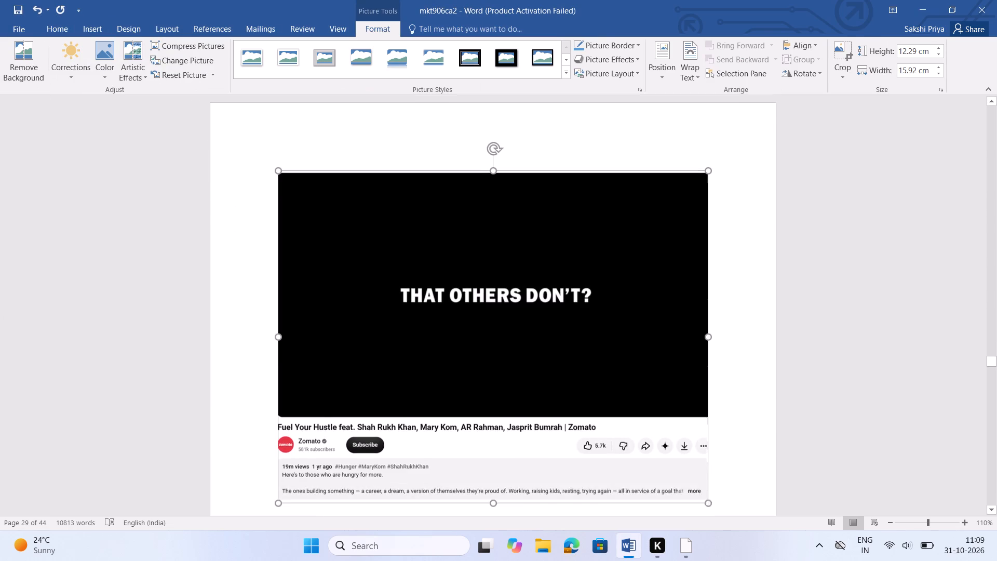
scroll(487, 289, "down", 1)
left_click_drag(494, 450, 494, 438)
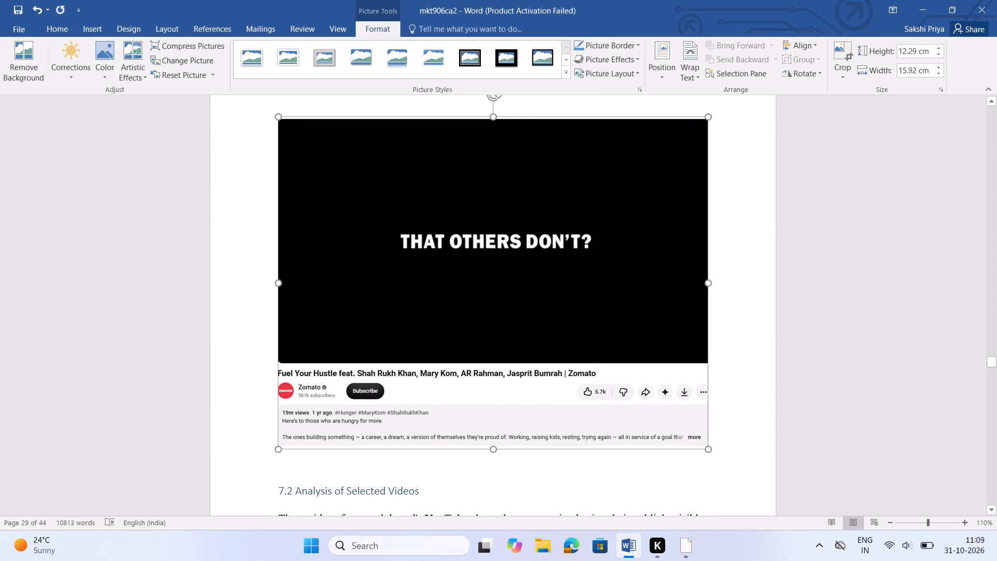
left_click_drag(494, 438, 494, 428)
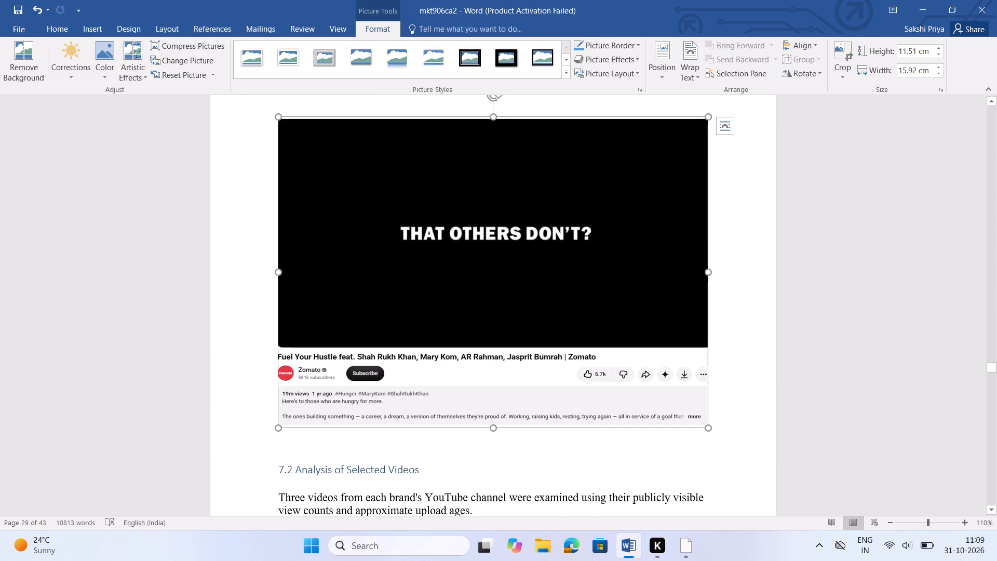
Add a blank line below the Zomato video picture, before heading 7.2.
left_click(724, 431)
key("Return")
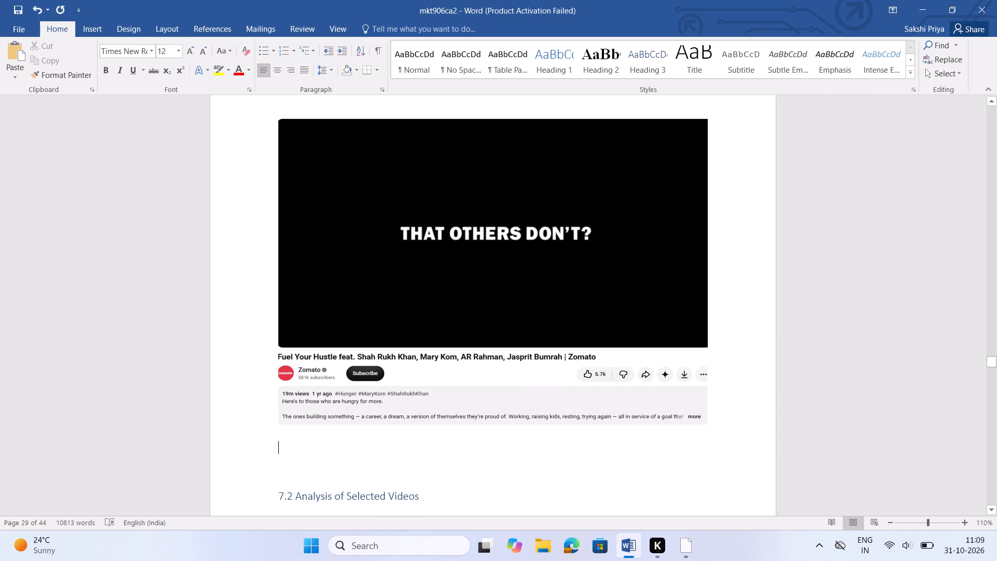
Open the Swiggy YouTube Channel link from ChatGPT's reply in Chrome and dismiss the ChatGPT window.
key("alt+space")
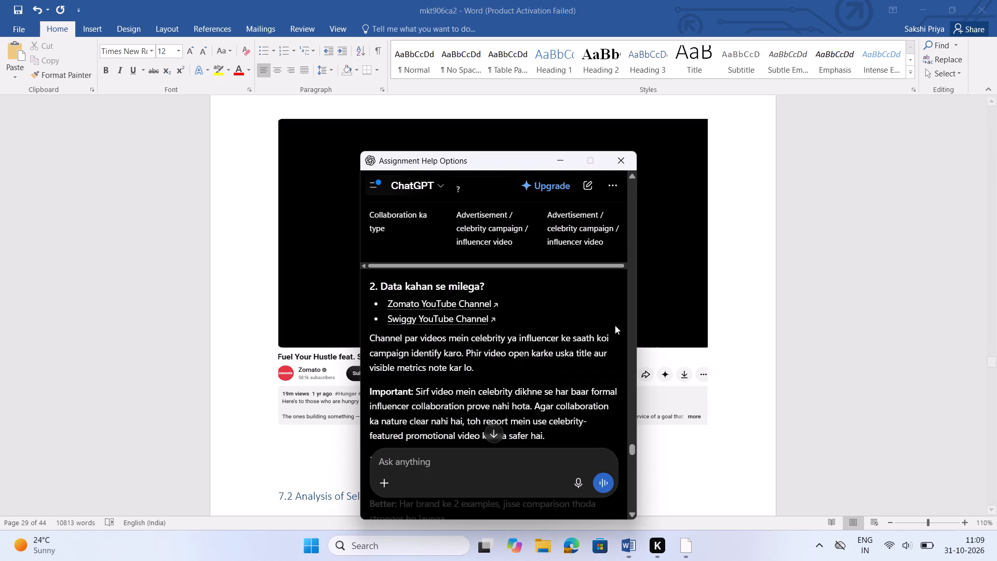
left_click(439, 320)
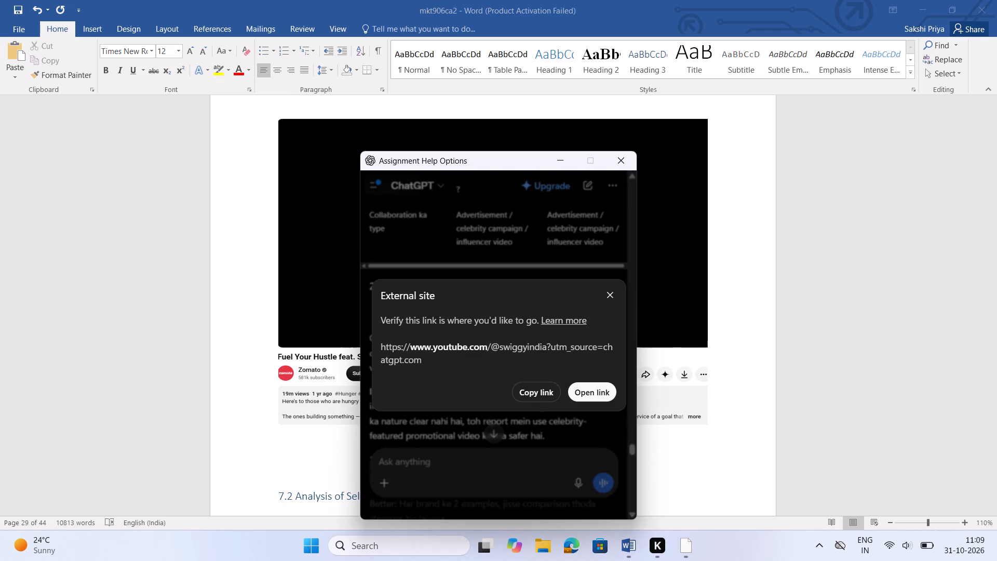
left_click(605, 388)
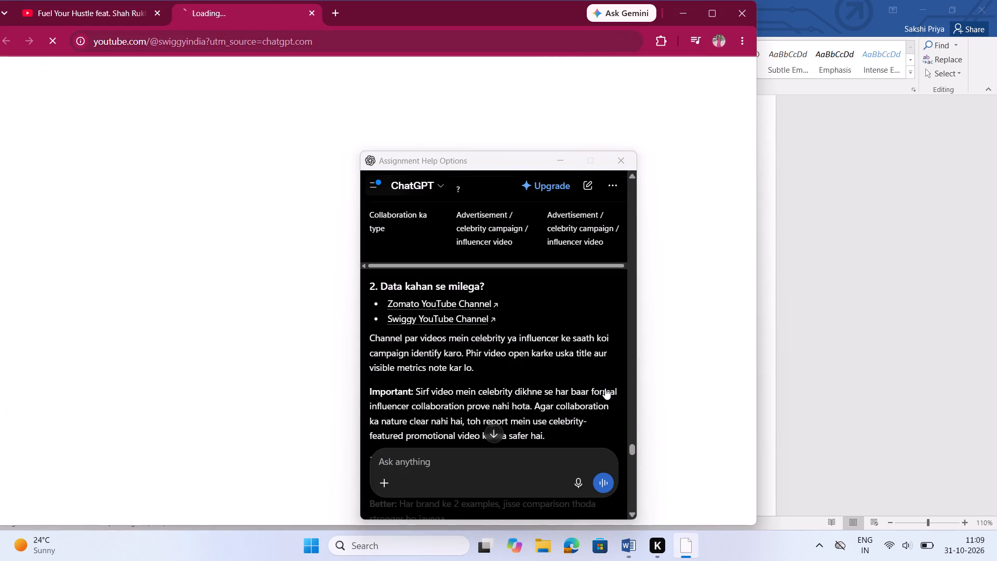
key("alt+space")
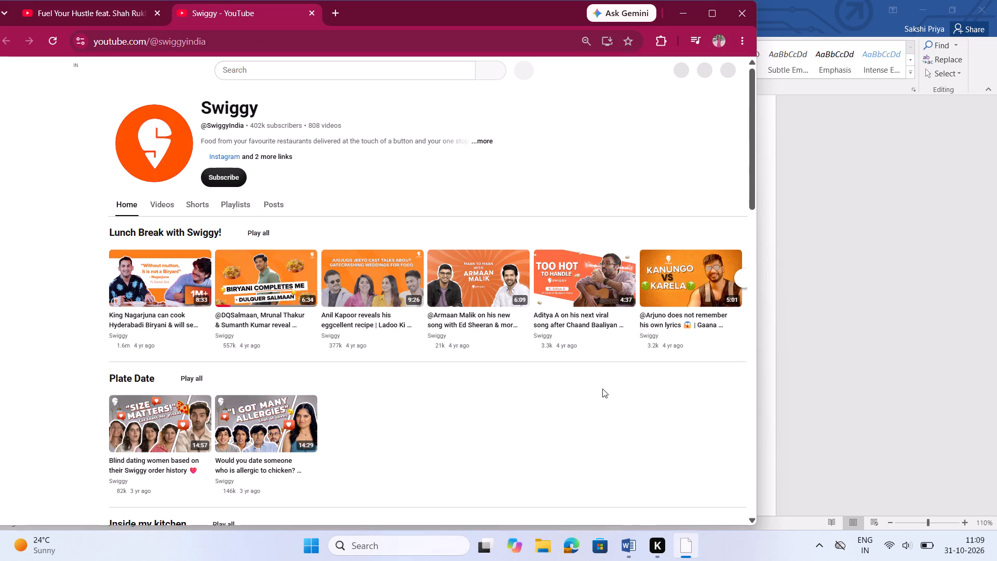
Open Swiggy's Dulquer Salmaan, Mrunal Thakur and Sumanth Kumar pick-up lines video, pause it, and screenshot the frame with its title and description.
left_click(261, 284)
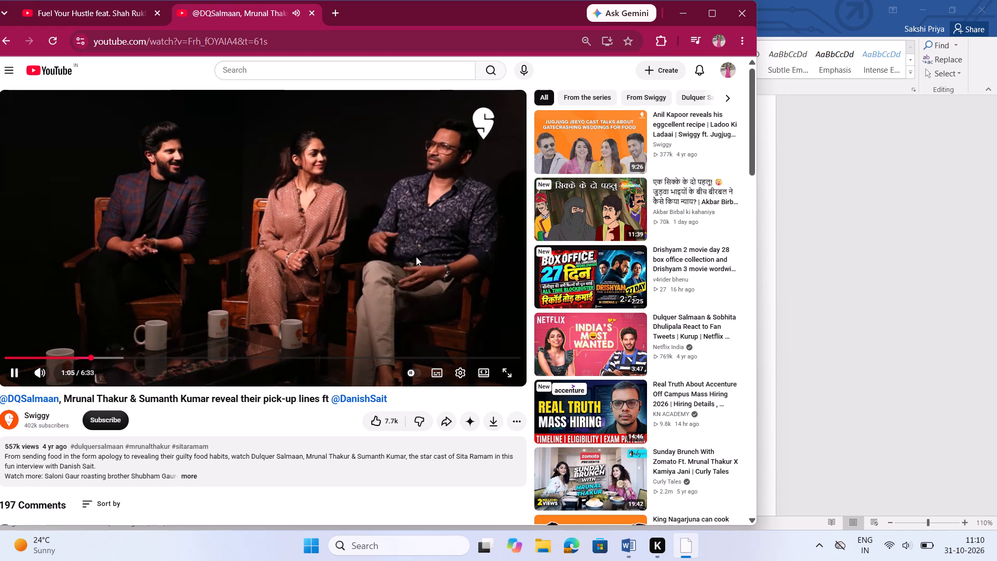
left_click(448, 269)
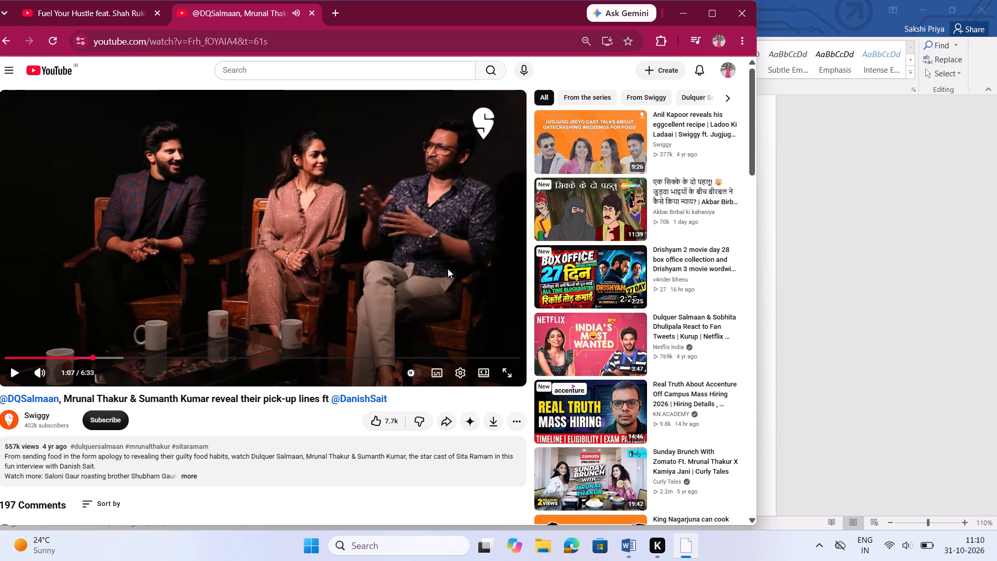
key("Print")
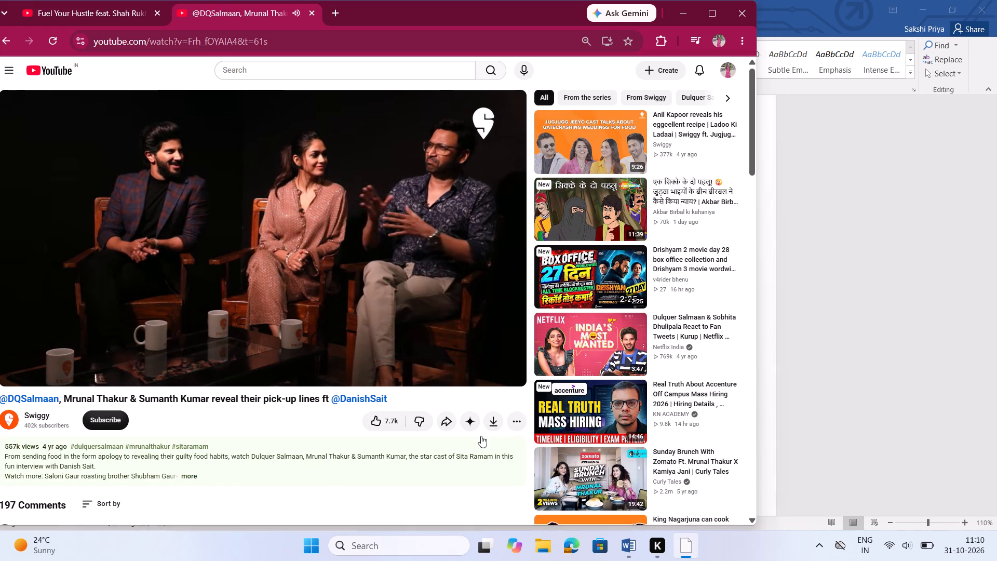
left_click_drag(0, 87, 568, 498)
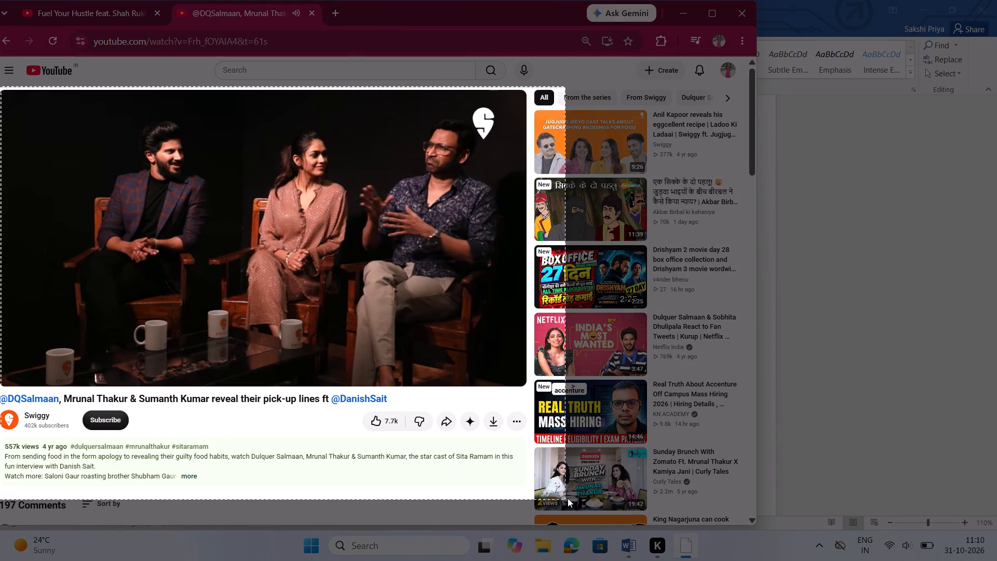
left_click_drag(568, 498, 523, 487)
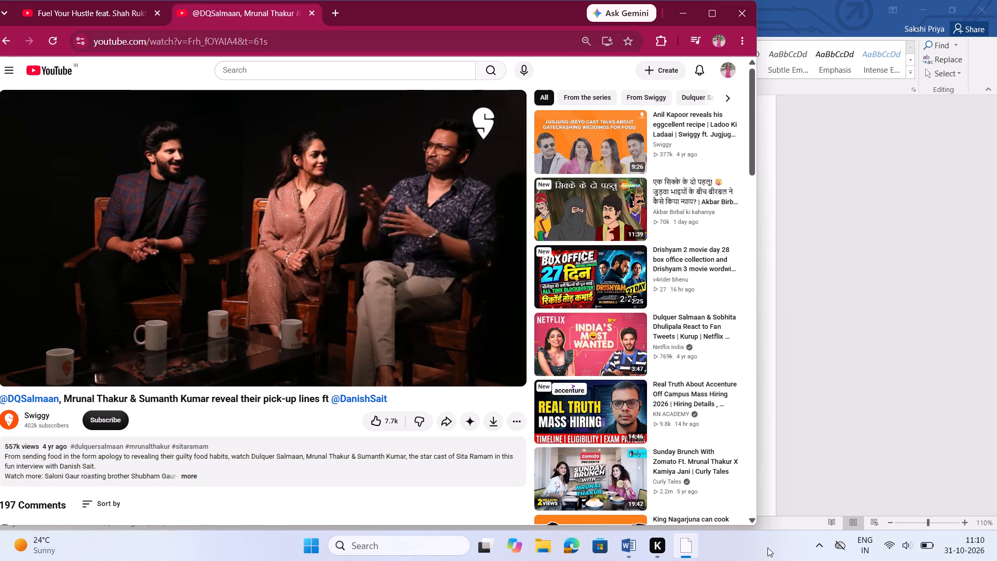
Close both YouTube tabs to return to the Word report.
left_click(315, 11)
left_click(157, 11)
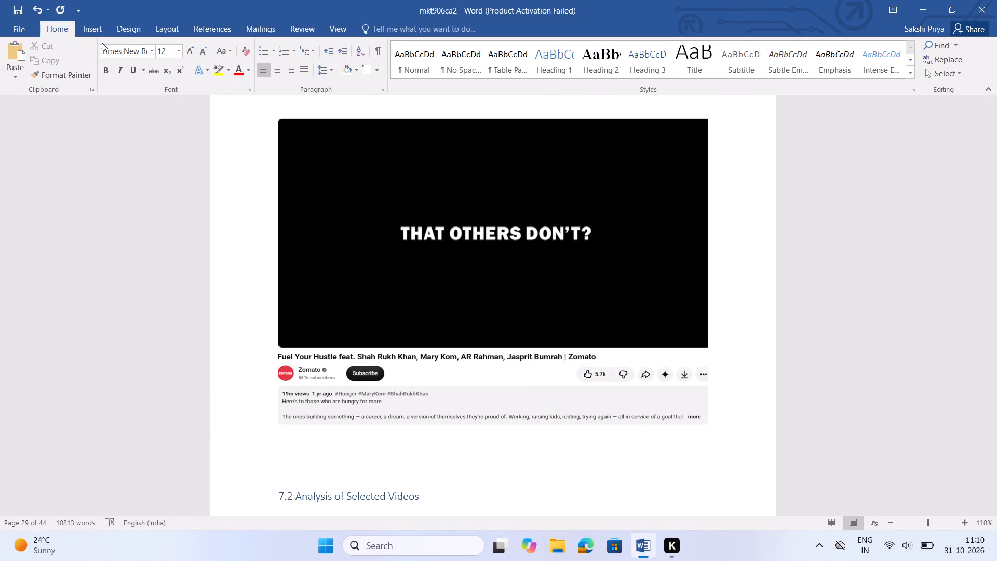
left_click(90, 30)
double_click(128, 52)
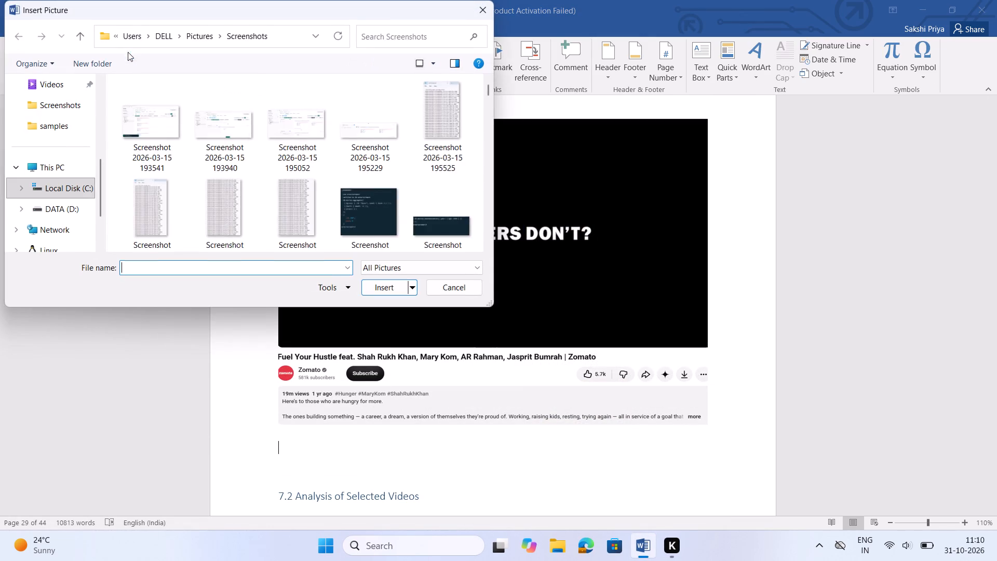
scroll(210, 112, "down", 20)
scroll(210, 112, "down", 20)
scroll(210, 112, "down", 14)
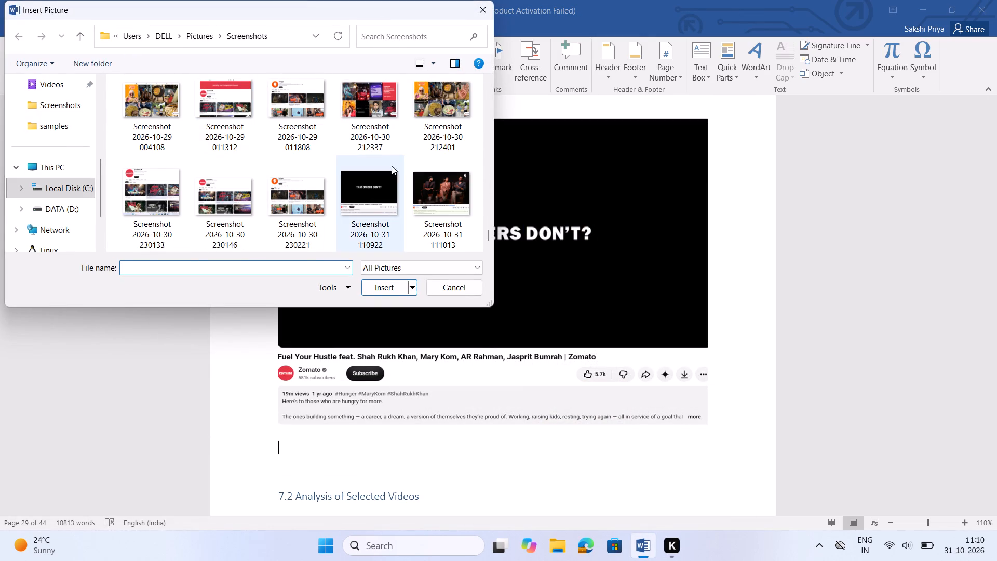
left_click(438, 192)
left_click(383, 289)
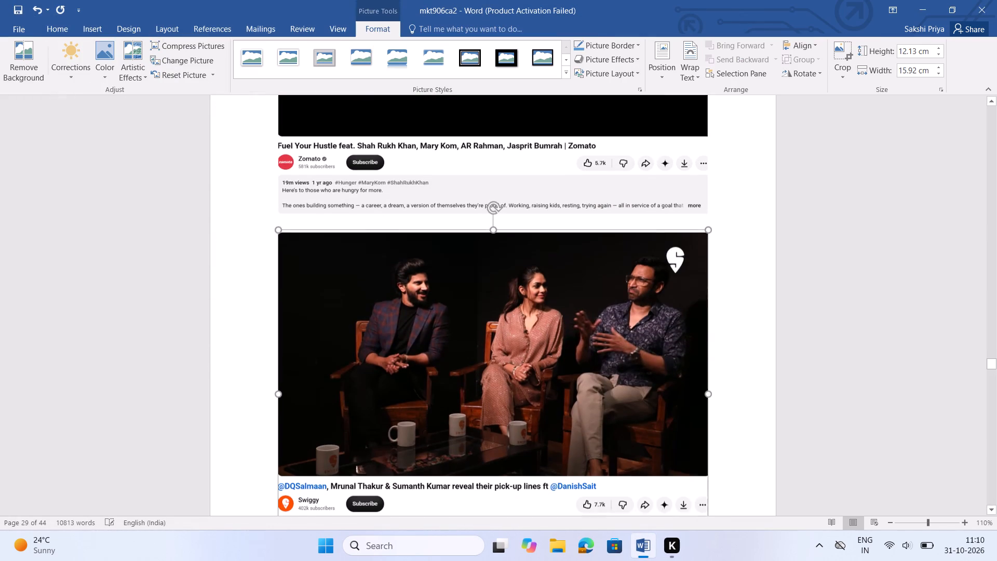
Stretch the Zomato video picture's height to about 11.82 cm, keeping its width.
scroll(383, 289, "right", 1)
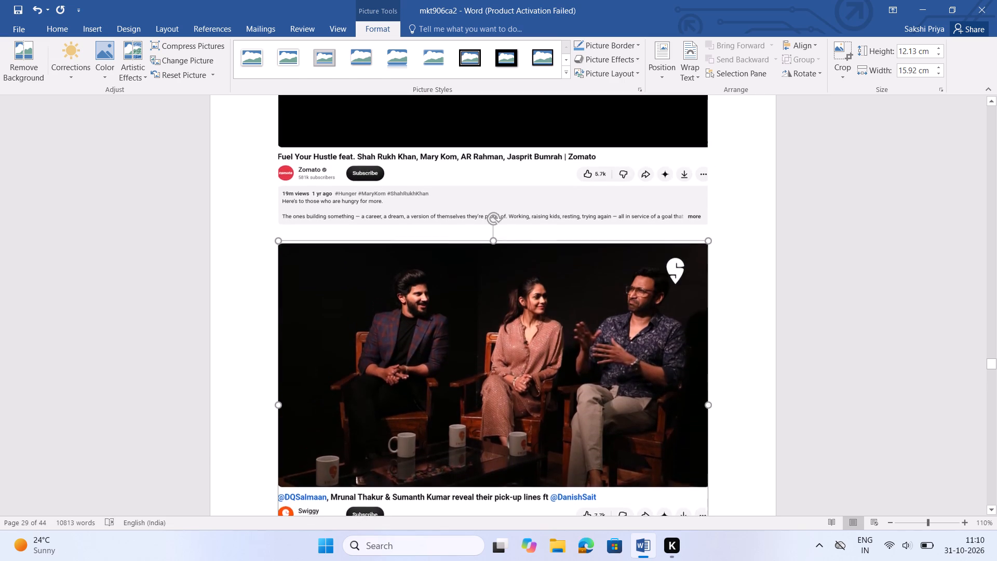
left_click(516, 203)
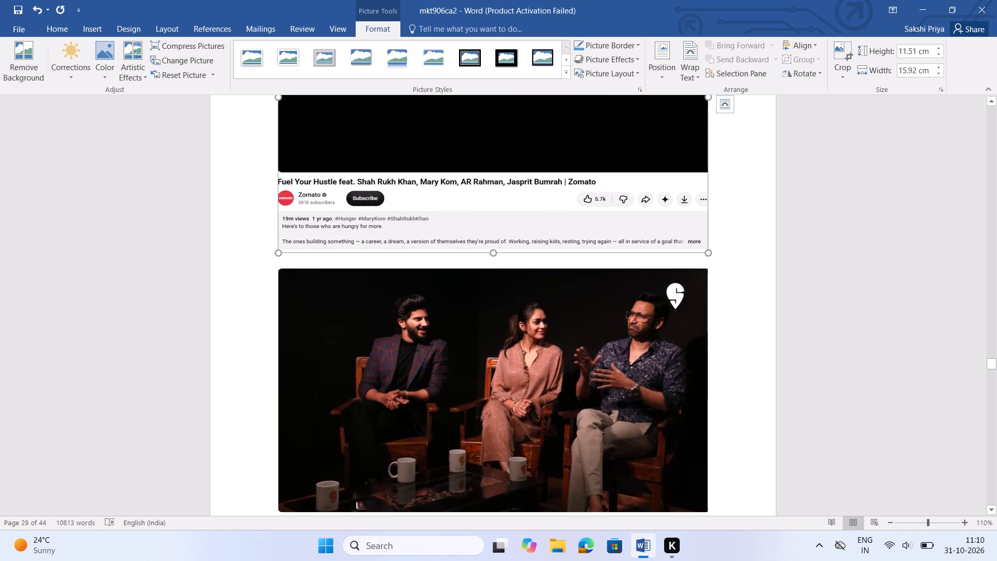
left_click_drag(493, 252, 493, 261)
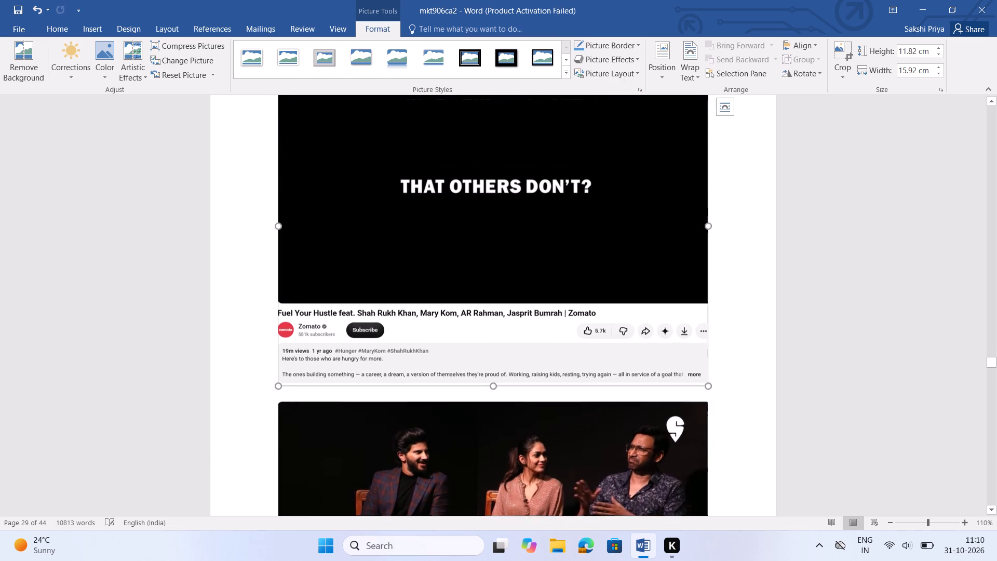
scroll(520, 287, "down", 3)
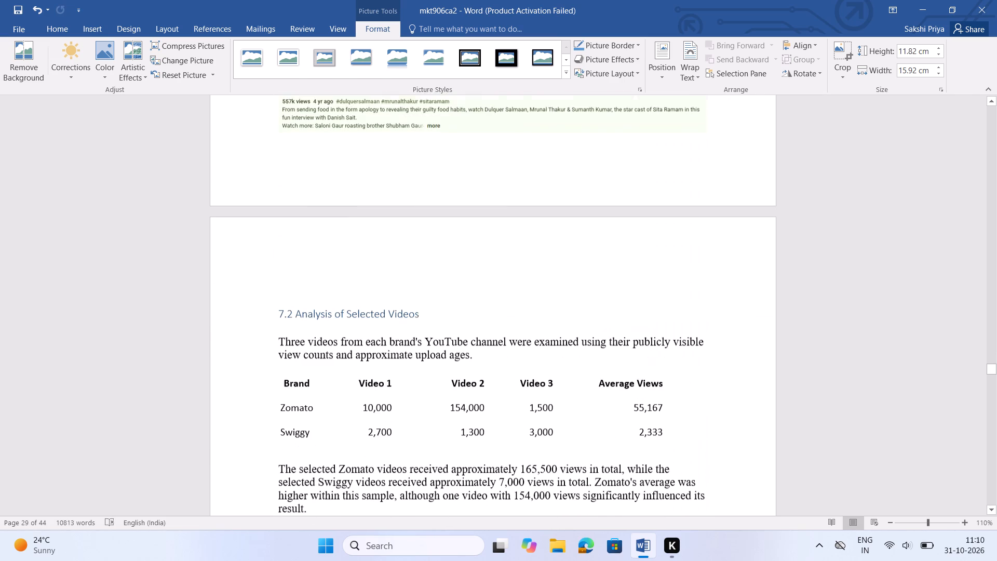
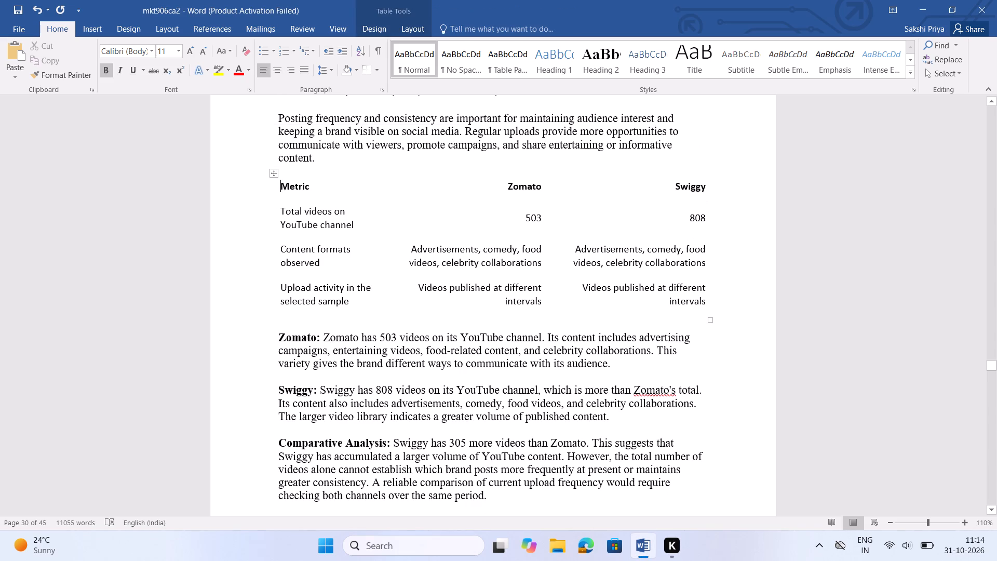
left_click(395, 156)
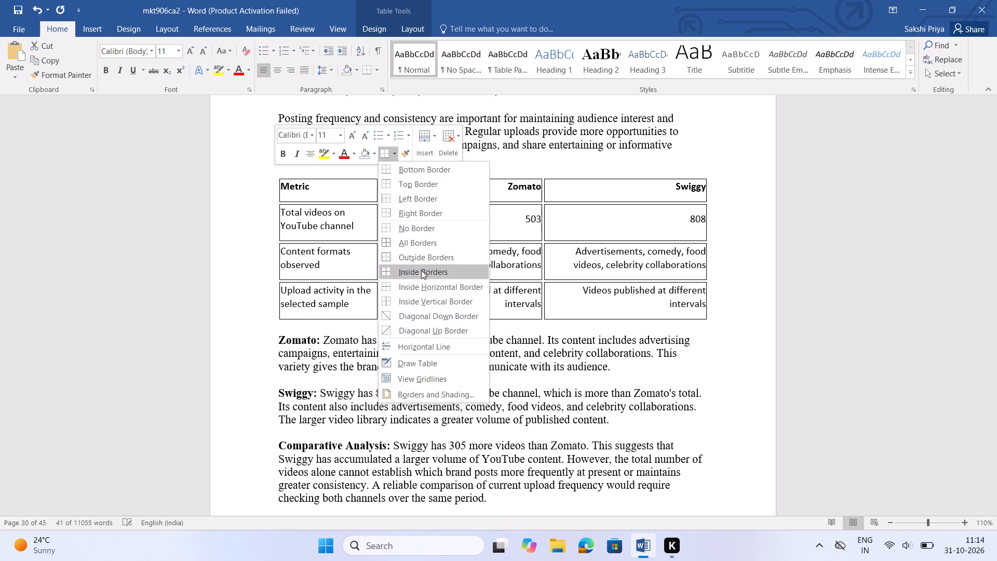
left_click(421, 270)
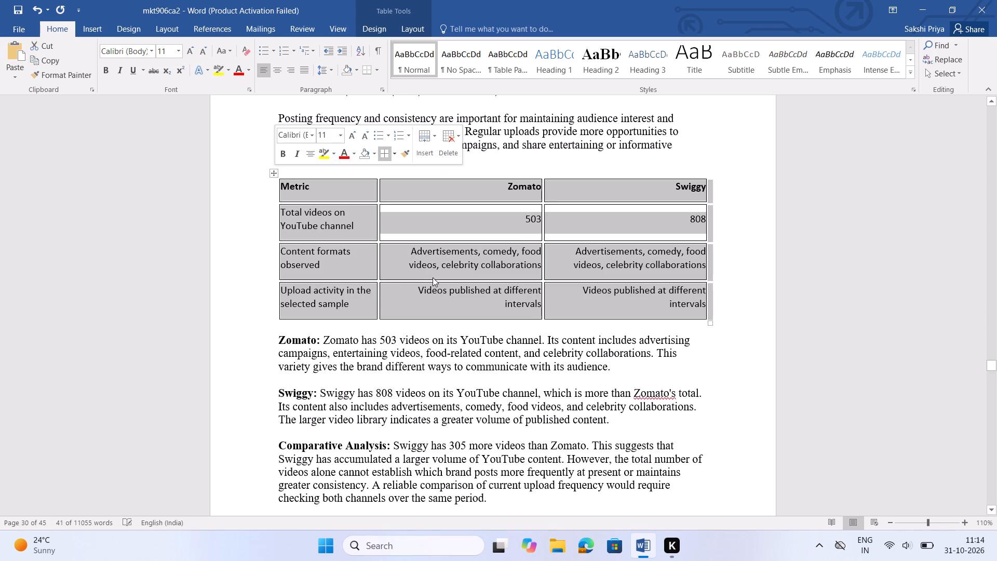
Shade all cells of the 6.7 comparison table light blue.
left_click(373, 159)
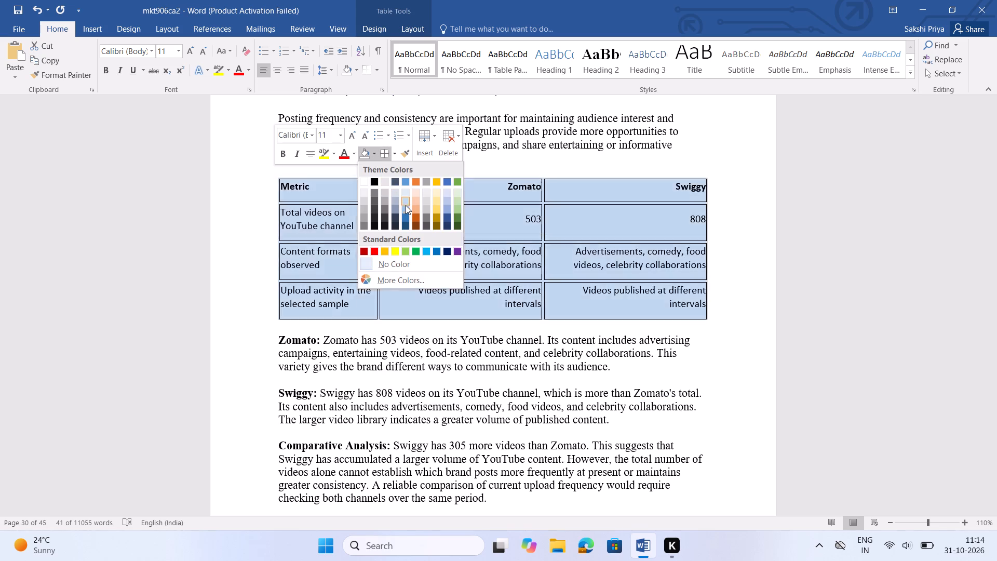
left_click(407, 207)
left_click(259, 220)
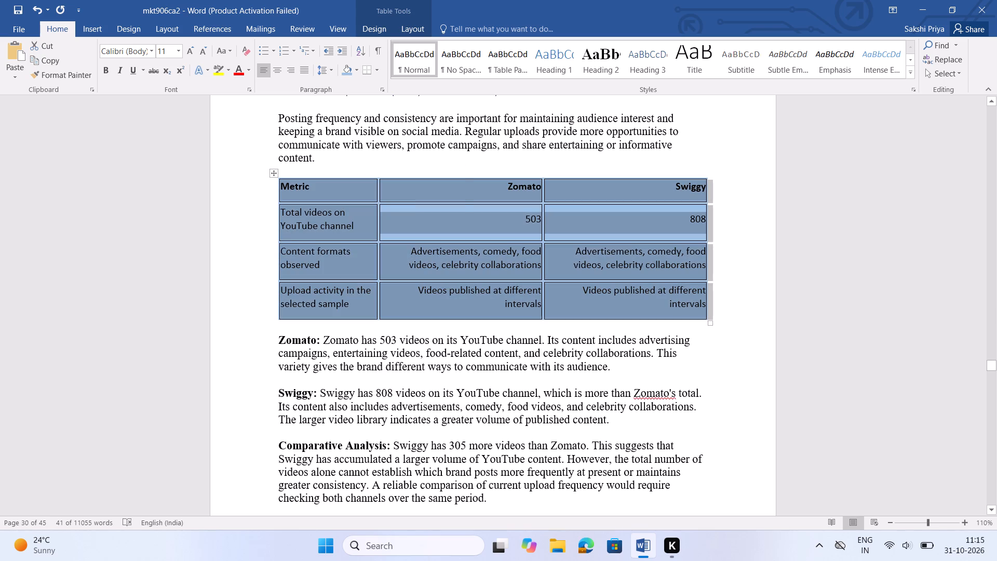
left_click(785, 231)
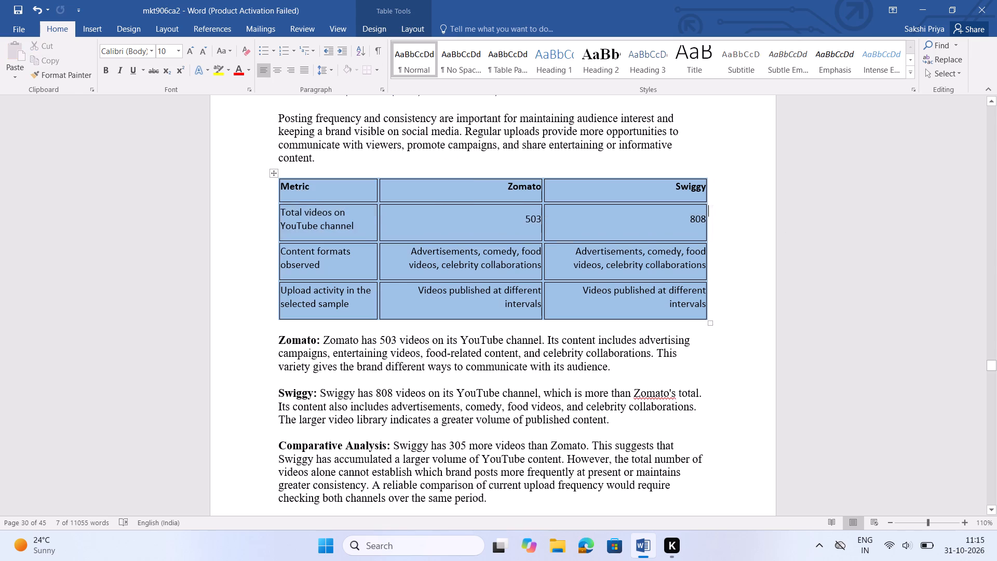
Shade the whole Engagement Parameter table under Comparative Analysis in section 6.5 with the same light blue.
scroll(637, 236, "up", 6)
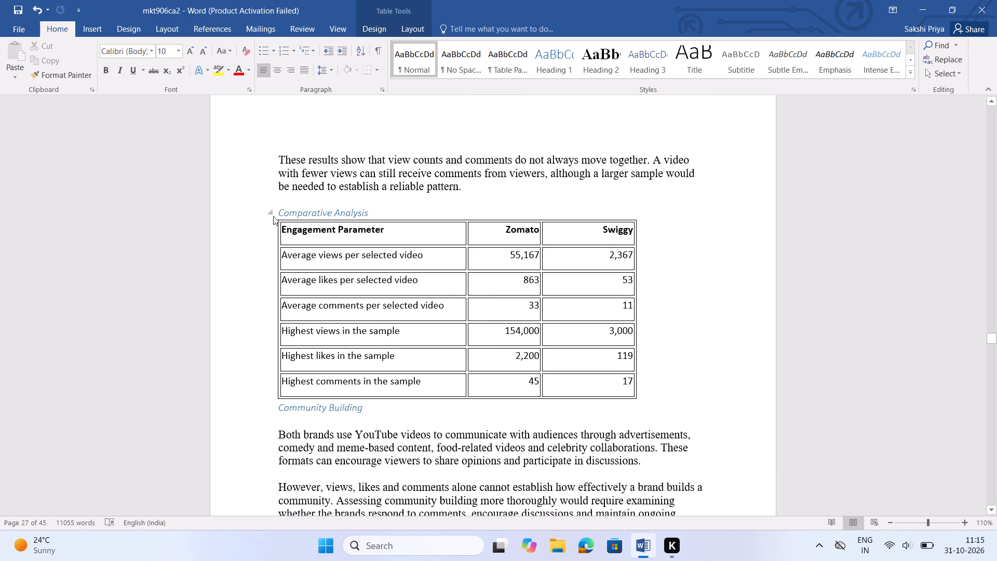
left_click(297, 236)
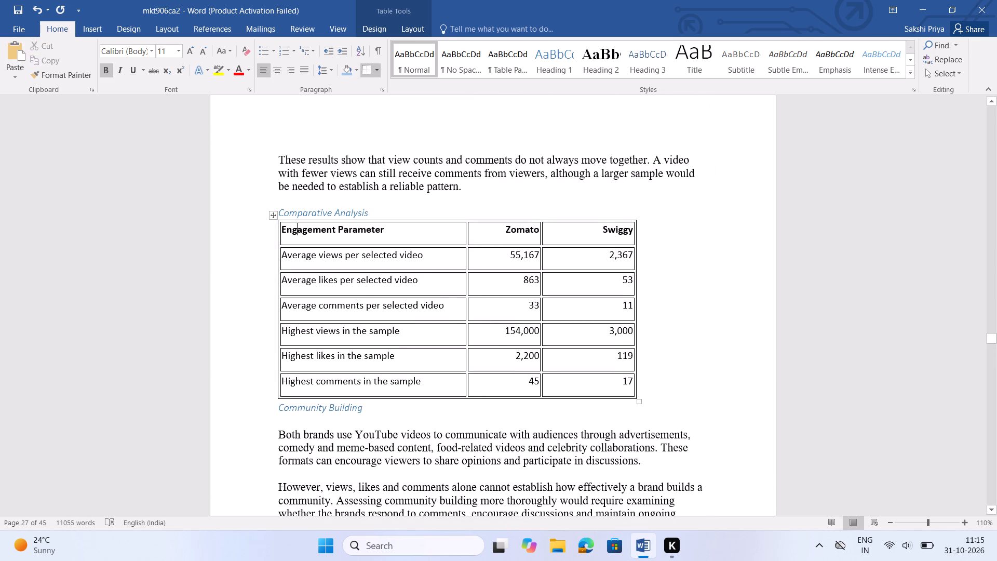
left_click(274, 216)
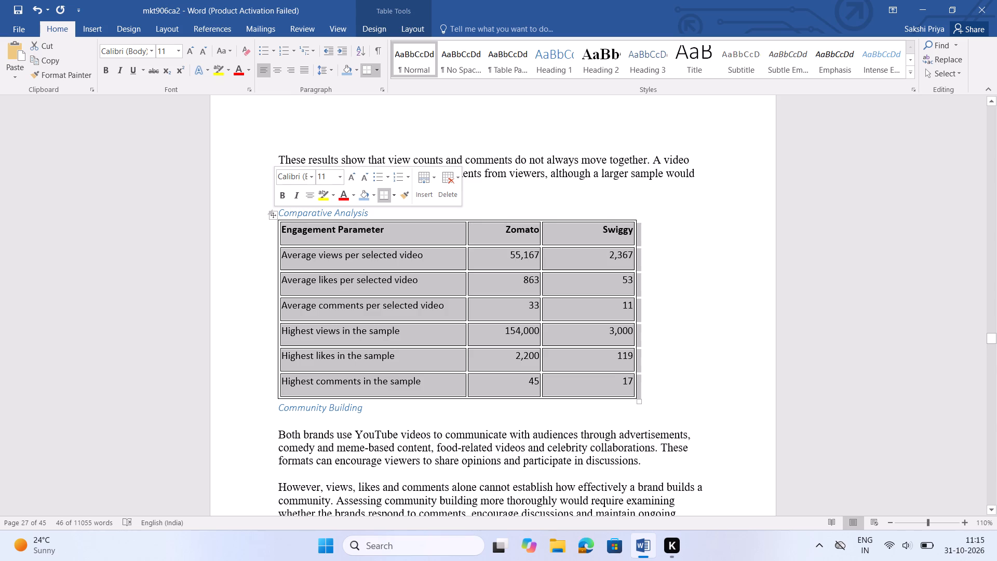
left_click(371, 199)
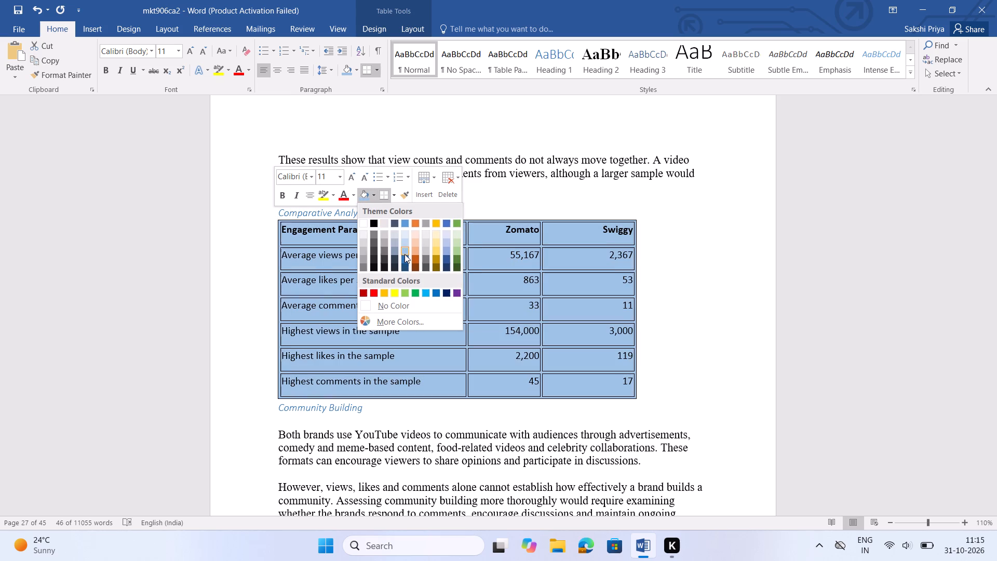
left_click(405, 254)
left_click(699, 300)
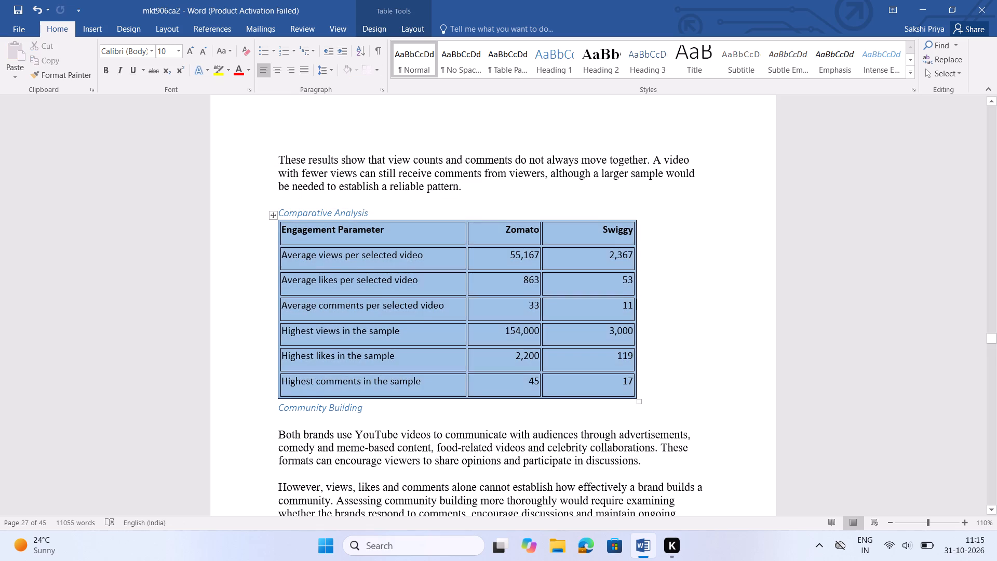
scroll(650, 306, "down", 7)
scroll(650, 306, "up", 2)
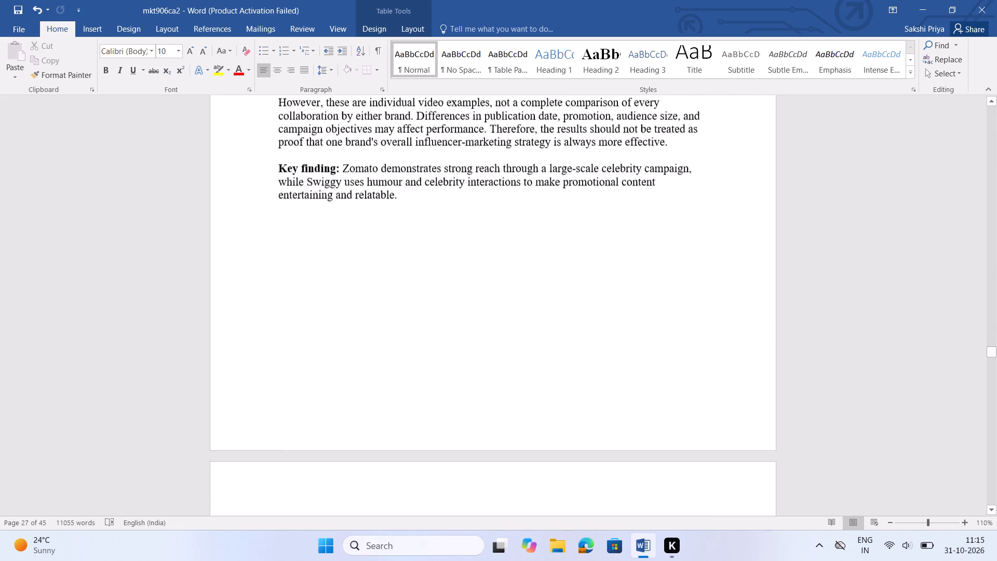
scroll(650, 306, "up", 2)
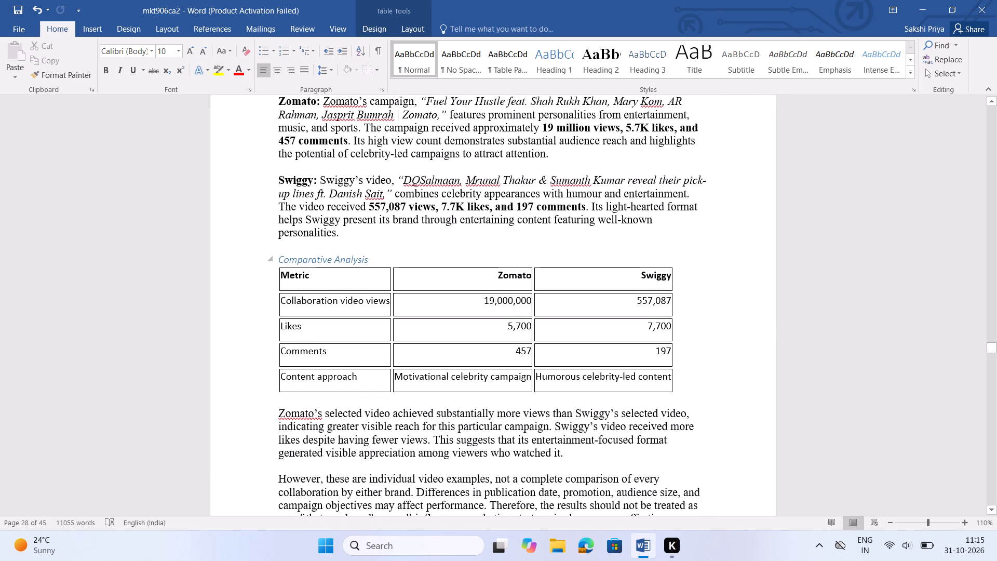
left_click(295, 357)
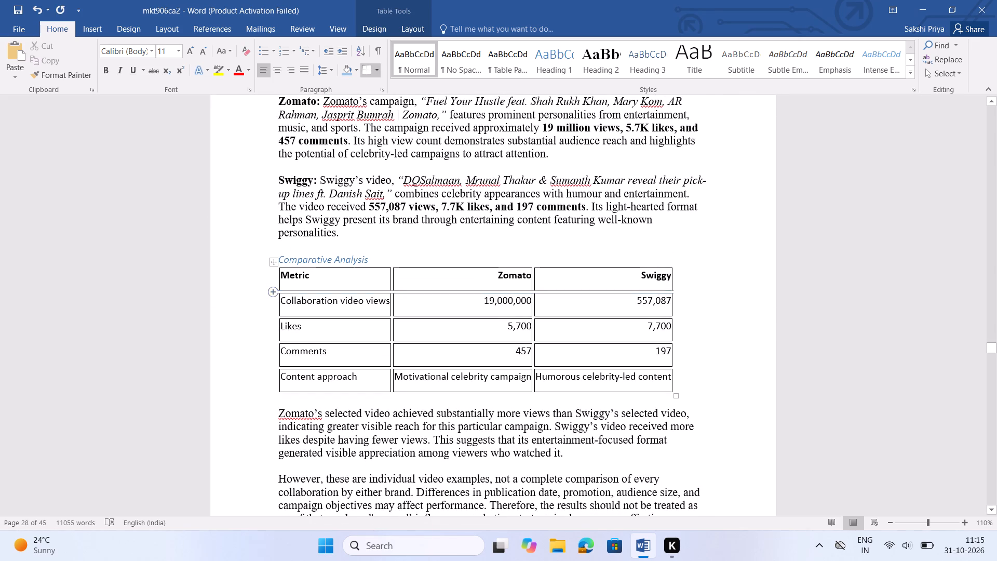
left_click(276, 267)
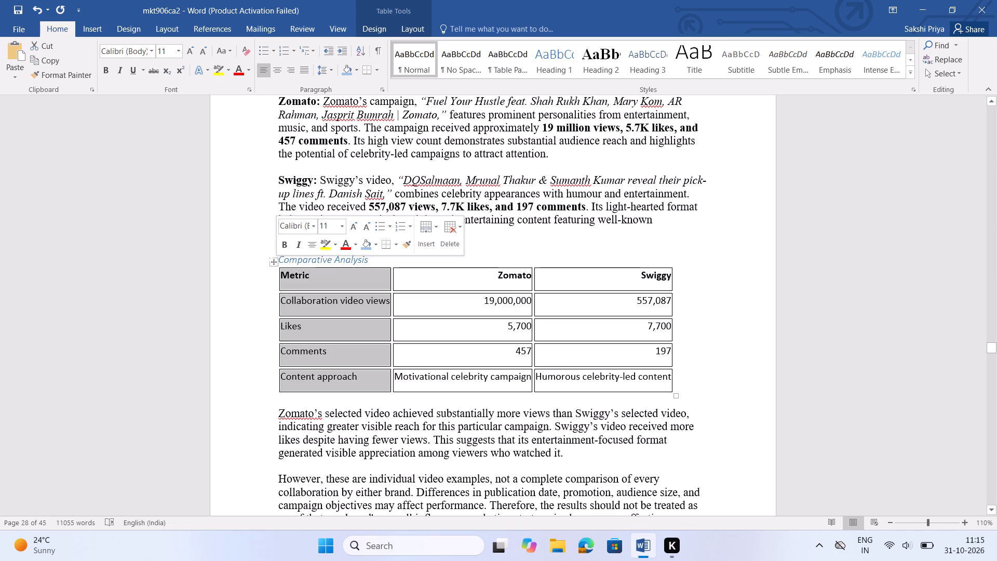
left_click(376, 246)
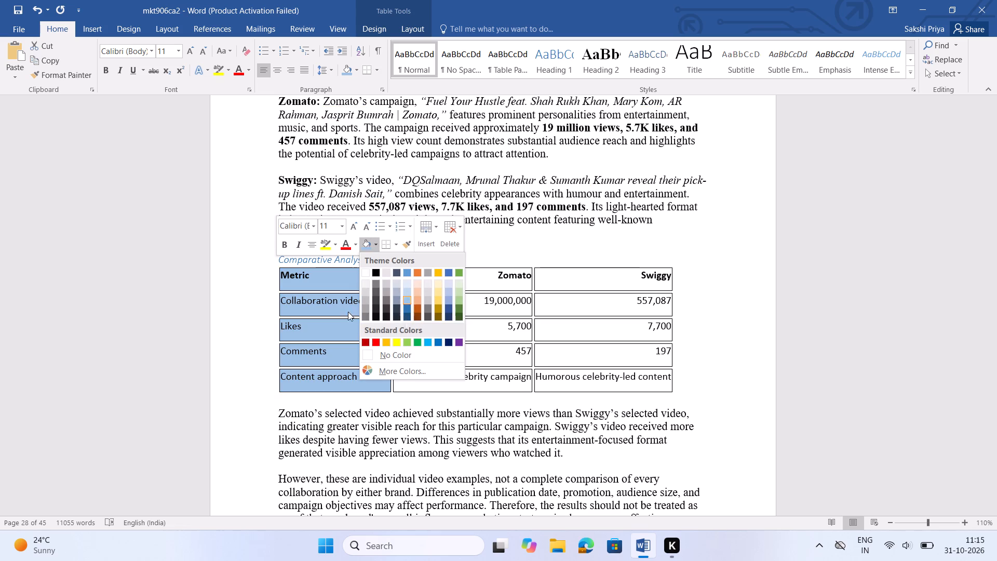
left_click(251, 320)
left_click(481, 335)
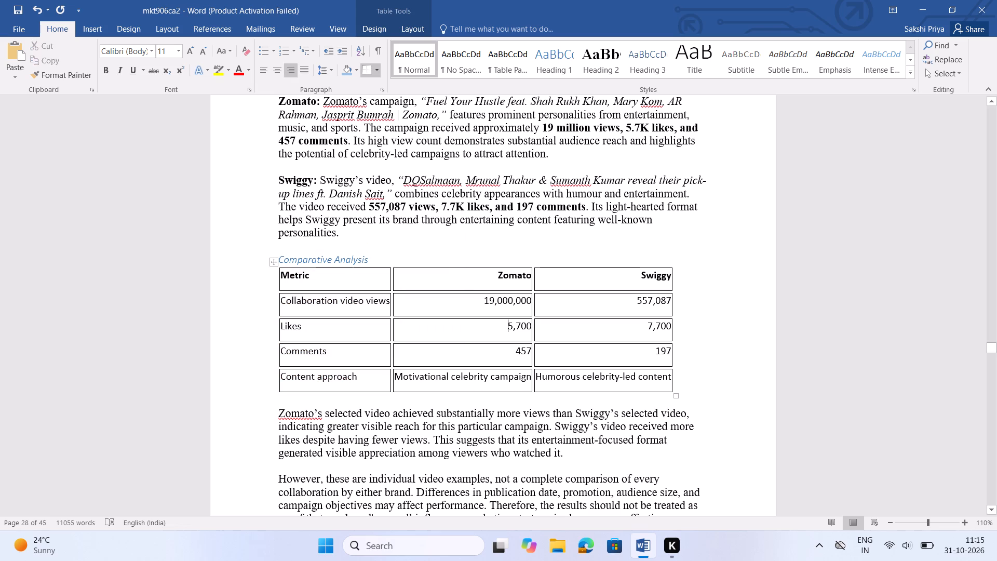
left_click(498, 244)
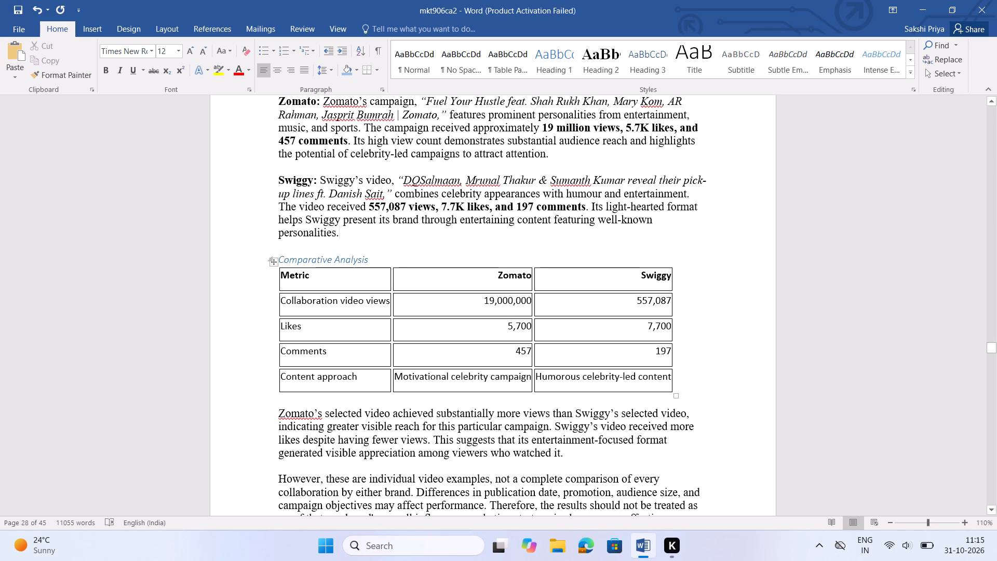
Shade the entire Comparative Analysis table of collaboration video metrics in section 6.6 light blue.
left_click(275, 263)
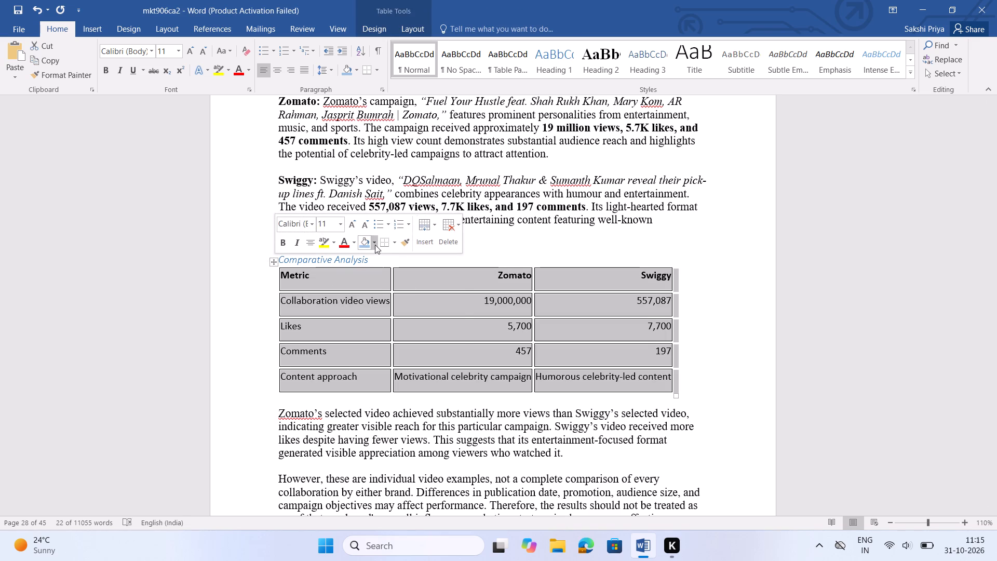
left_click(375, 245)
left_click(406, 296)
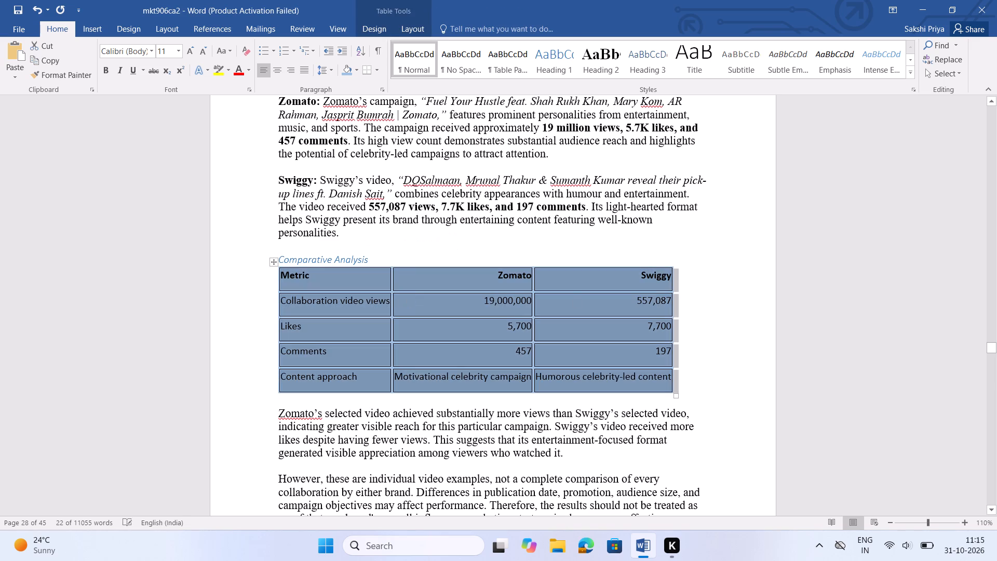
left_click(710, 277)
Shade the whole Comparative Engagement Data table in section 6.5 light blue.
scroll(585, 242, "up", 3)
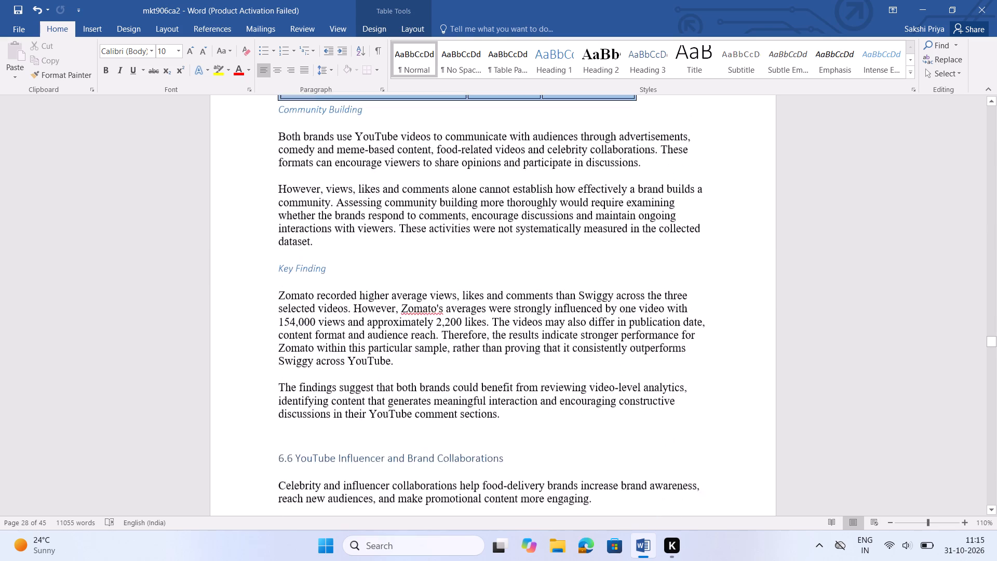
scroll(585, 242, "up", 5)
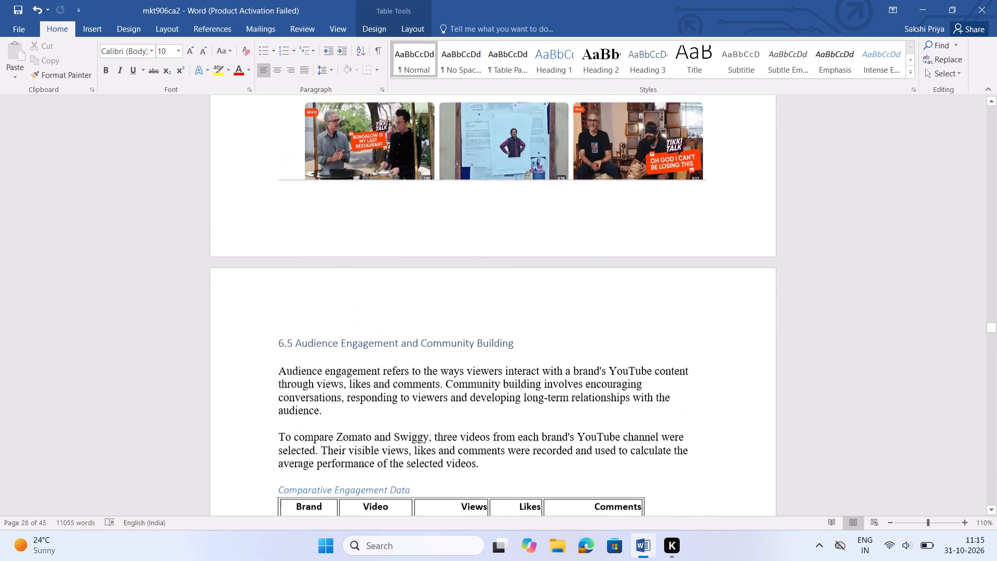
scroll(585, 242, "down", 3)
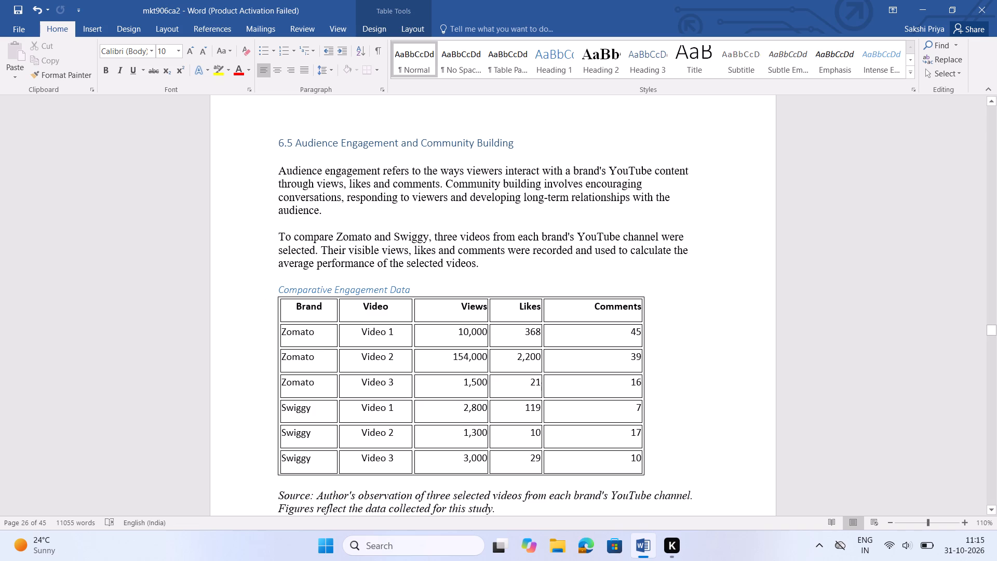
left_click(289, 309)
left_click(273, 292)
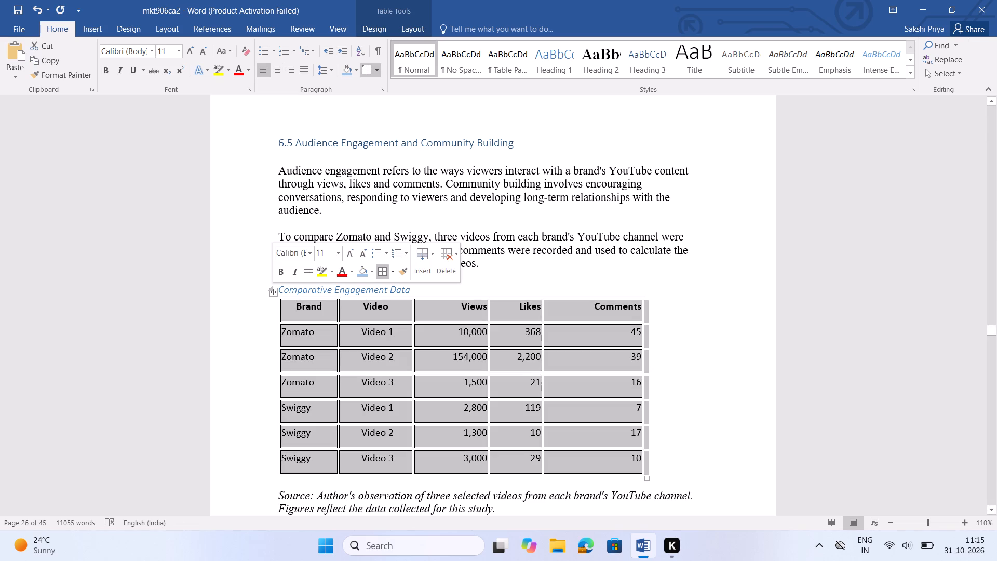
left_click(370, 274)
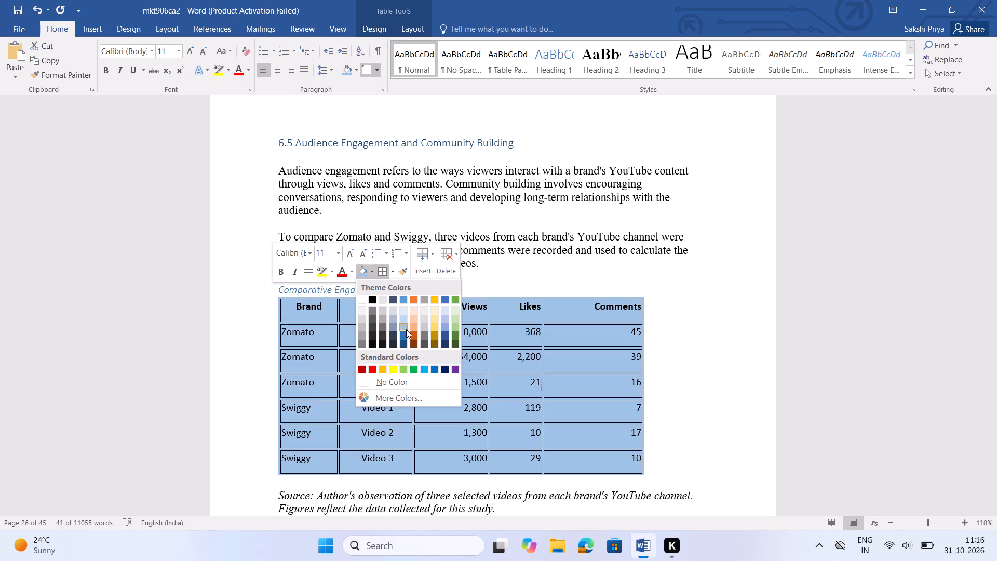
left_click(406, 329)
left_click(679, 353)
Shade the whole metrics table under 7.1 YouTube Channel Overview with the same light blue.
scroll(679, 353, "up", 5)
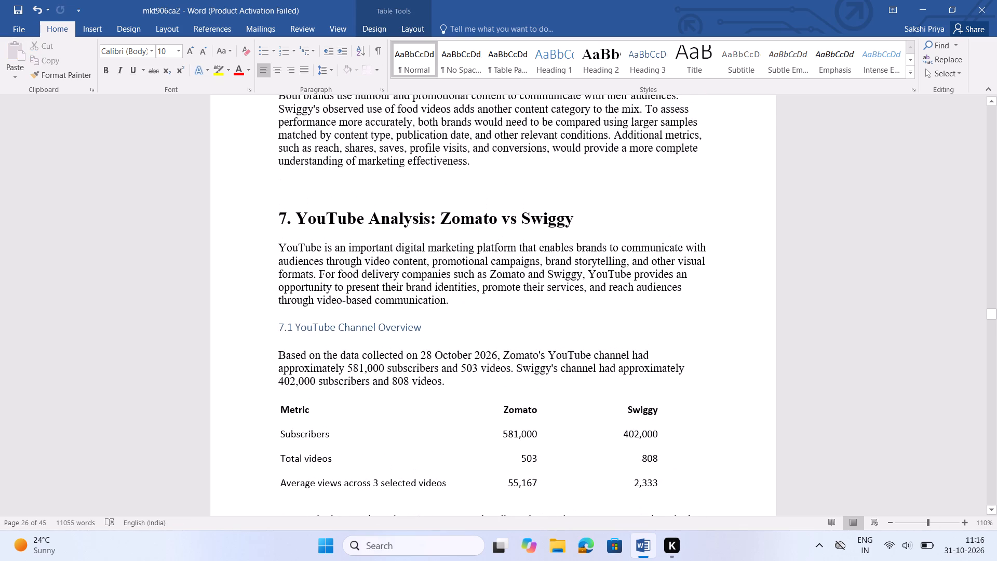
scroll(679, 353, "down", 2)
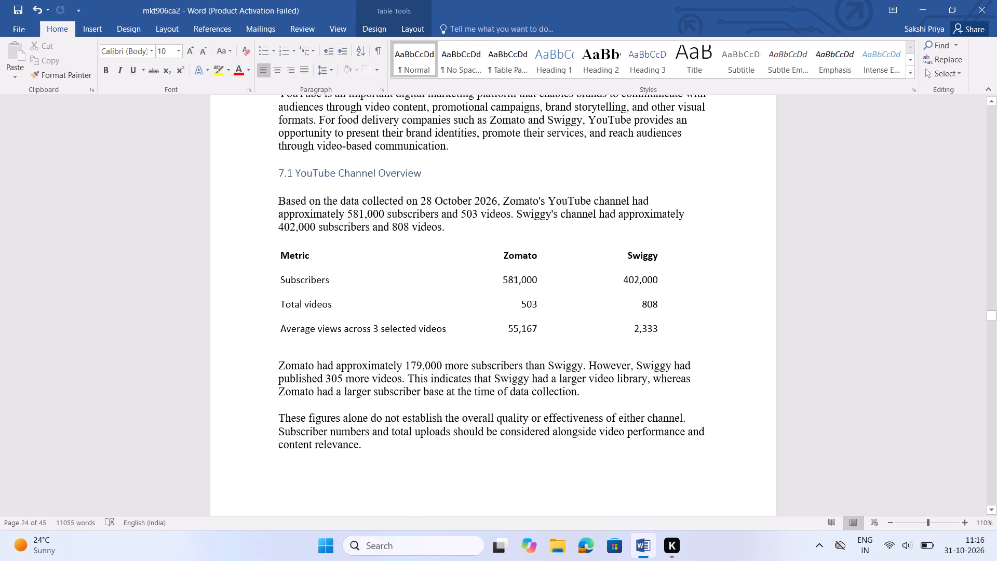
left_click(279, 252)
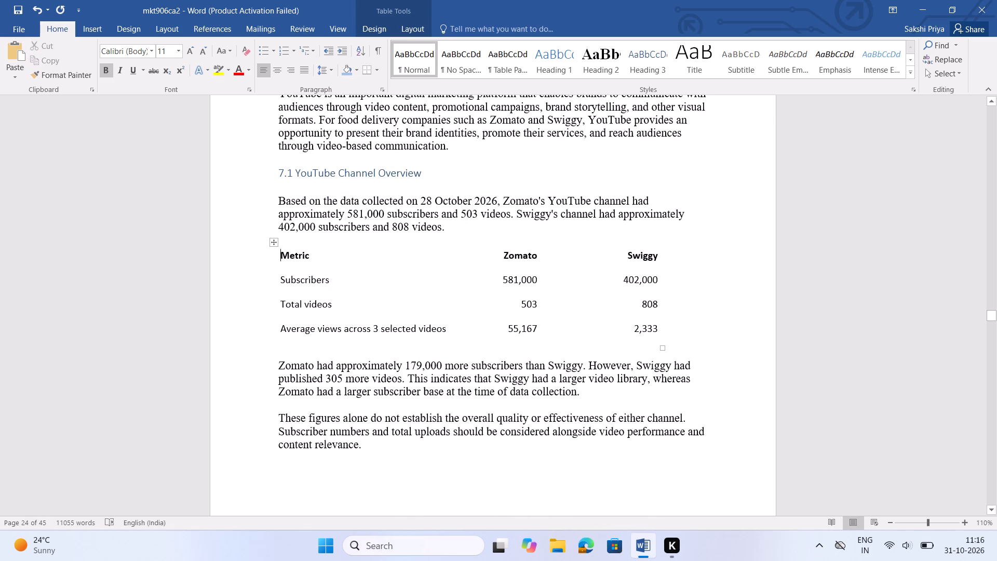
left_click(274, 244)
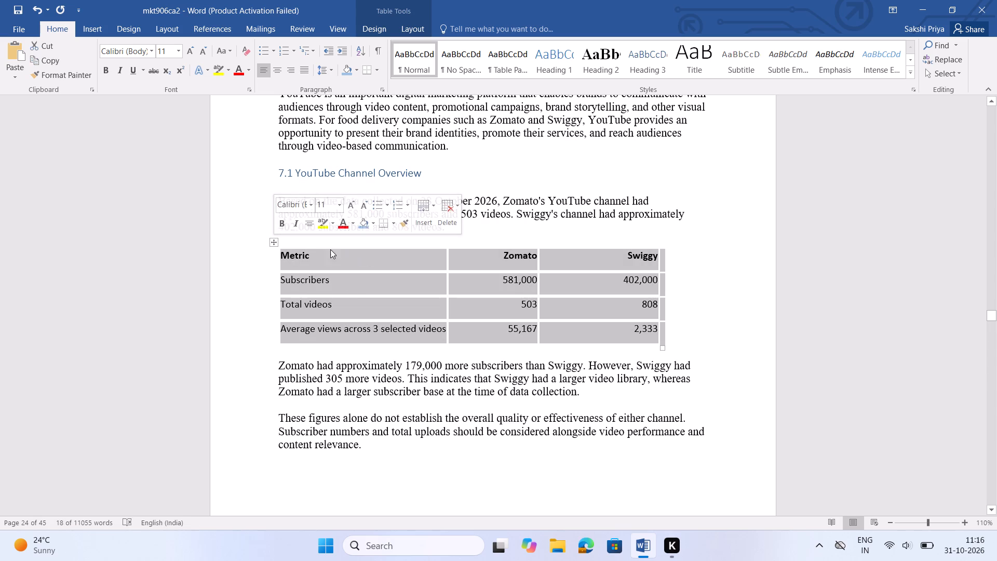
left_click(372, 227)
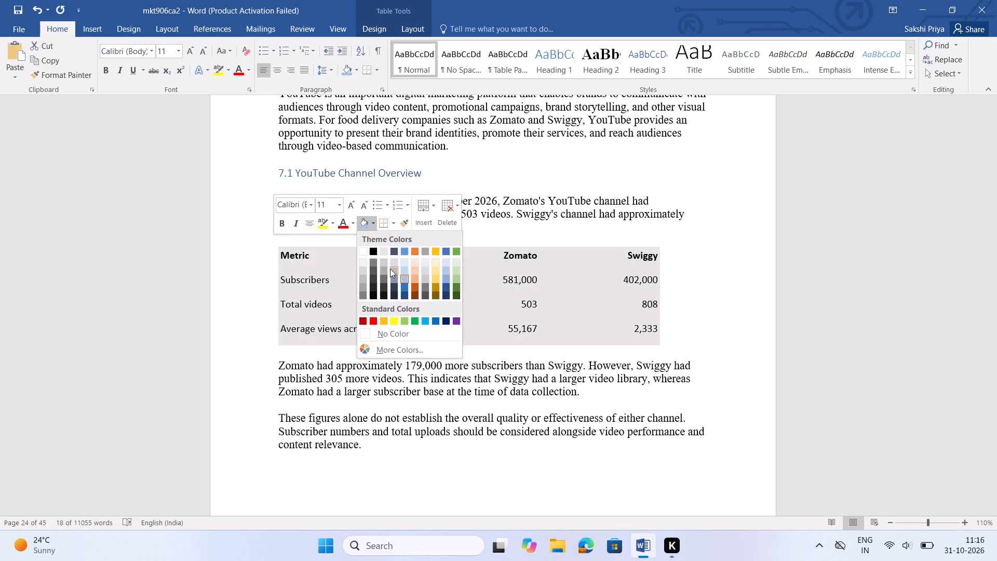
left_click(406, 280)
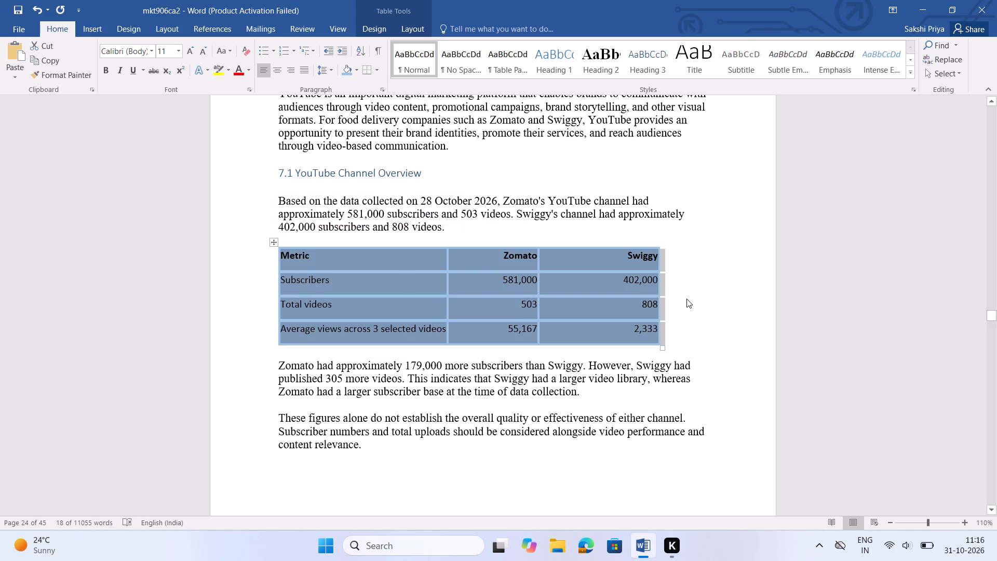
left_click(686, 299)
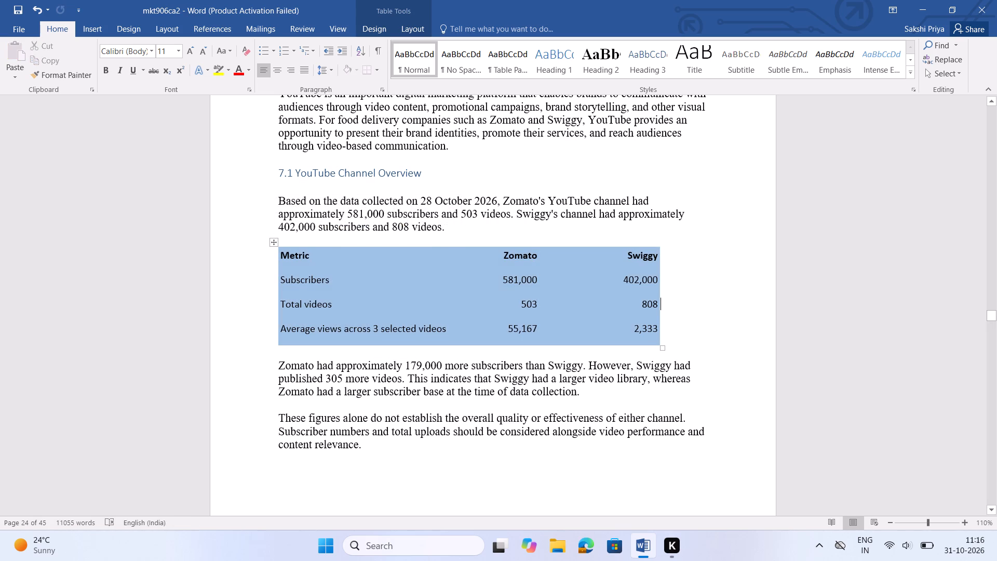
Apply inside borders to all cells of the 7.1 YouTube Channel Overview table.
scroll(727, 245, "up", 6)
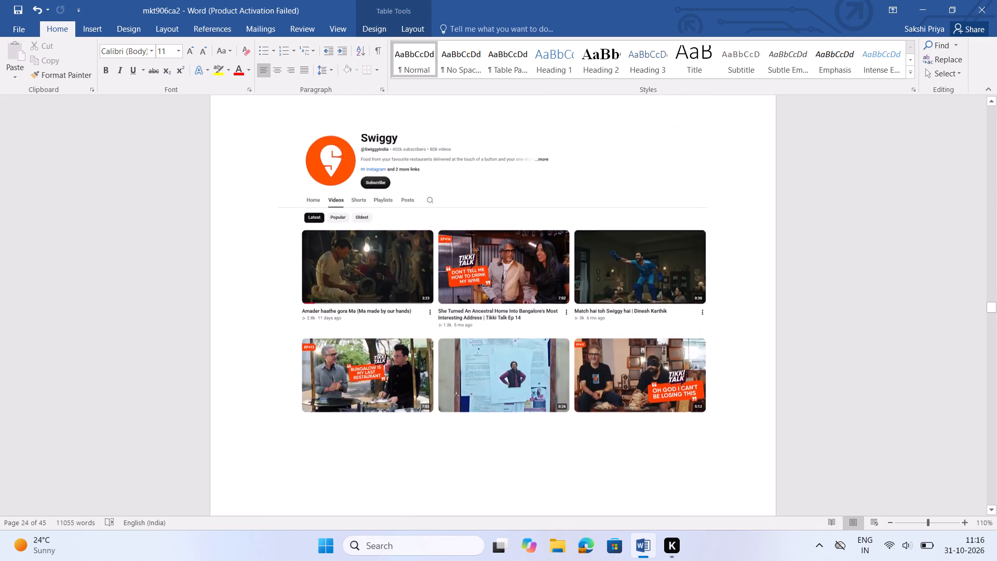
scroll(727, 245, "down", 3)
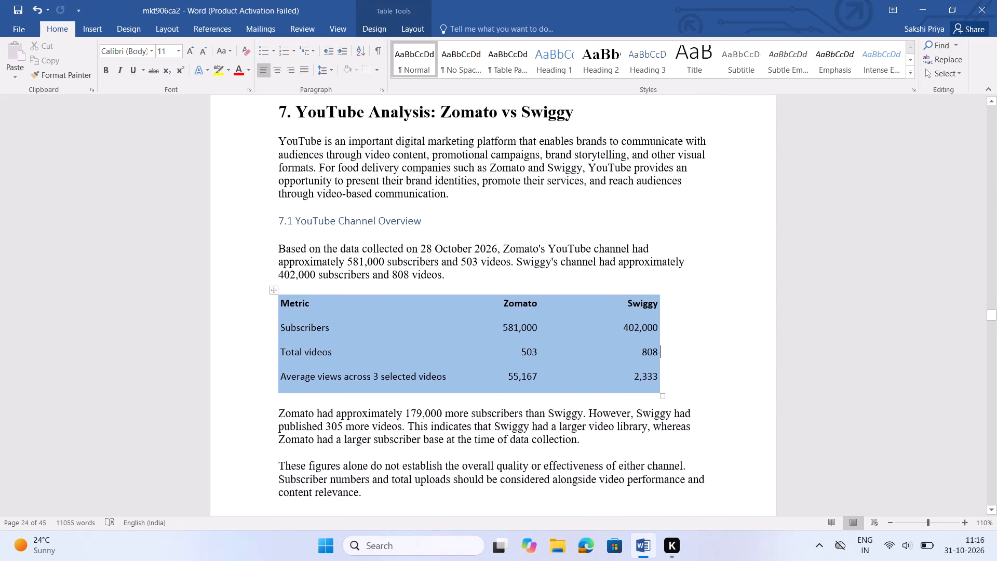
left_click(271, 289)
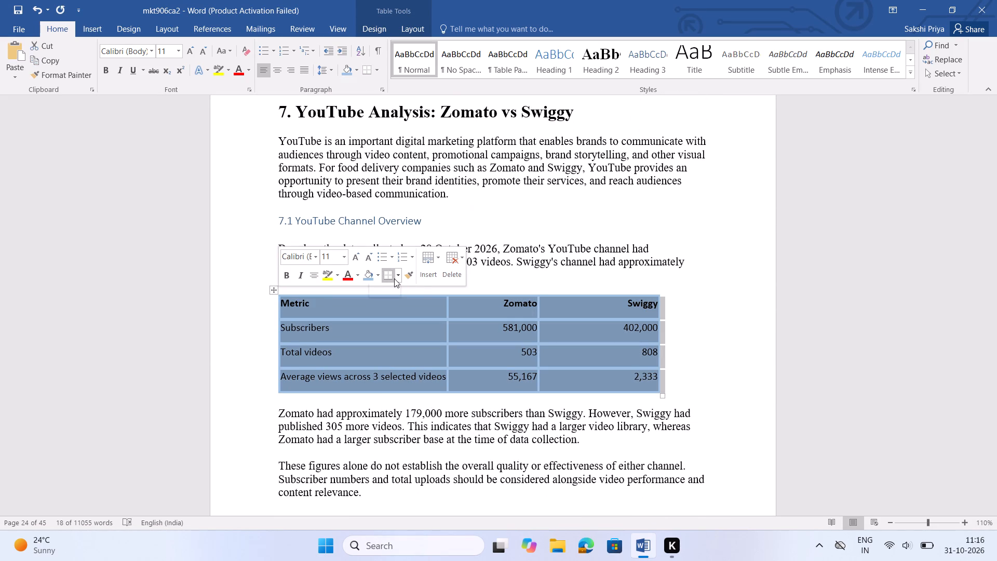
left_click(397, 278)
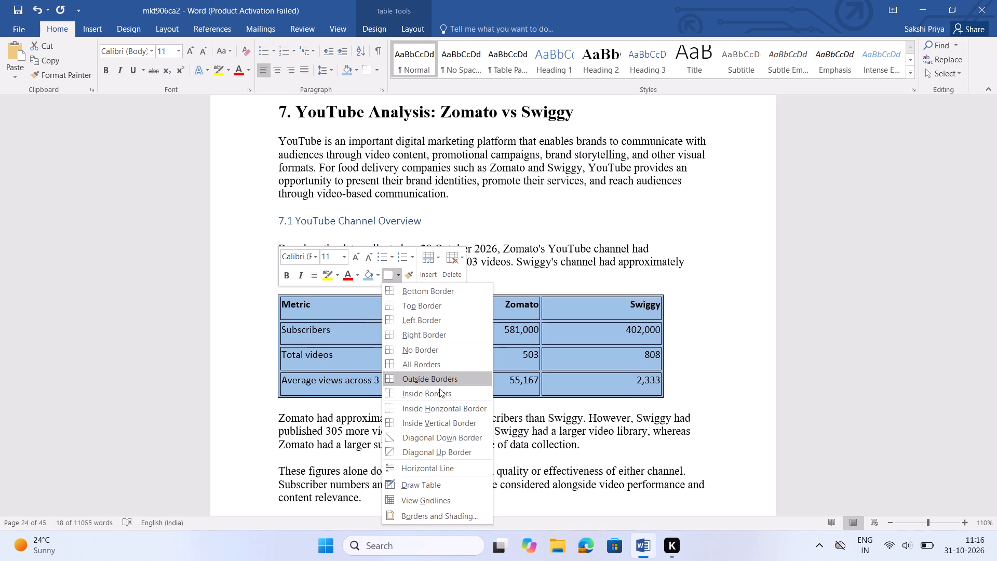
left_click(440, 394)
left_click(693, 326)
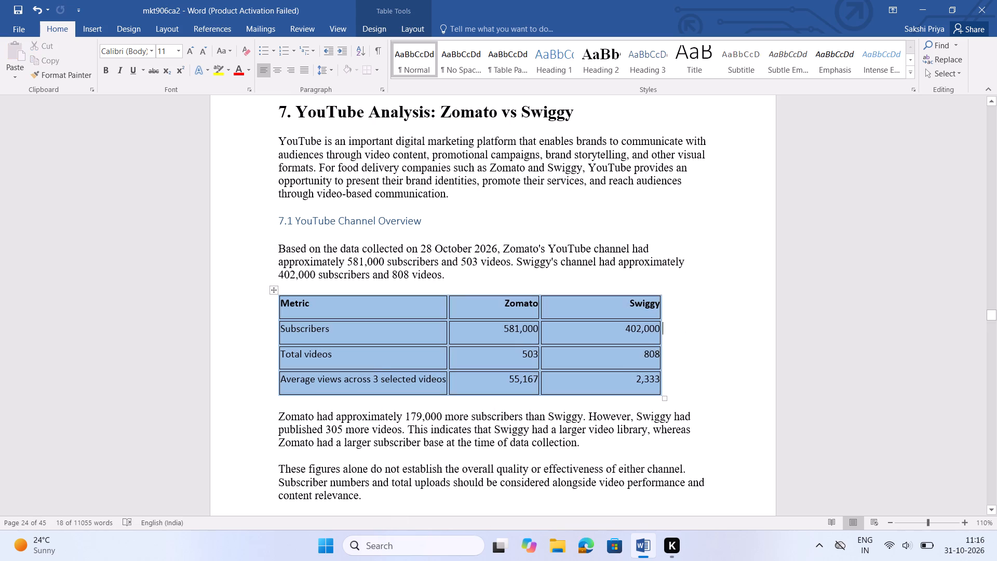
Left-align the Parameter header in the Comparative Analysis table of section 6.4.
scroll(693, 326, "up", 7)
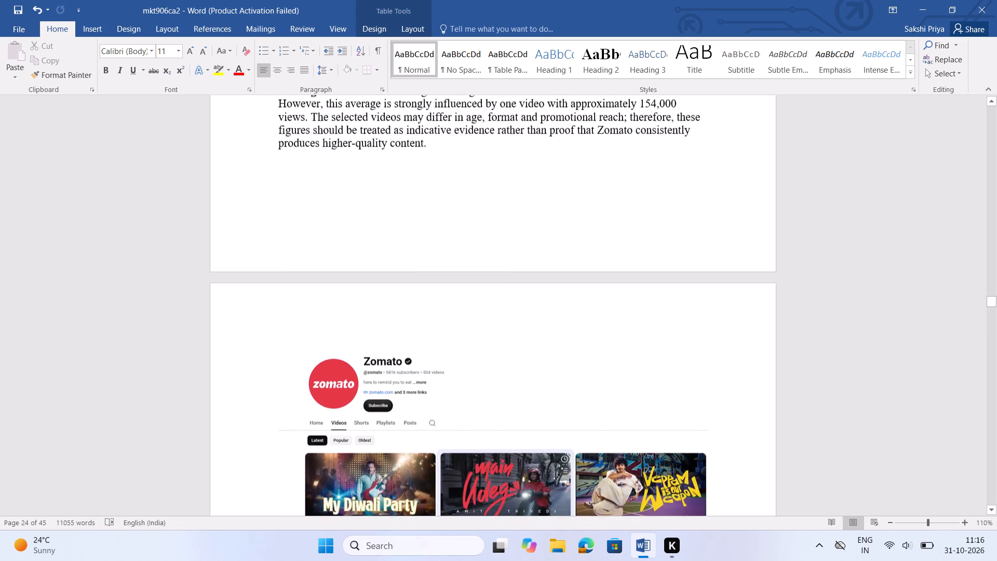
scroll(693, 326, "up", 1)
scroll(693, 326, "down", 2)
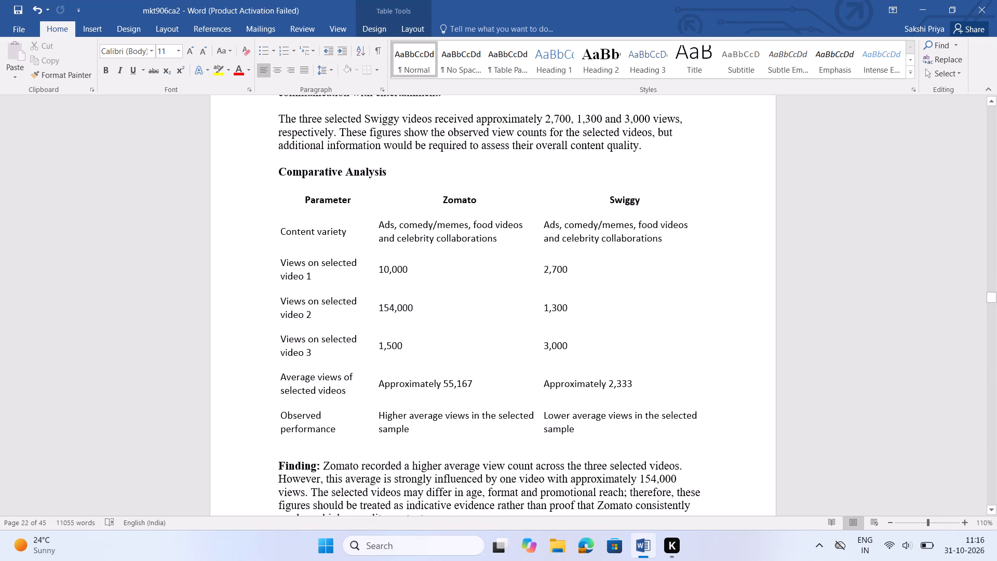
scroll(693, 326, "down", 1)
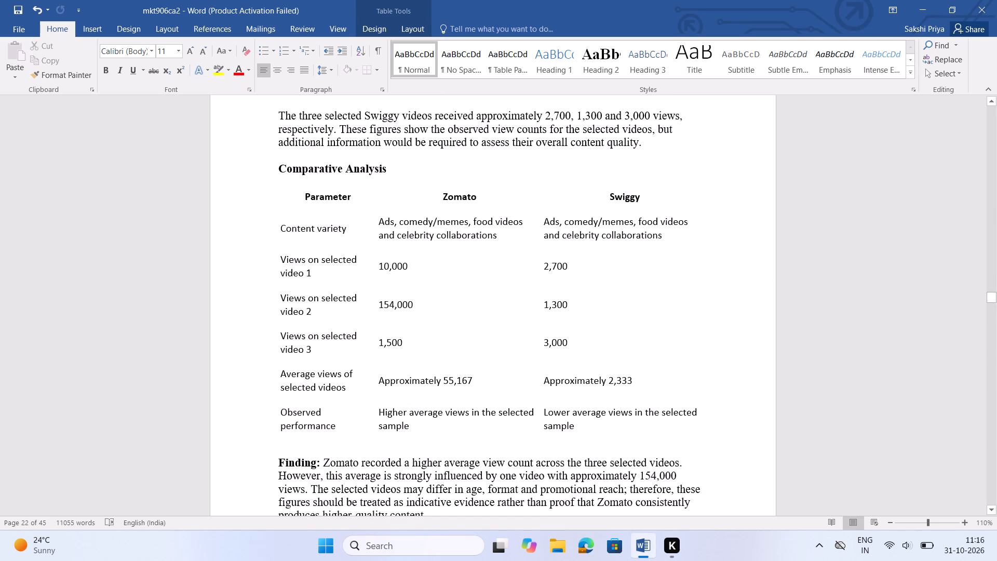
left_click(306, 195)
key("BackSpace")
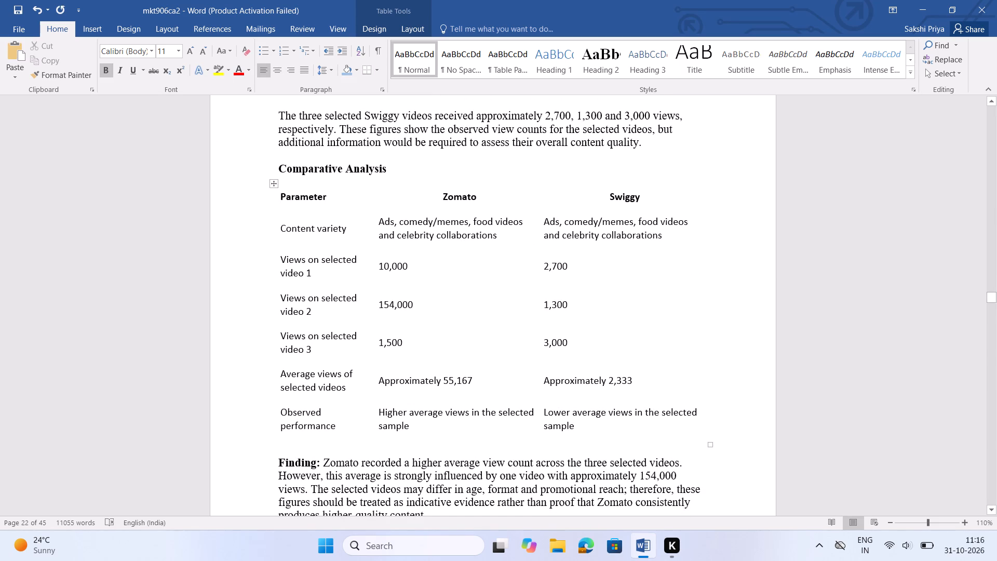
Format the entire Comparative Analysis table in section 6.4 with light blue shading and inside borders.
left_click(273, 183)
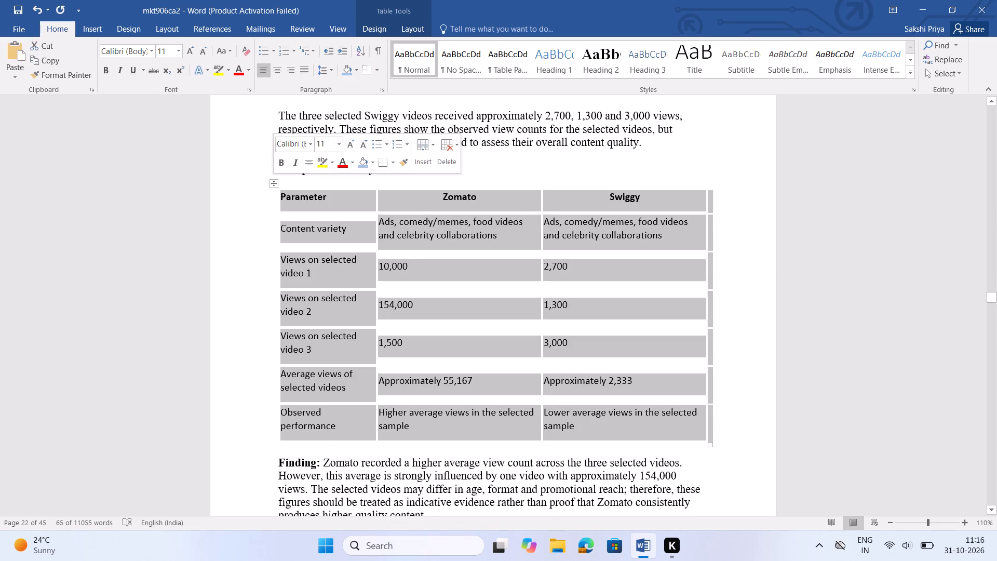
left_click(374, 165)
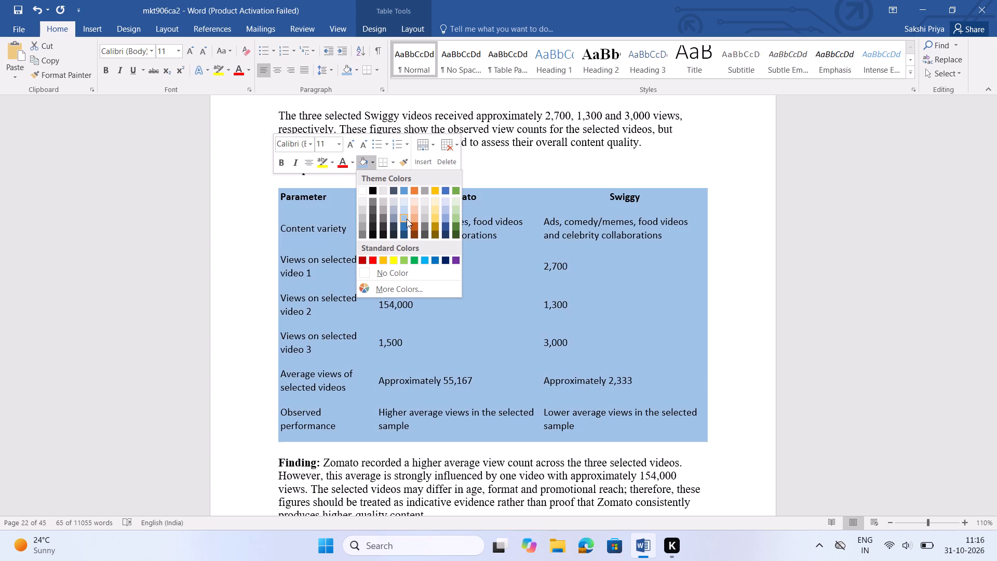
left_click(406, 219)
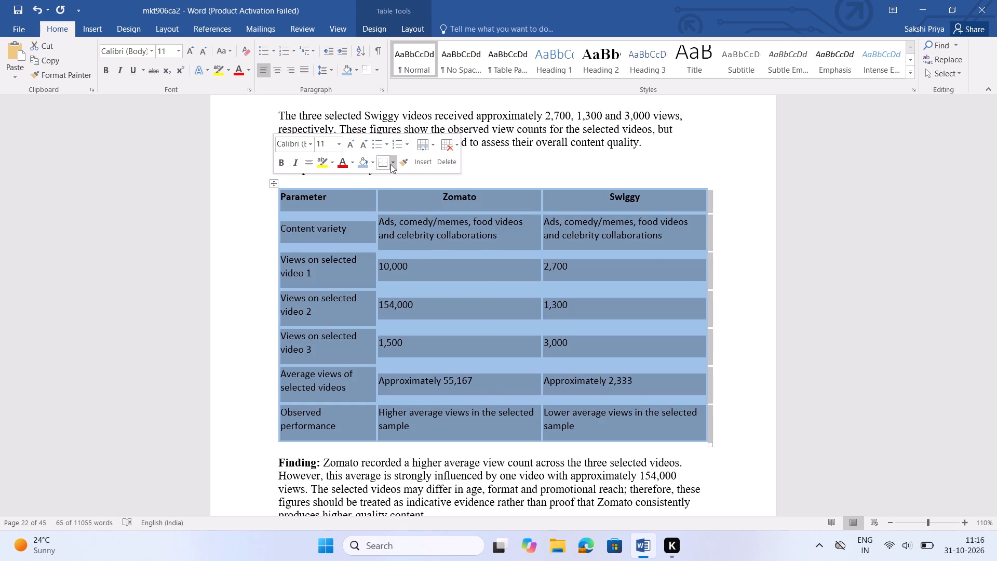
left_click(391, 164)
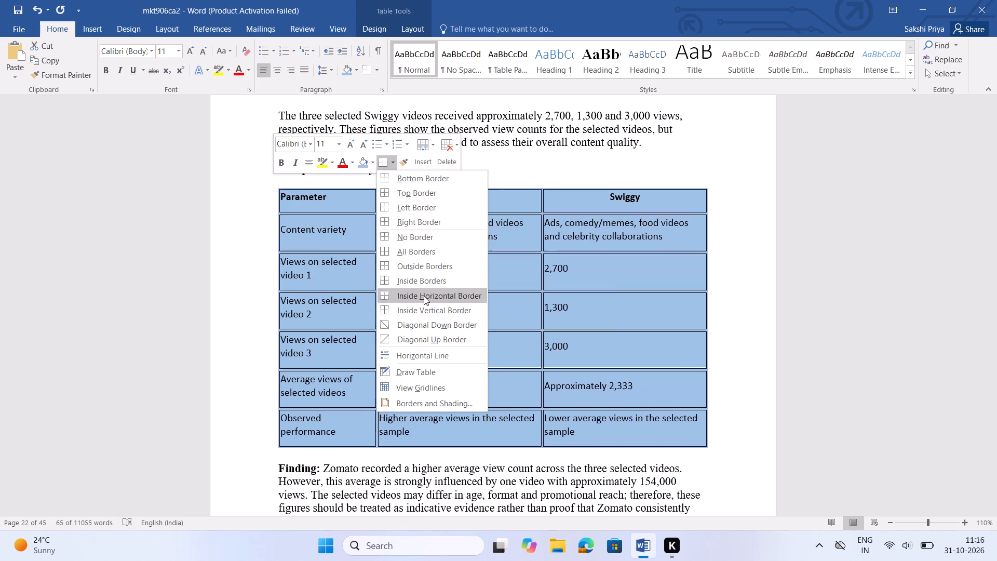
left_click(426, 282)
left_click(721, 283)
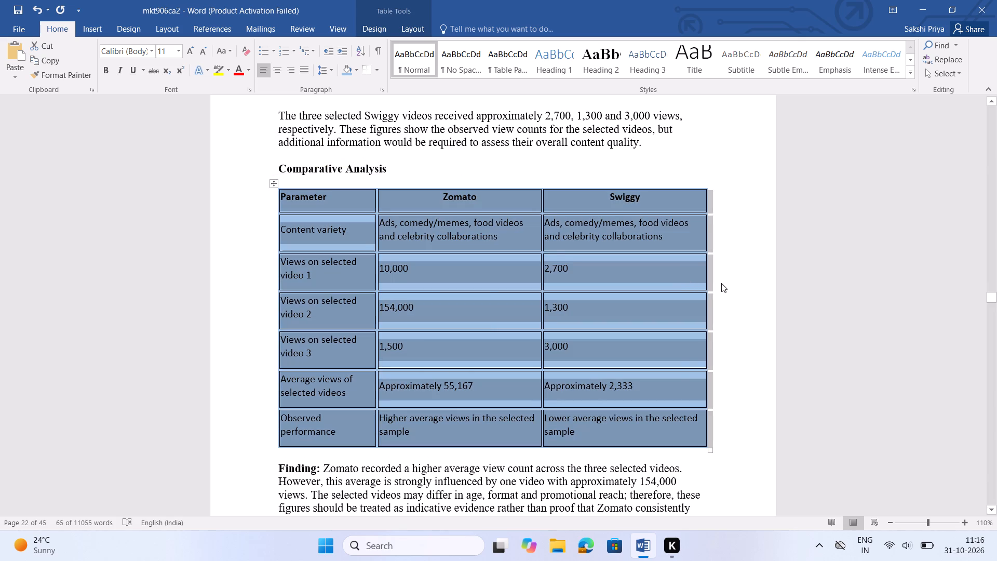
Left-align the Swiggy header in the Content Type comparison table of section 6.3.
scroll(590, 302, "up", 3)
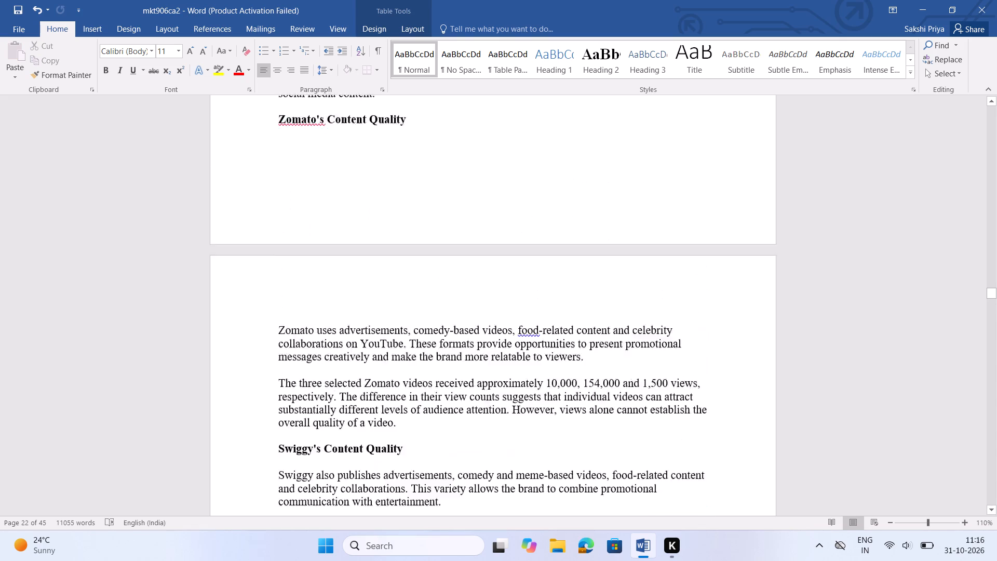
scroll(590, 302, "up", 3)
scroll(590, 302, "down", 1)
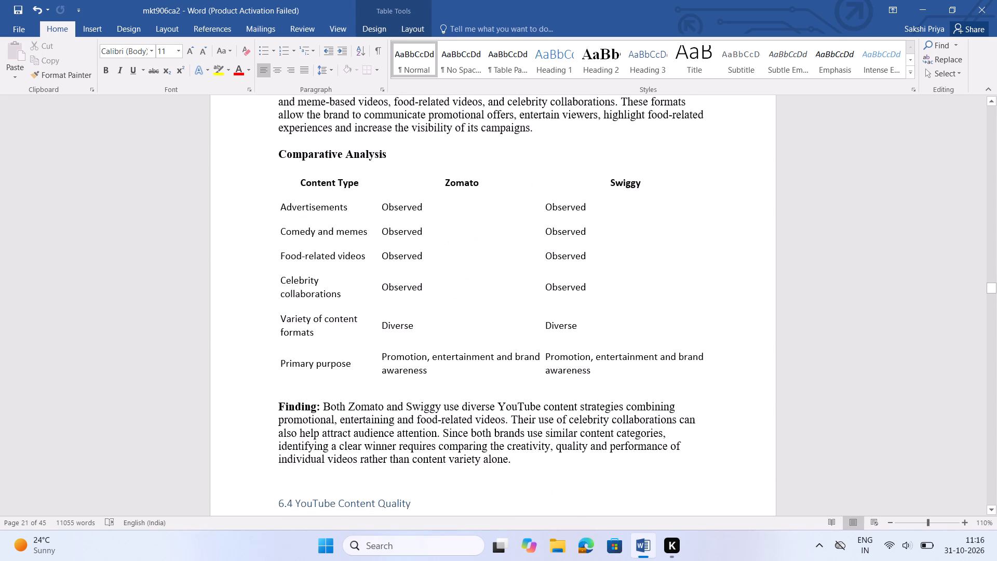
left_click(610, 185)
key("BackSpace")
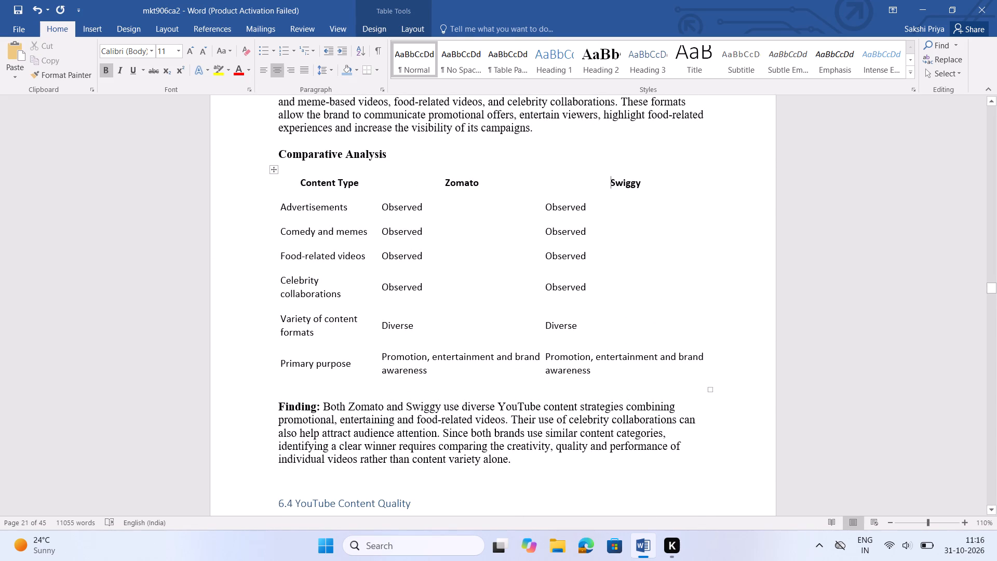
Format the entire Content Type comparison table in section 6.3 with light blue shading and inside borders.
left_click(274, 170)
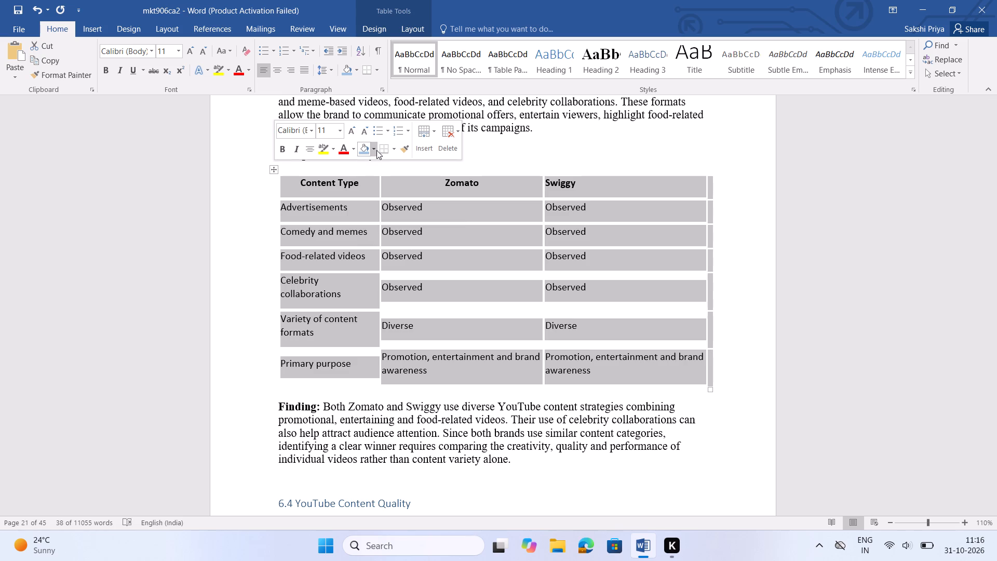
left_click(376, 150)
left_click(407, 207)
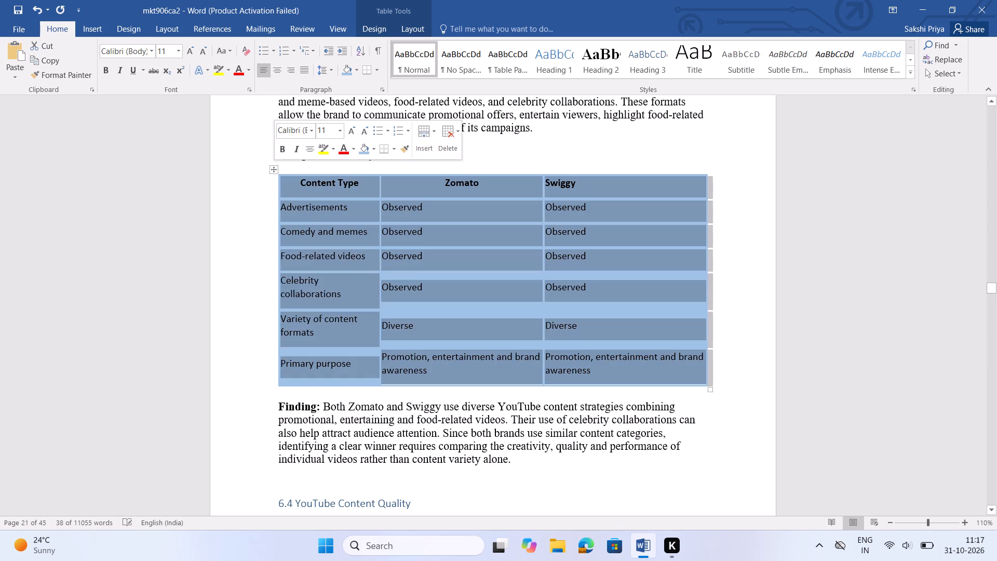
left_click(397, 147)
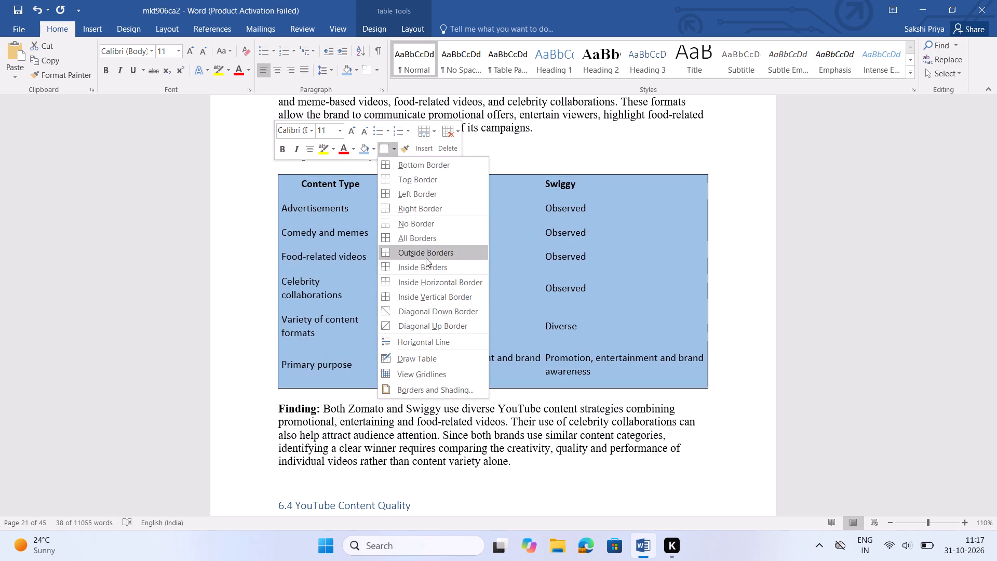
left_click(428, 268)
left_click(738, 278)
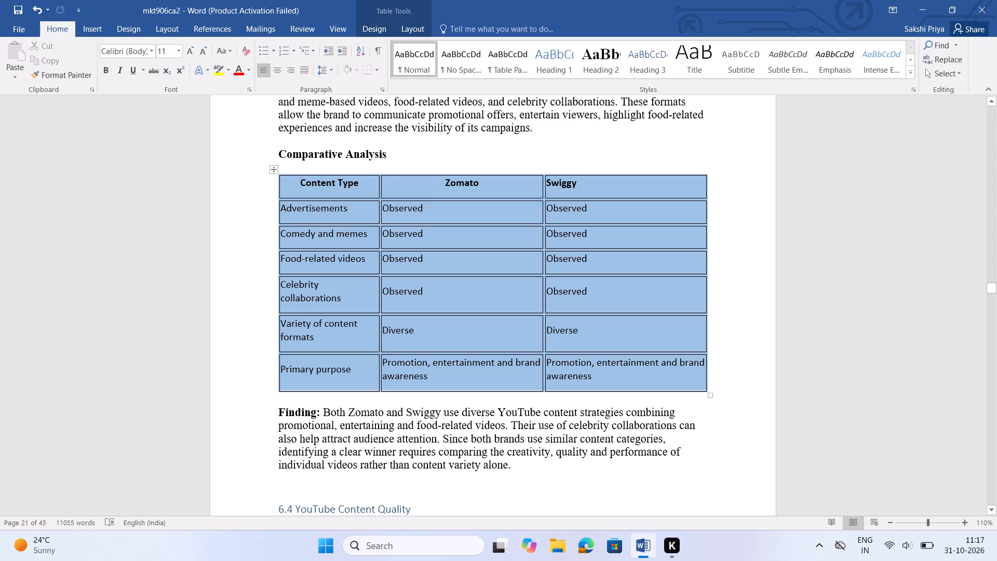
Widen the Content Type column of the 6.3 table so its row labels fit on single lines, and left-align its header.
left_click_drag(380, 272, 400, 273)
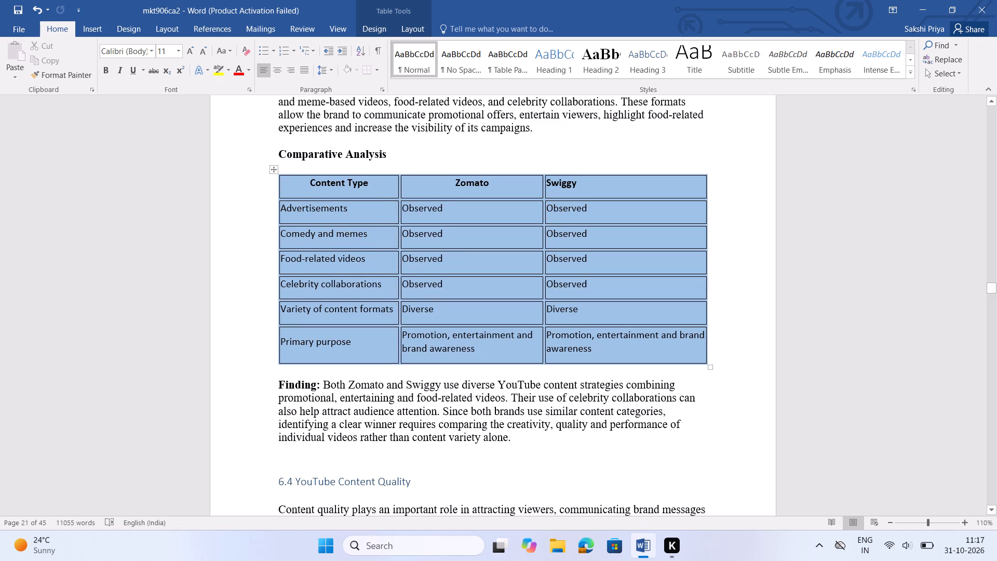
left_click(311, 184)
key("BackSpace")
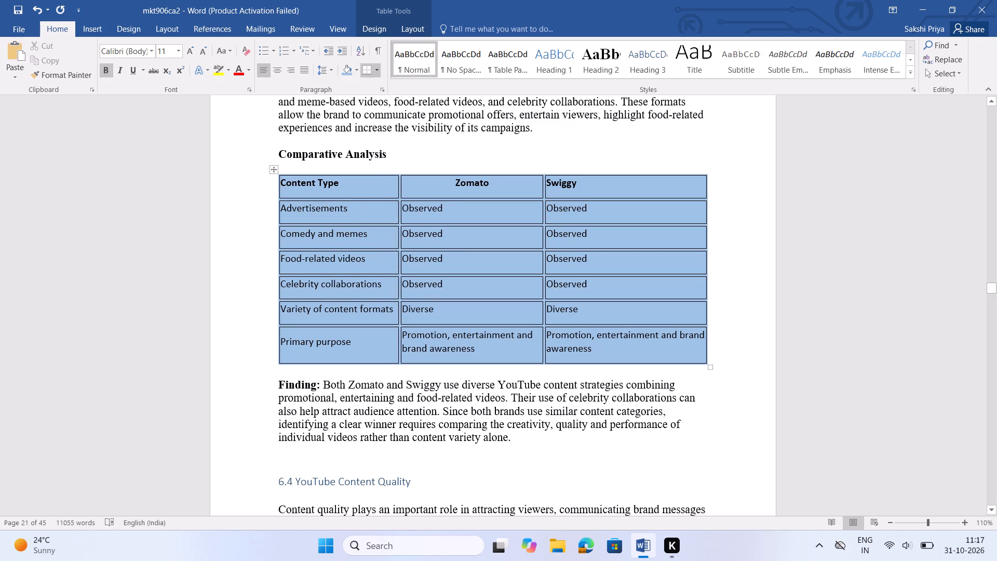
left_click(733, 329)
Look back through the pages before section 6.3, up to the subscribers and video views table, checking the tables' formatting.
scroll(733, 329, "up", 4)
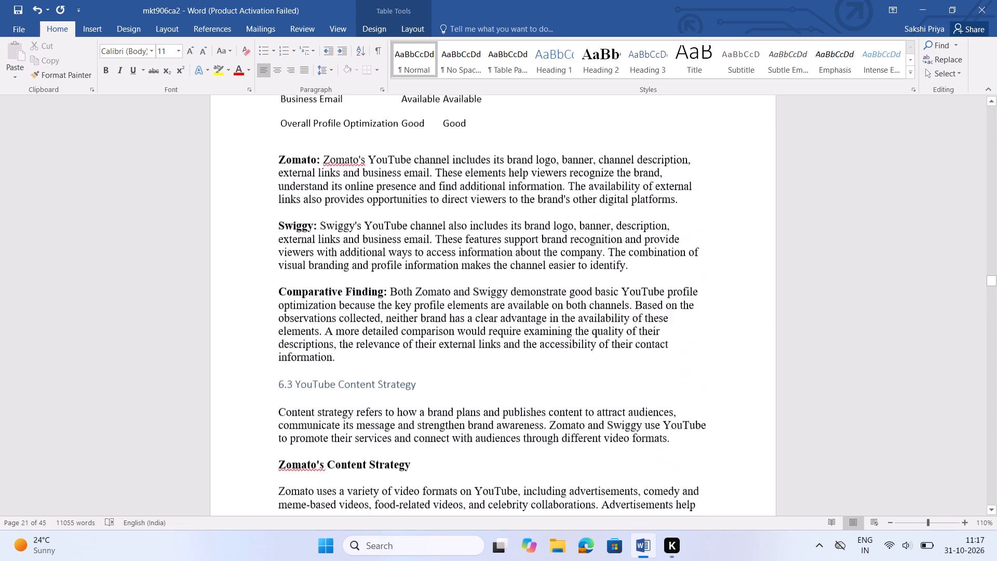
scroll(733, 329, "up", 6)
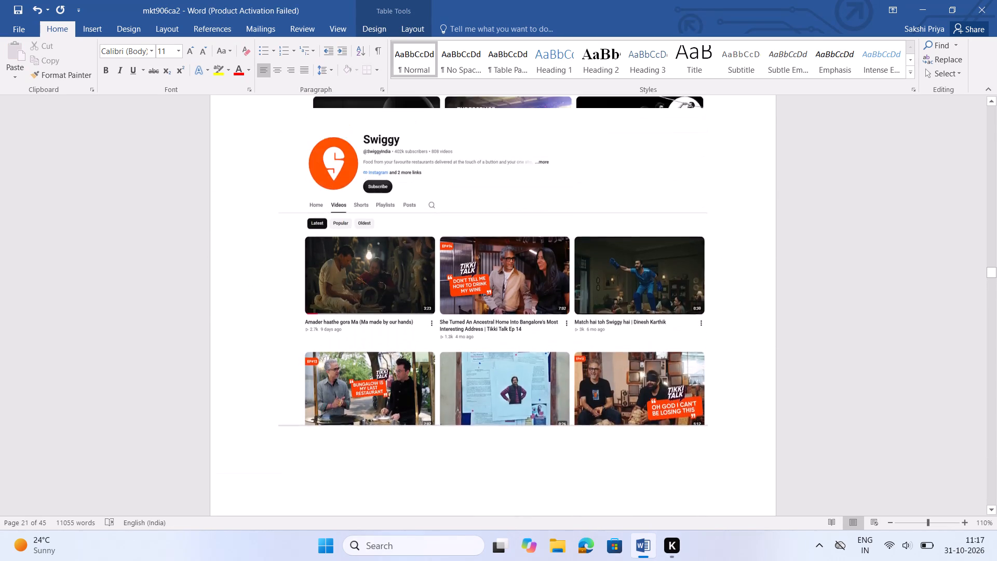
scroll(733, 329, "up", 5)
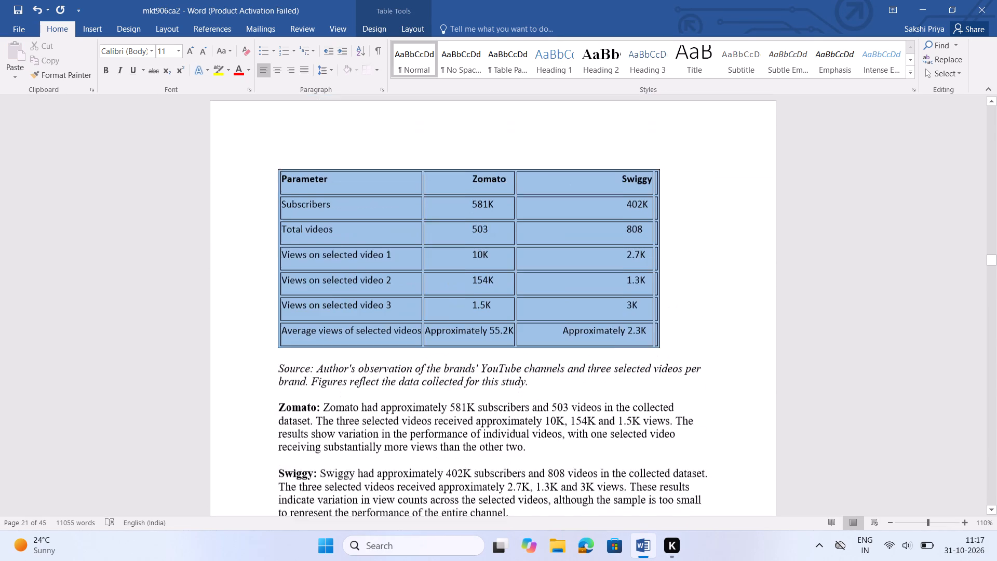
scroll(733, 329, "up", 4)
scroll(733, 329, "down", 2)
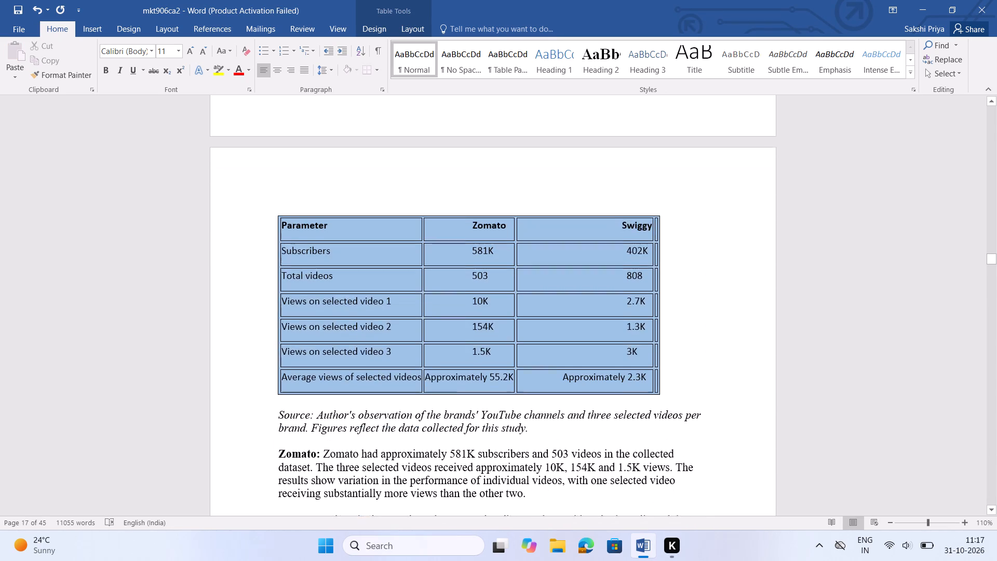
scroll(733, 329, "down", 10)
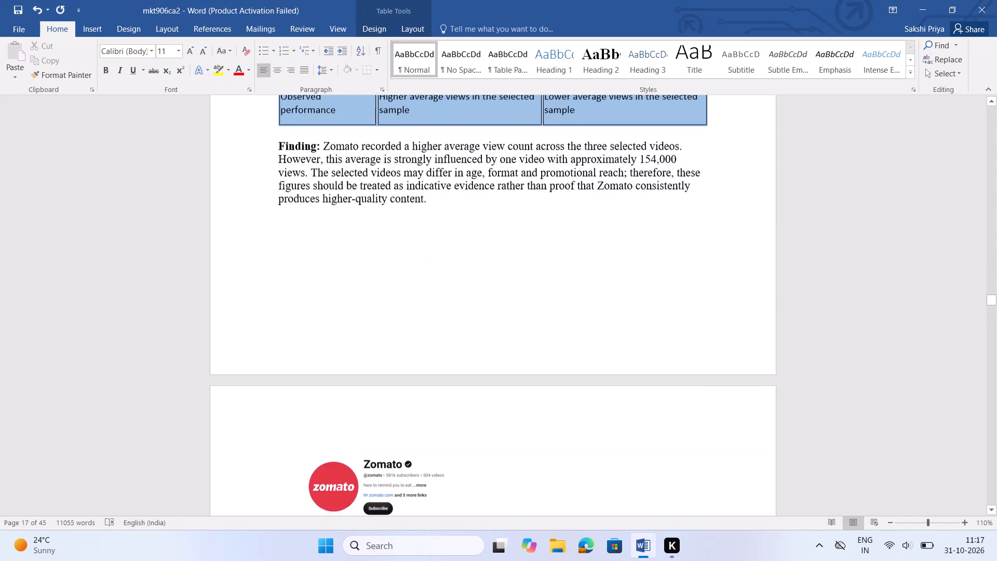
Centre the Zomato header and all the Zomato entries in the section 6.7 upload frequency table.
scroll(733, 329, "down", 8)
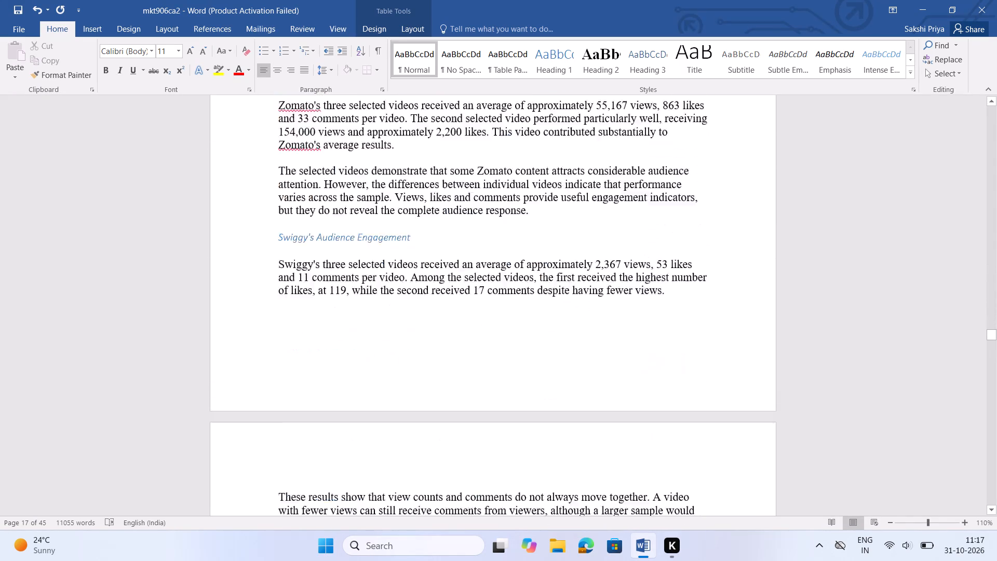
scroll(733, 329, "down", 7)
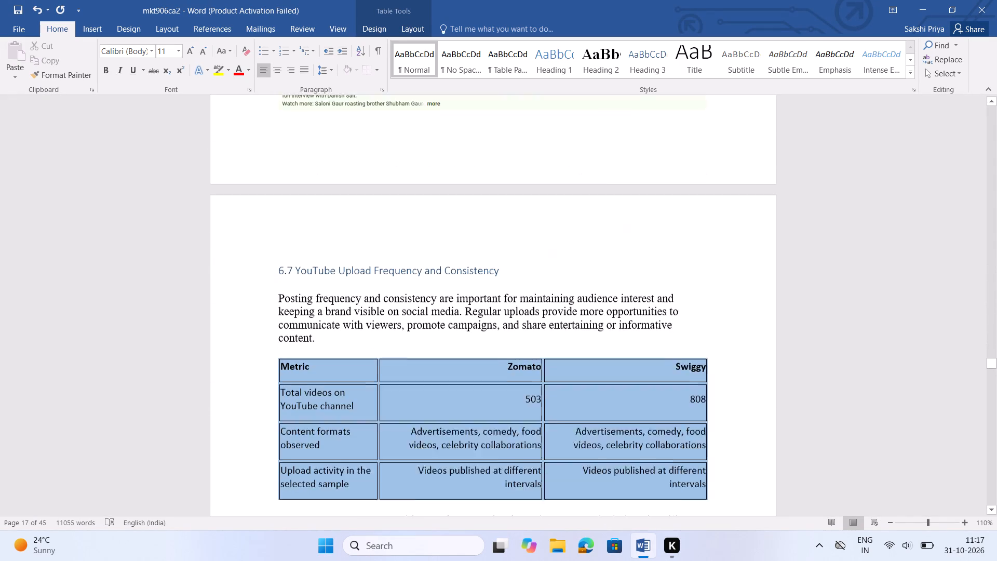
scroll(733, 329, "down", 3)
scroll(733, 329, "up", 2)
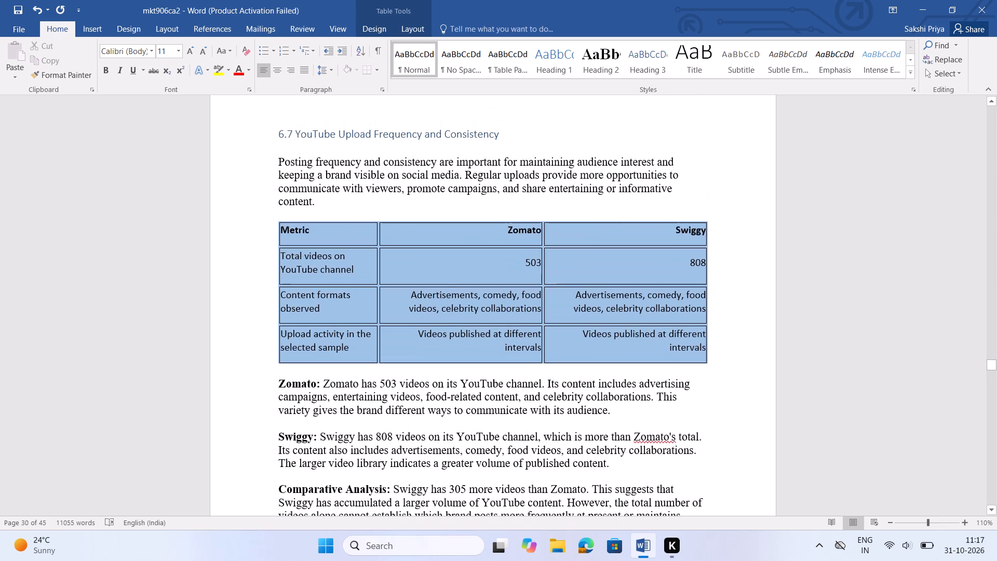
left_click(507, 230)
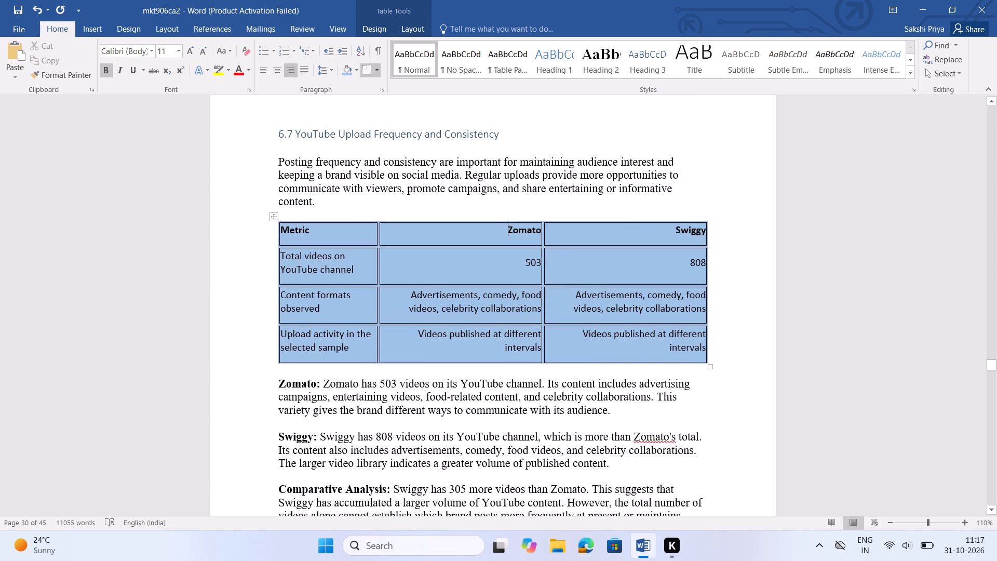
key("BackSpace")
left_click(524, 267)
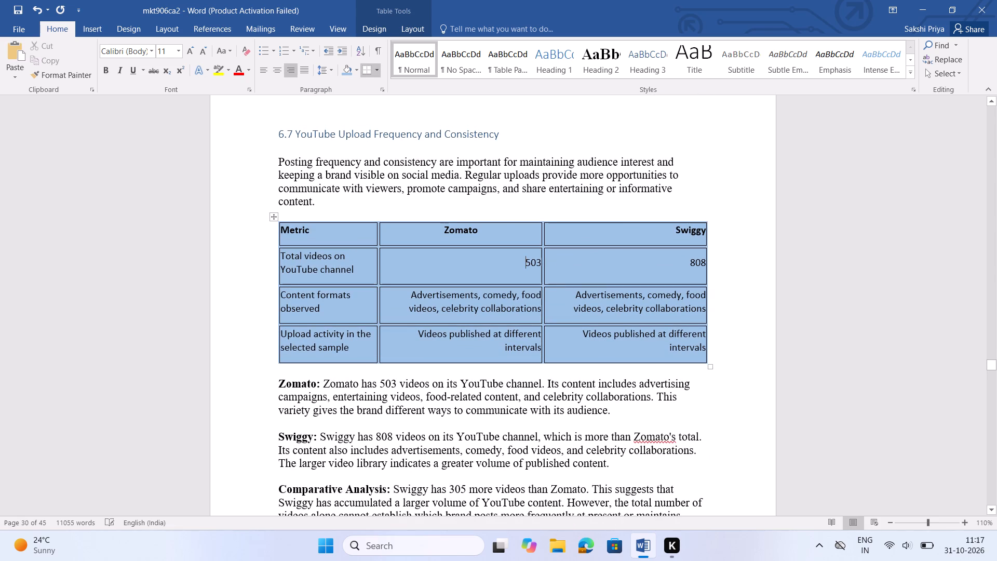
key("BackSpace")
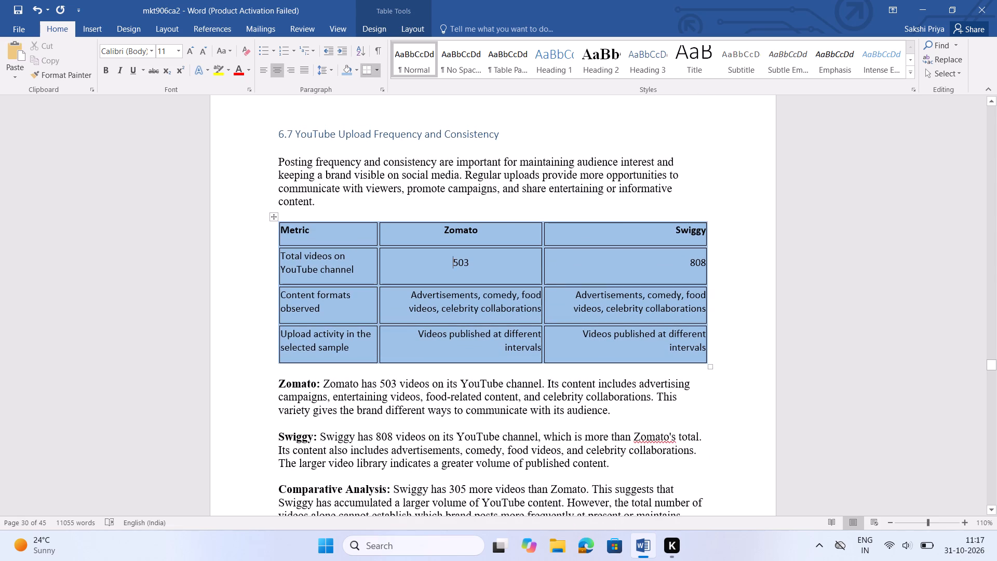
left_click(413, 290)
key("BackSpace")
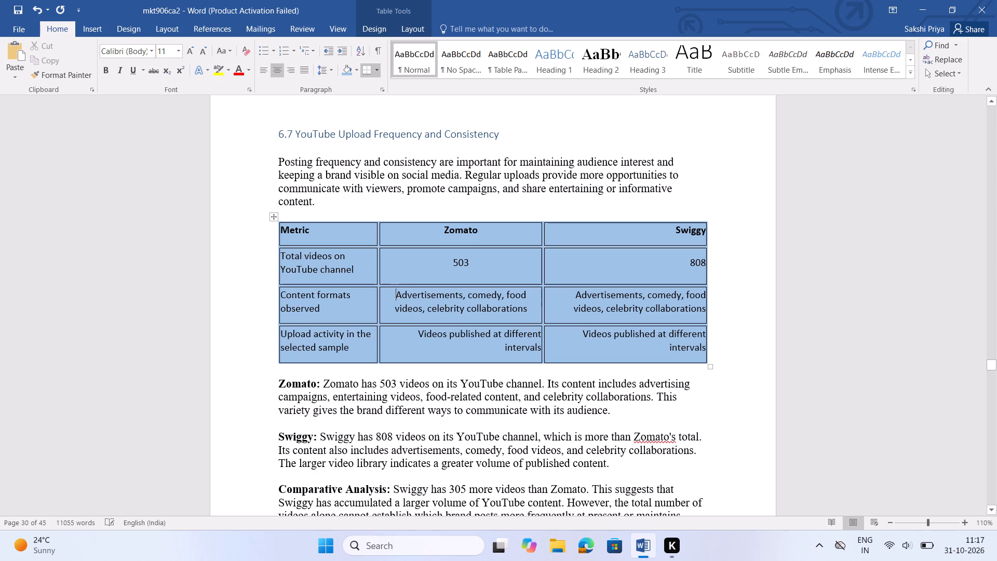
left_click(417, 337)
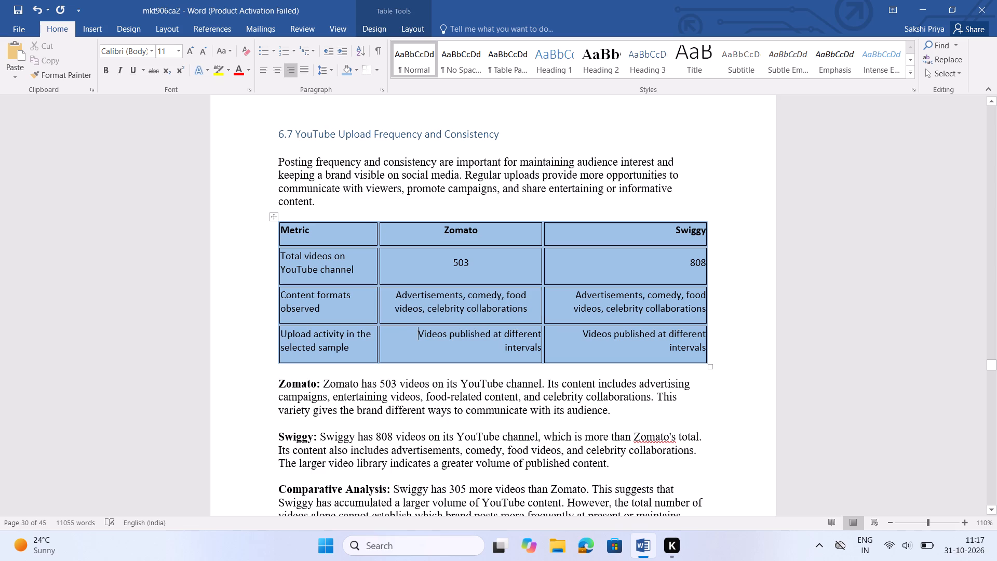
key("BackSpace")
Centre the Swiggy header and all the Swiggy entries in the section 6.7 upload frequency table.
left_click(671, 232)
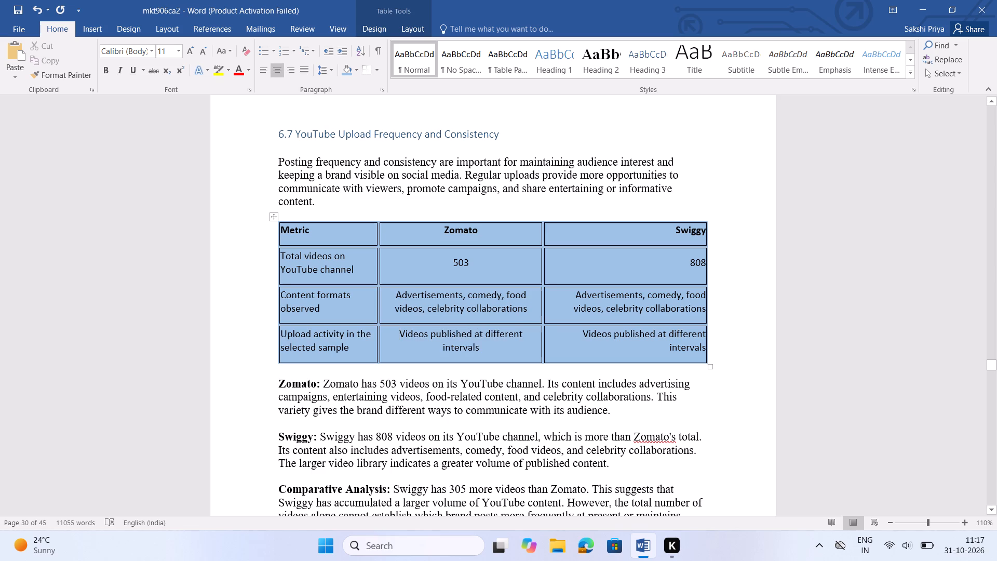
key("BackSpace")
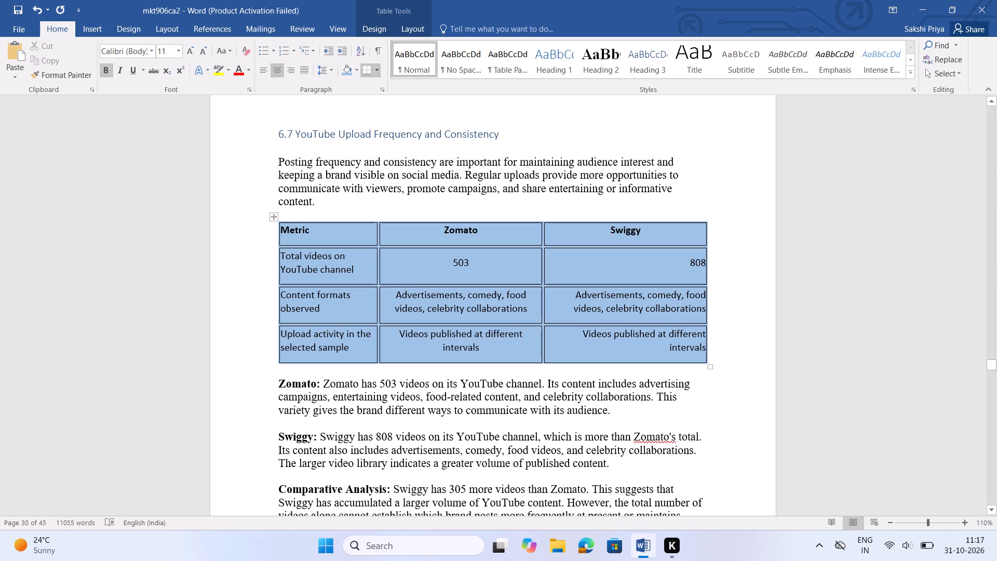
left_click(690, 265)
key("BackSpace")
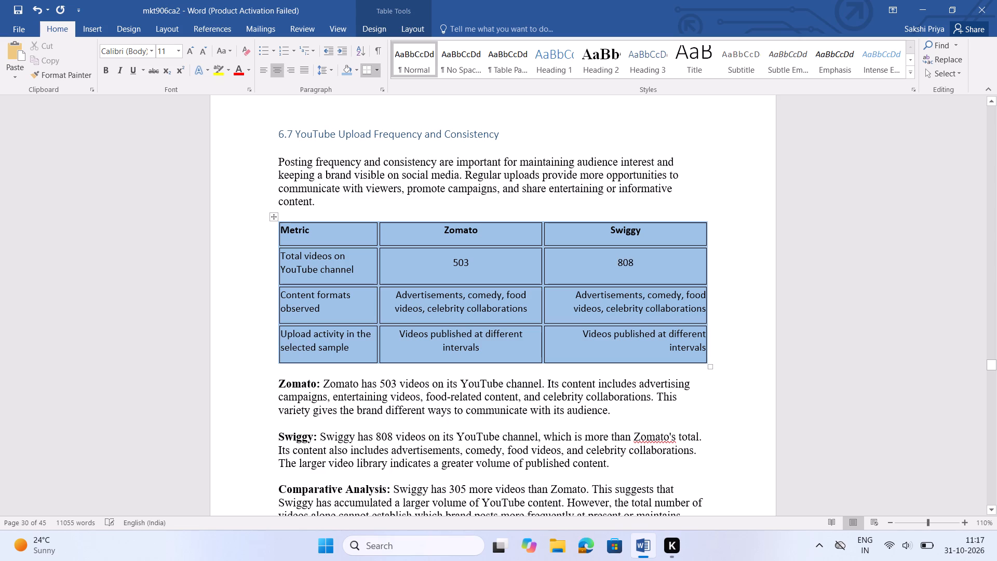
left_click(575, 299)
key("BackSpace")
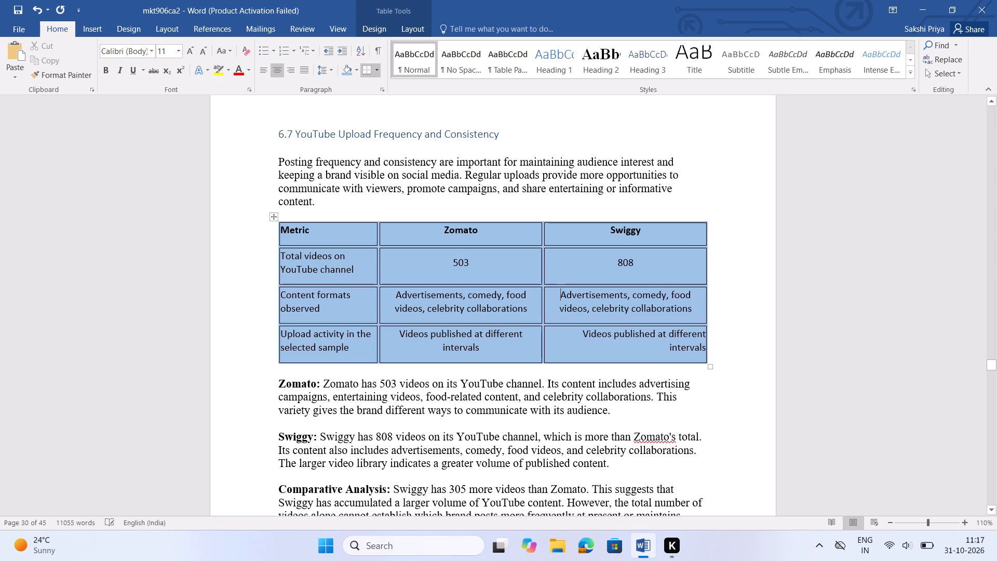
left_click(584, 337)
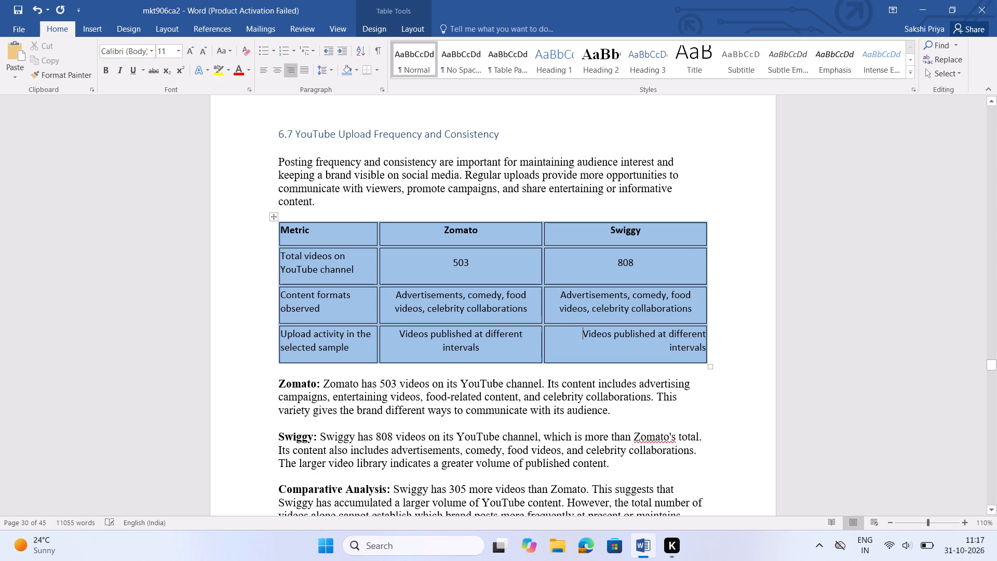
key("BackSpace")
scroll(456, 359, "down", 1)
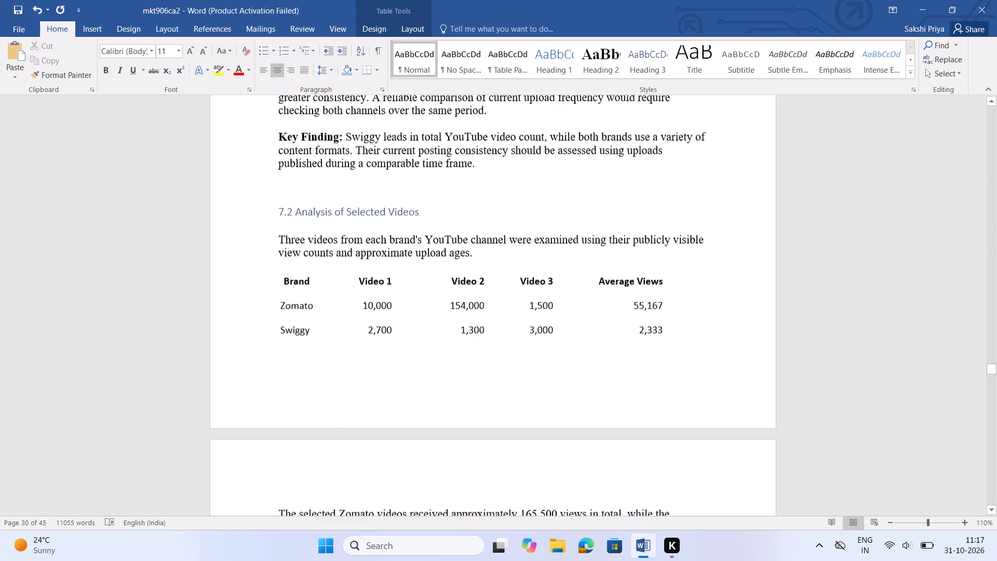
scroll(456, 359, "down", 2)
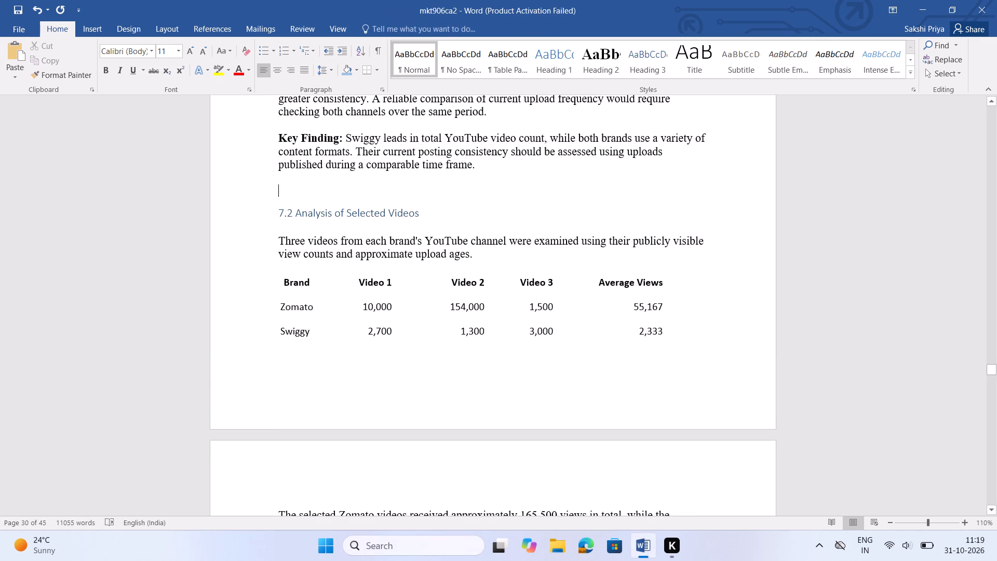
key("Return")
key("ctrl+v")
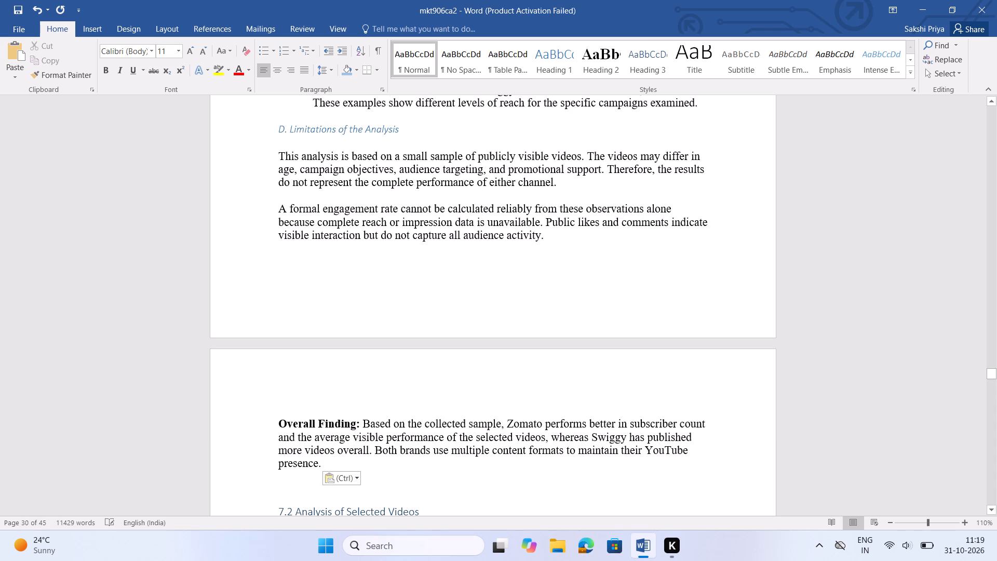
Look over the pasted section 6.8 and back up to the section 6.7 table, checking the layout and table formatting.
scroll(393, 260, "up", 2)
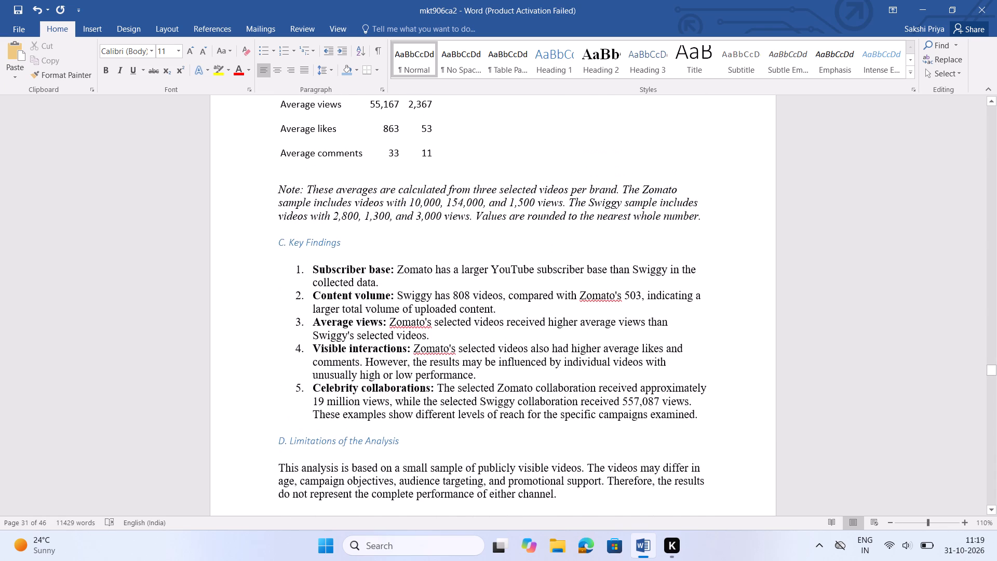
scroll(393, 260, "right", 2)
scroll(393, 260, "down", 2)
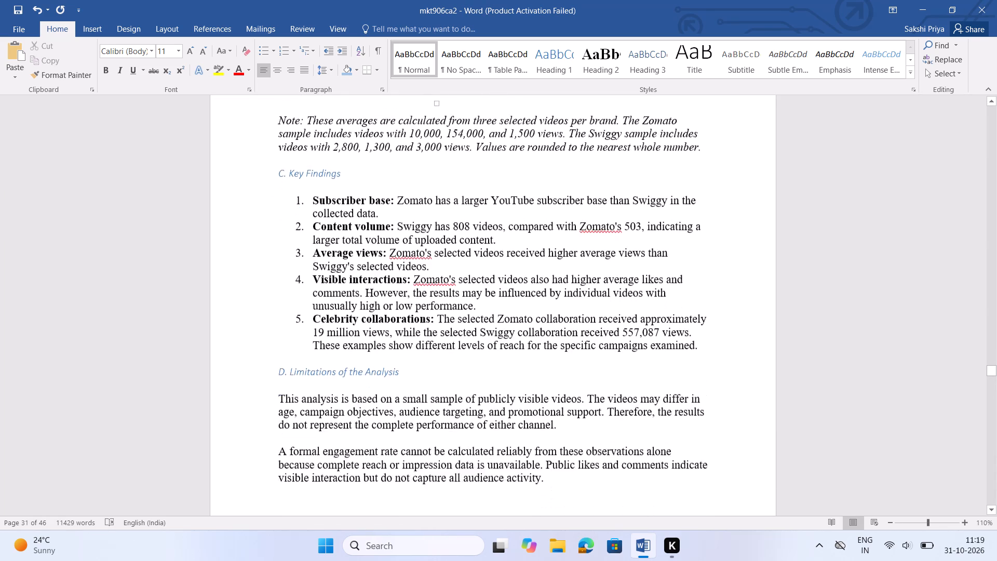
scroll(393, 260, "down", 1)
scroll(393, 260, "up", 8)
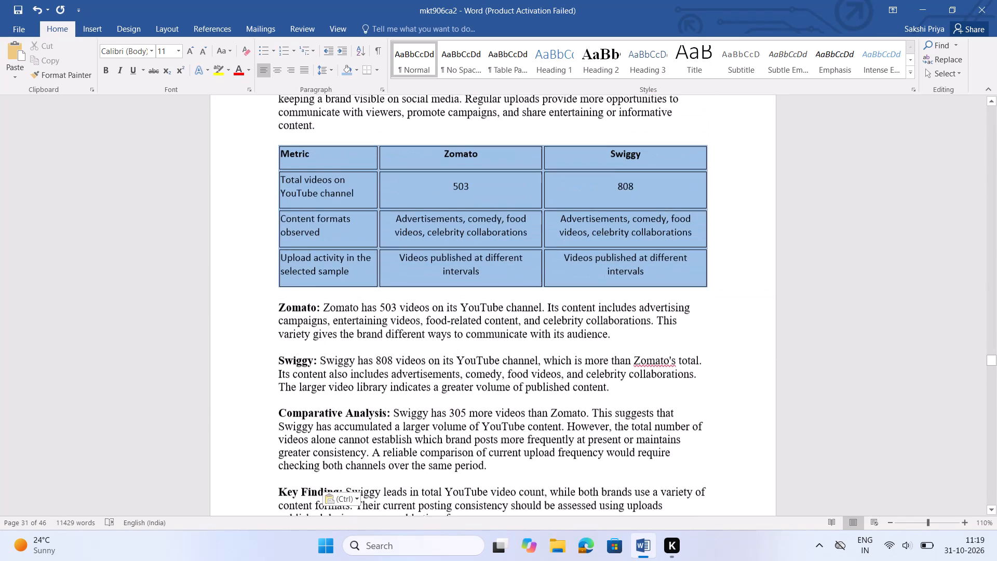
Add a blank line after the section 6.8 introduction, moving the Channel-Level Comparison heading and table onto the next page.
scroll(393, 260, "down", 2)
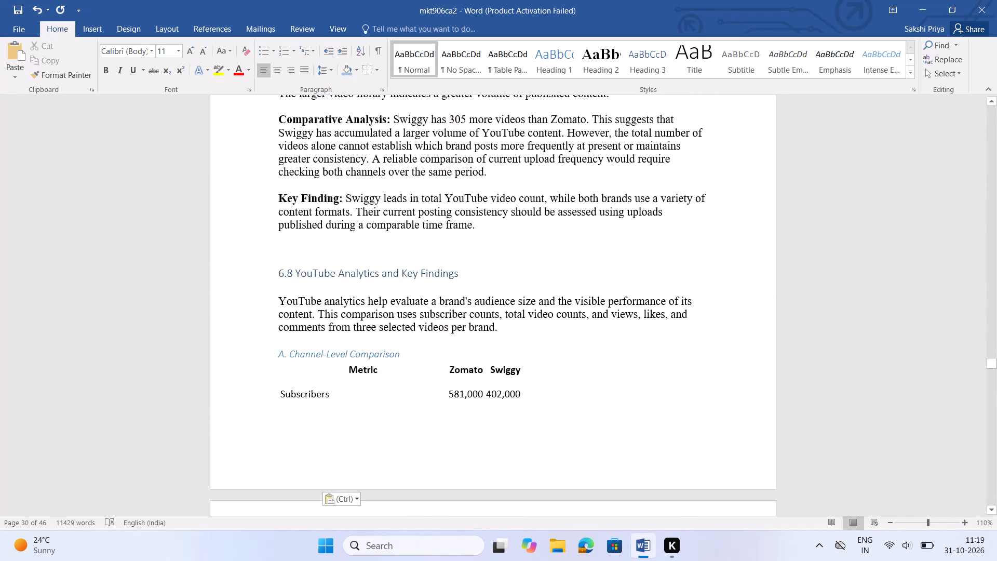
left_click(513, 331)
key("Return")
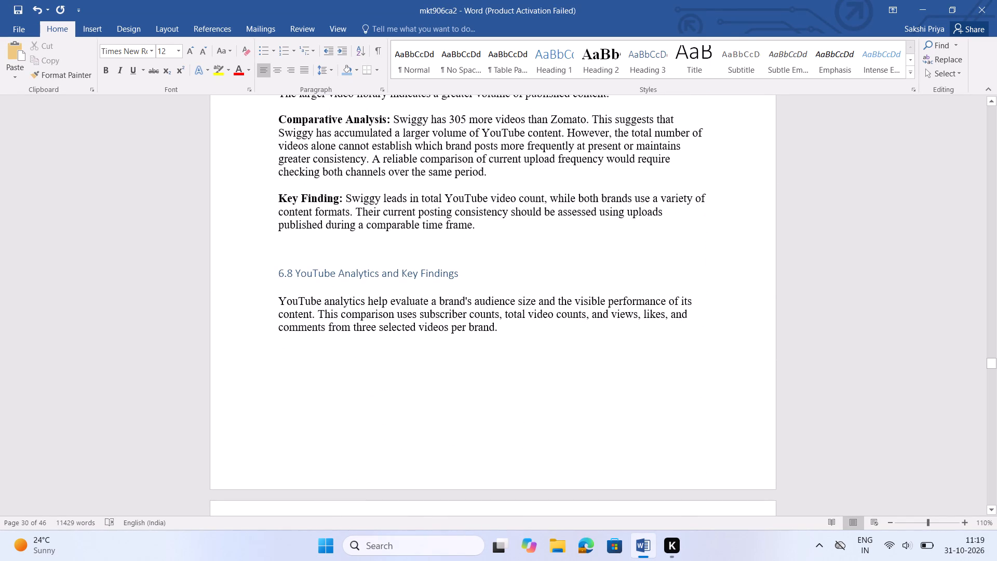
Left-align the Metric header cell in the Channel-Level Comparison table.
scroll(570, 379, "down", 2)
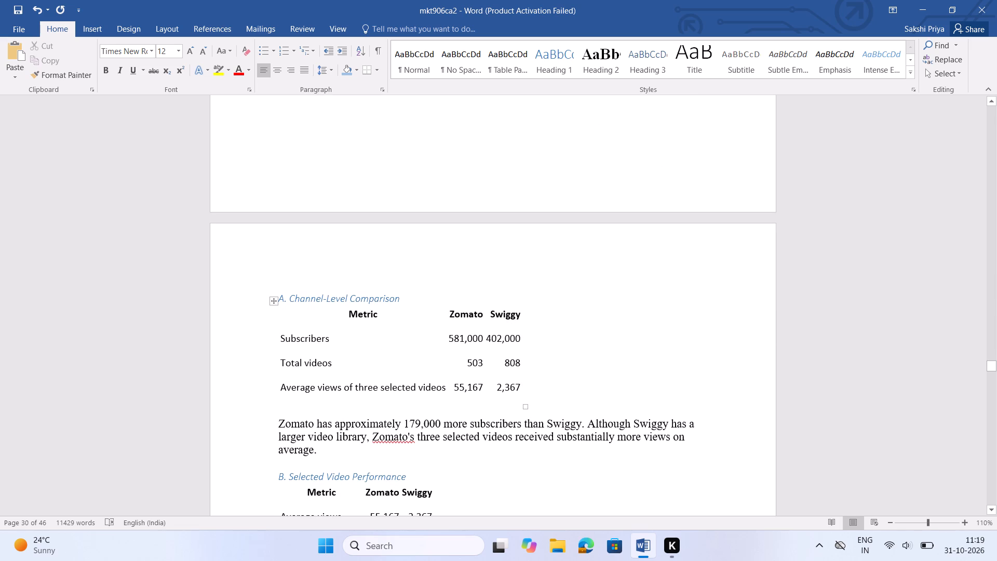
left_click(343, 315)
key("BackSpace")
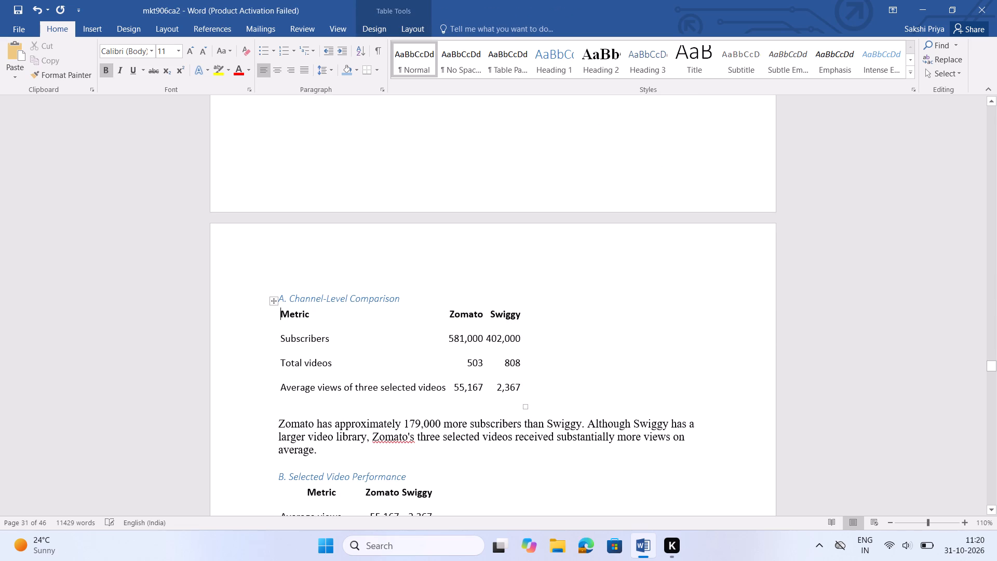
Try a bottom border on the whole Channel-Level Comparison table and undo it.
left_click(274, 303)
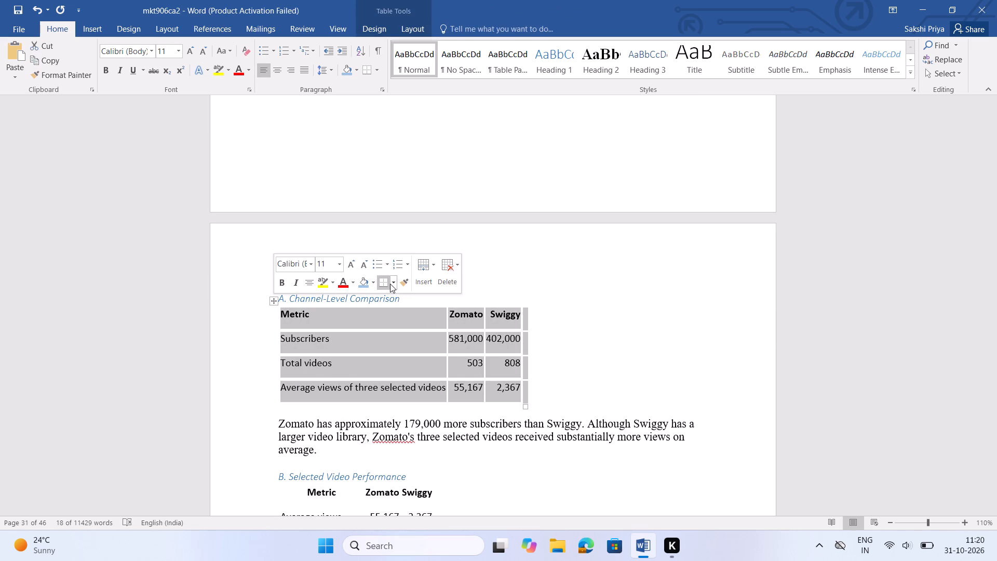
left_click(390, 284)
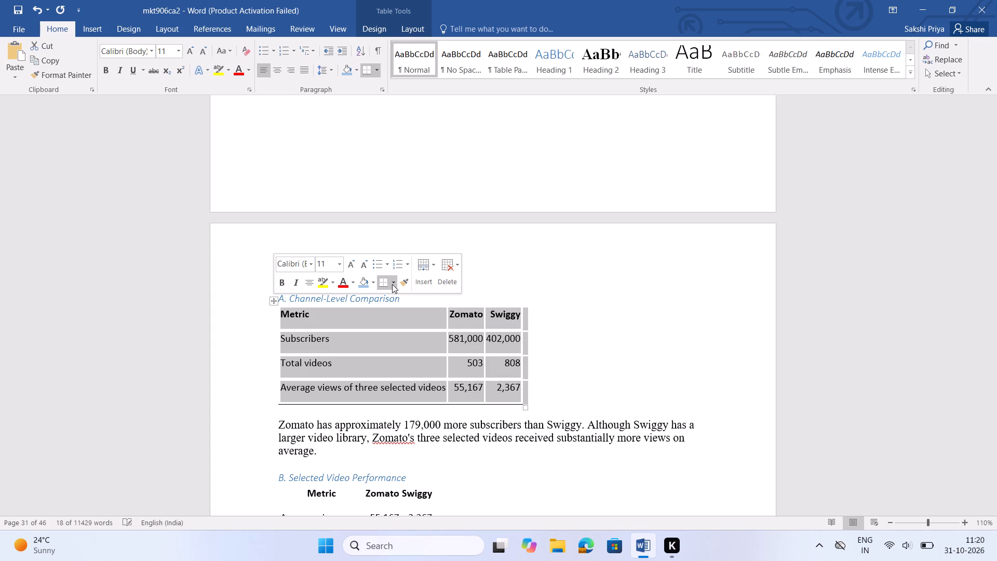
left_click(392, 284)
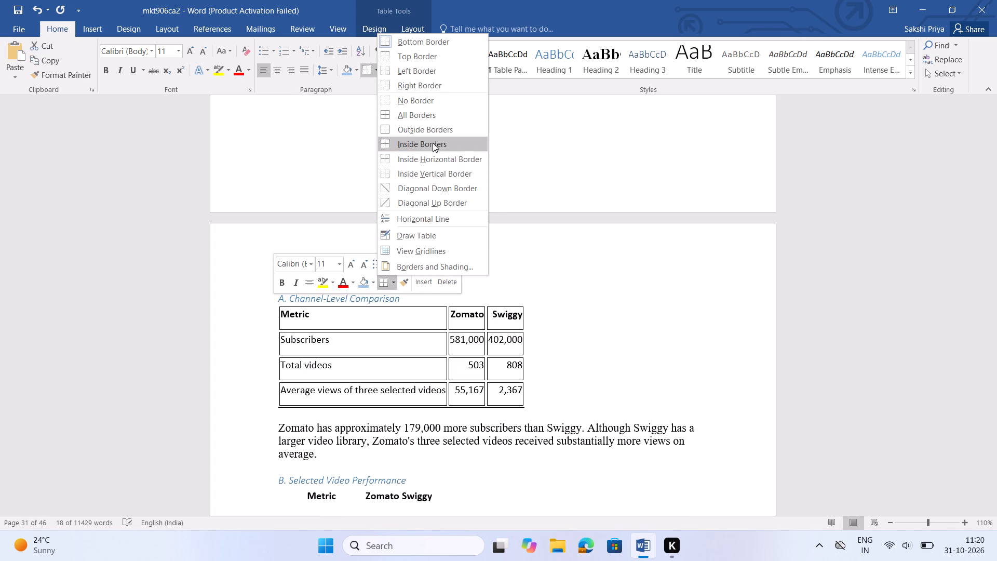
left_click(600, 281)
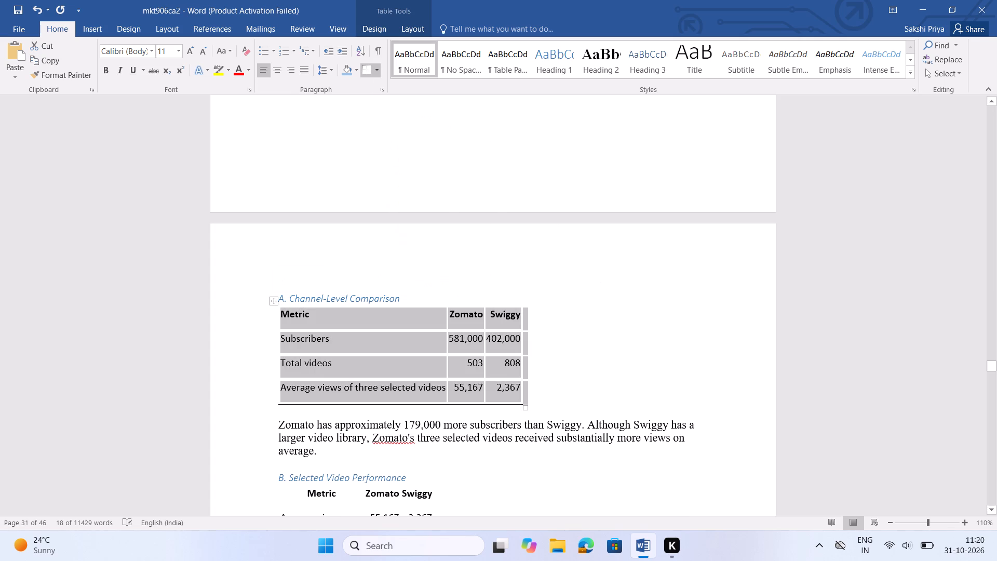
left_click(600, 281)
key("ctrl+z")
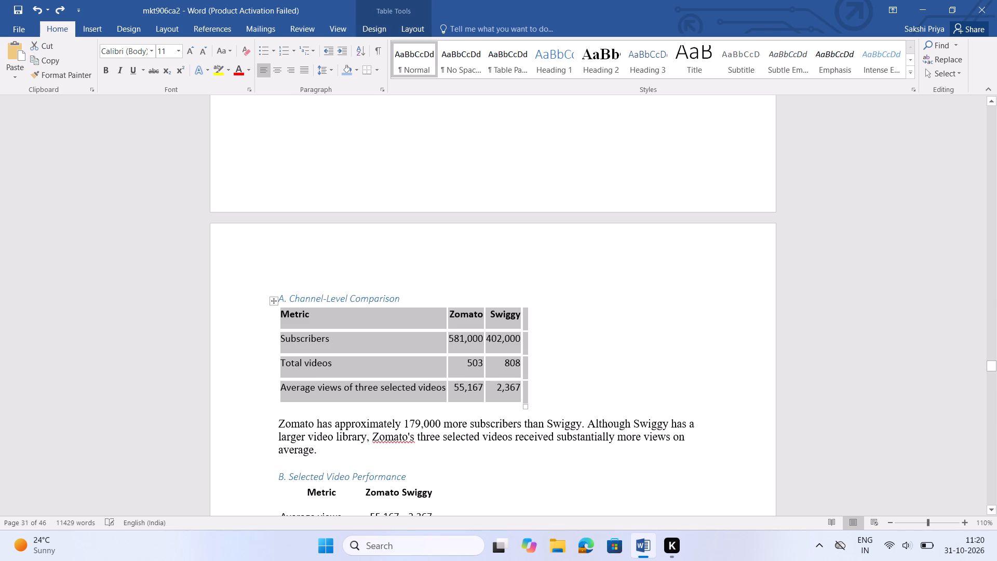
Apply inside borders to the whole Channel-Level Comparison table.
left_click(273, 300)
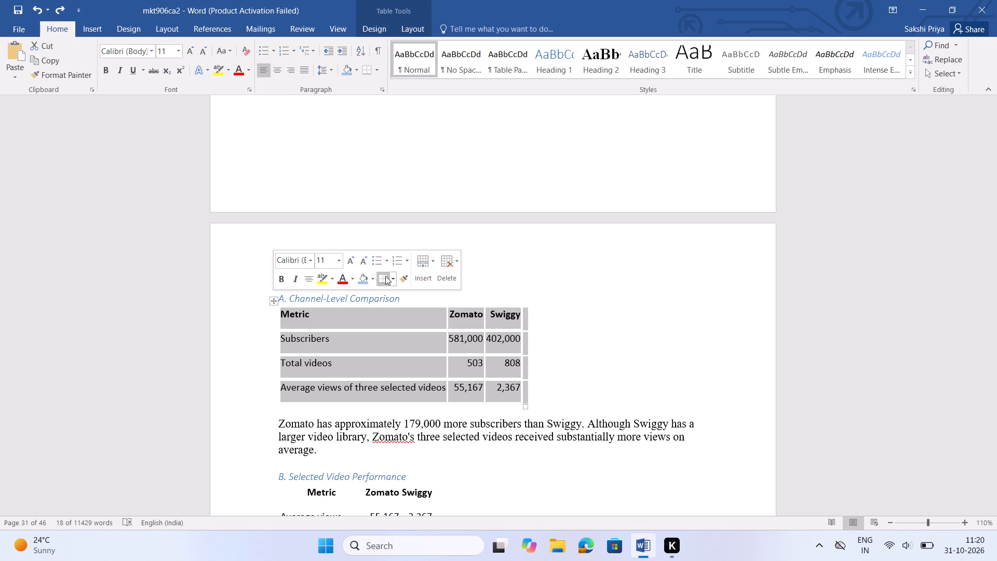
left_click(393, 277)
left_click(403, 138)
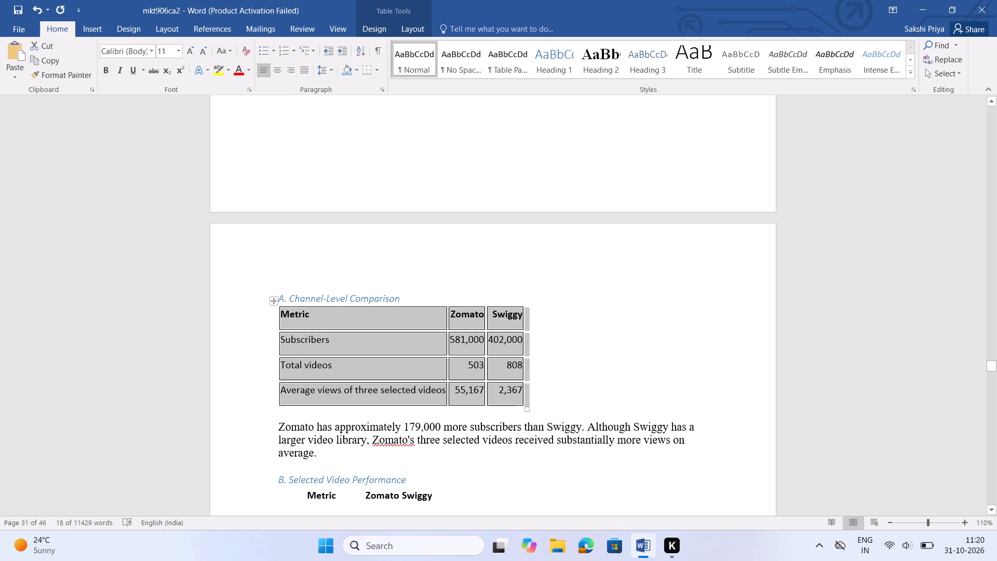
Widen the Zomato and Swiggy columns of the Channel-Level Comparison table.
left_click_drag(485, 352, 518, 353)
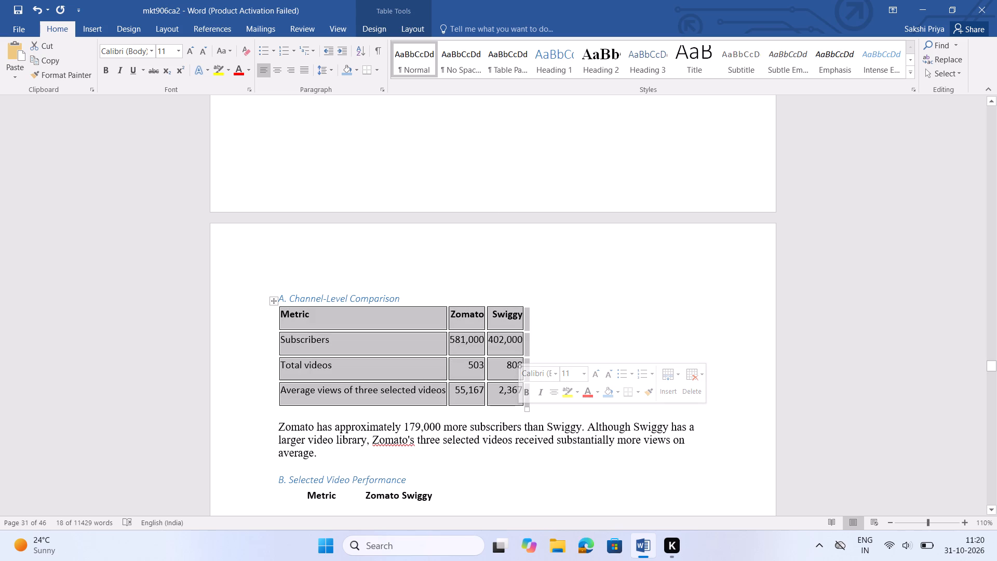
left_click_drag(487, 356, 502, 356)
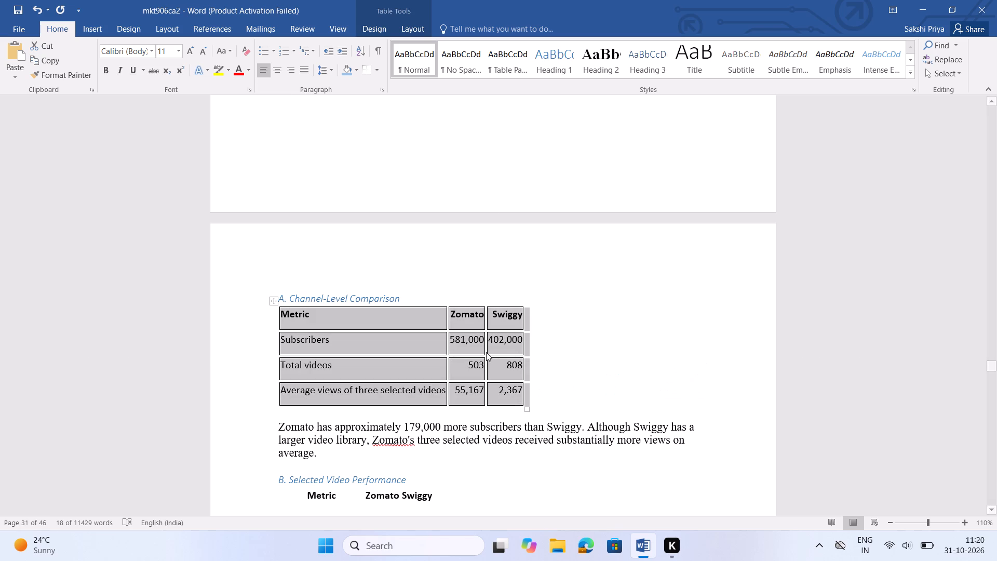
left_click_drag(483, 348, 488, 348)
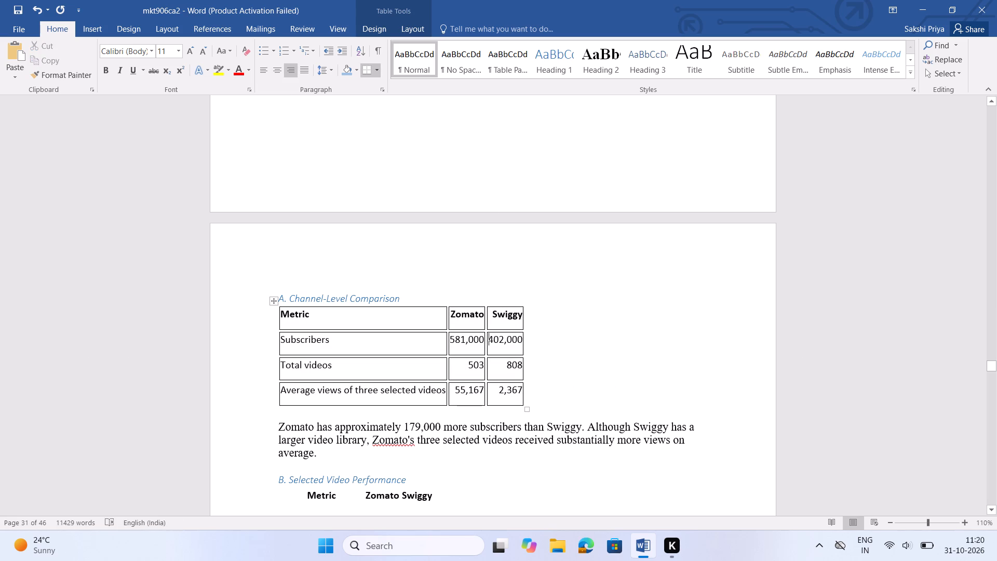
left_click_drag(484, 354, 494, 354)
left_click(570, 349)
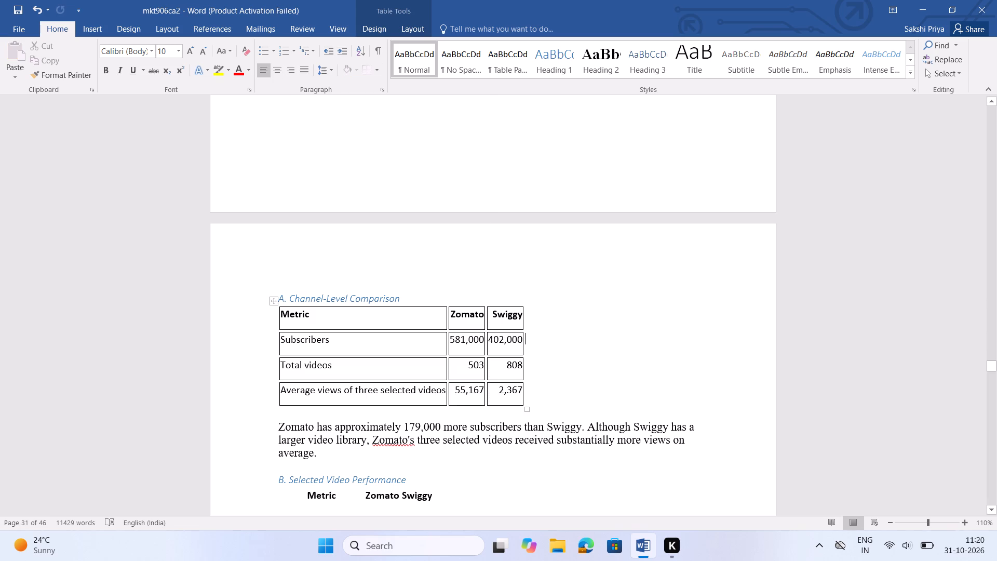
left_click_drag(485, 349, 505, 352)
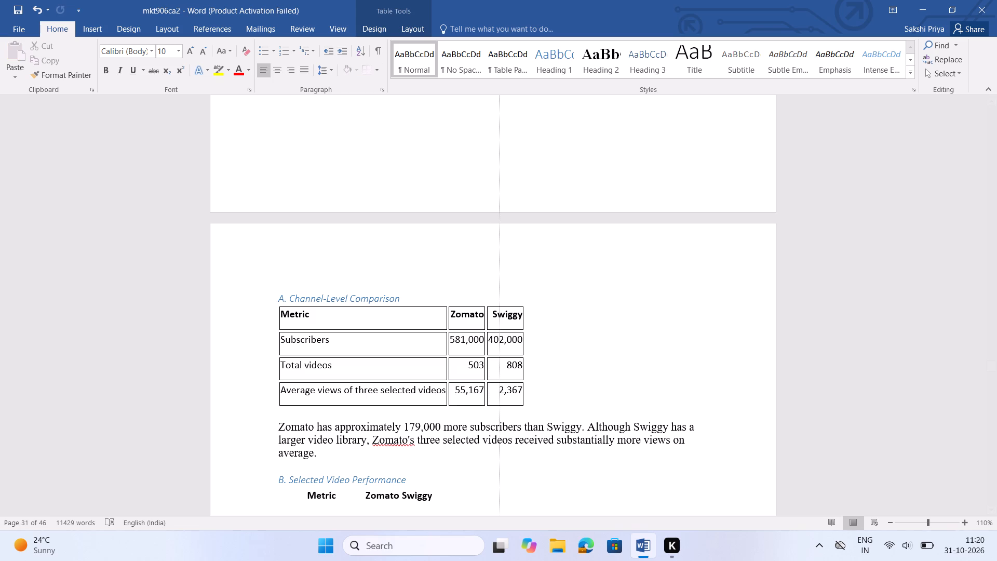
left_click_drag(505, 352, 568, 353)
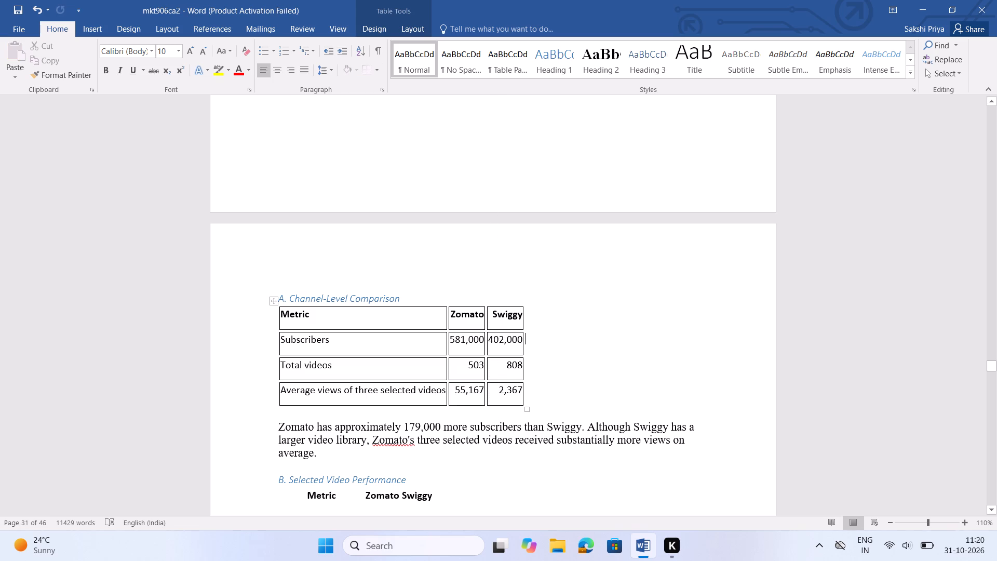
left_click_drag(524, 350, 550, 352)
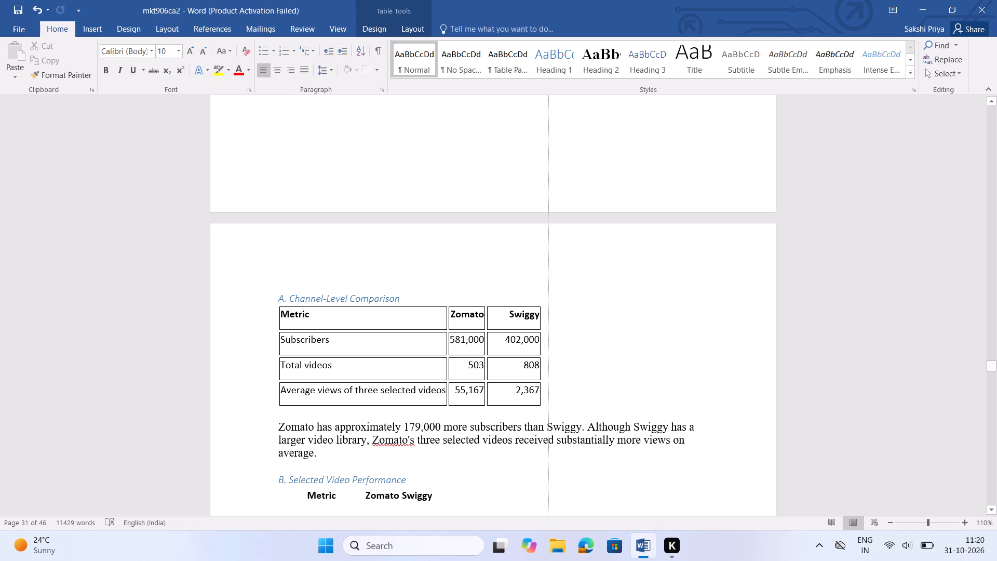
left_click_drag(550, 352, 580, 352)
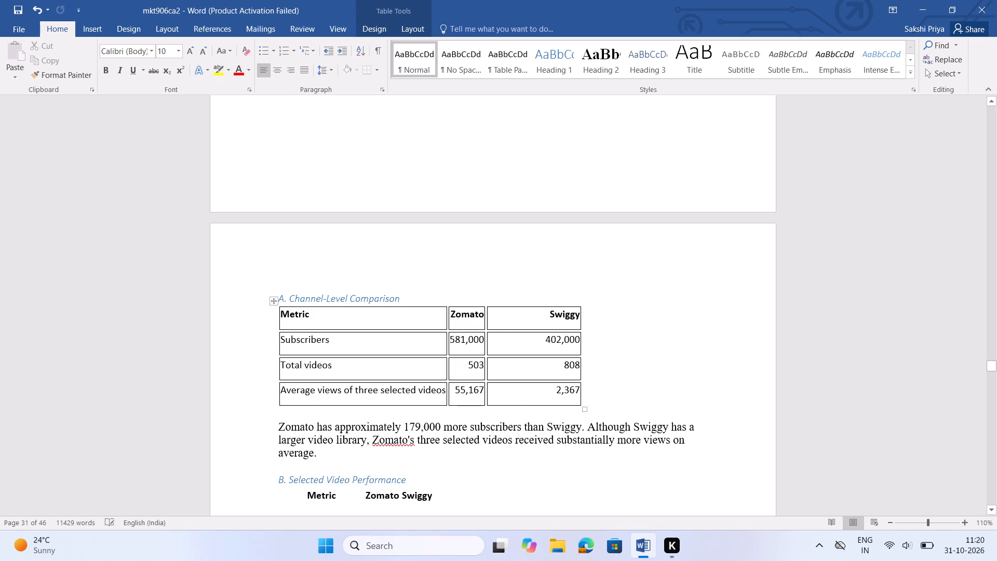
left_click_drag(484, 350, 509, 349)
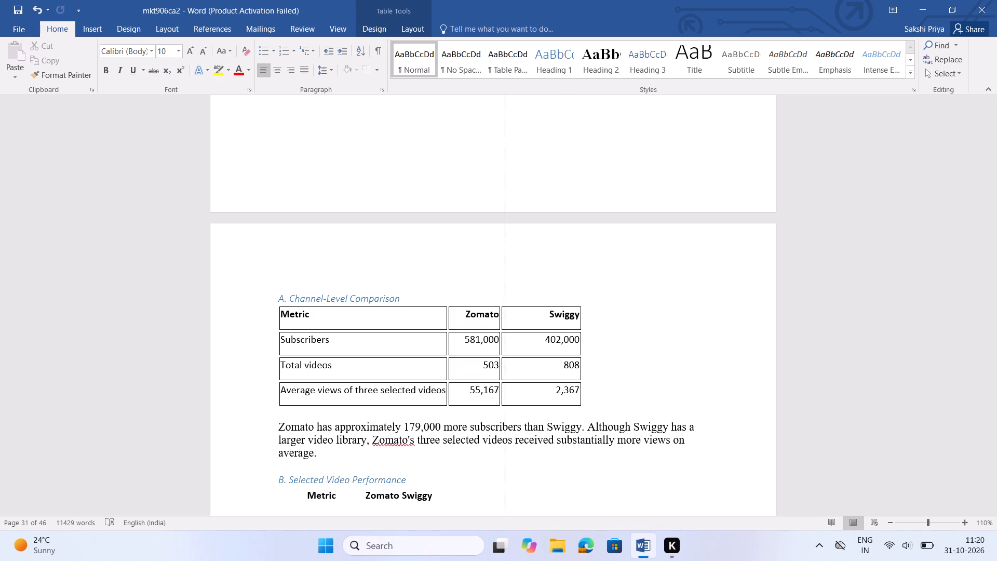
left_click_drag(509, 349, 514, 347)
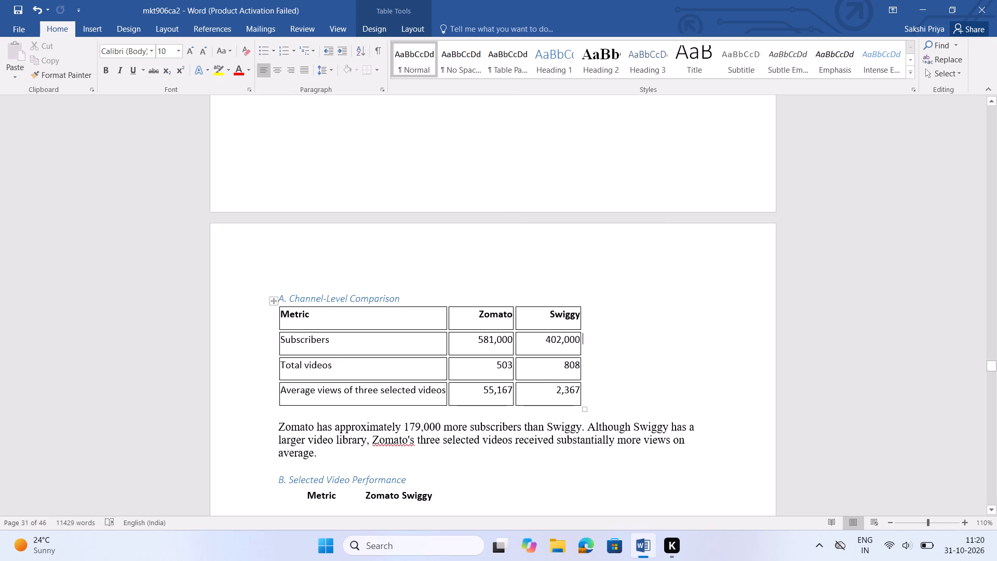
left_click_drag(581, 346, 607, 345)
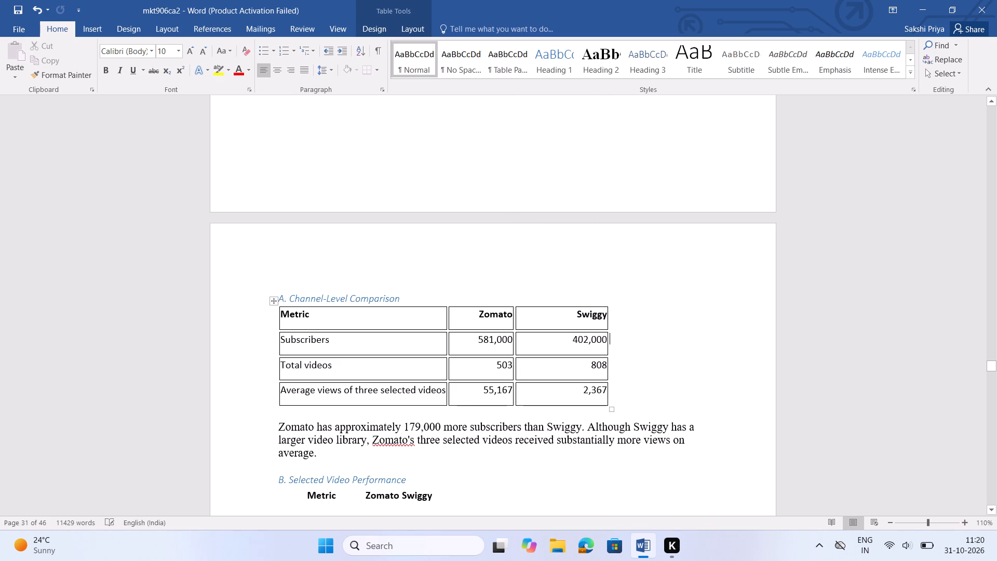
Centre the Swiggy header and all three values beneath it in the Channel-Level Comparison table.
left_click(577, 314)
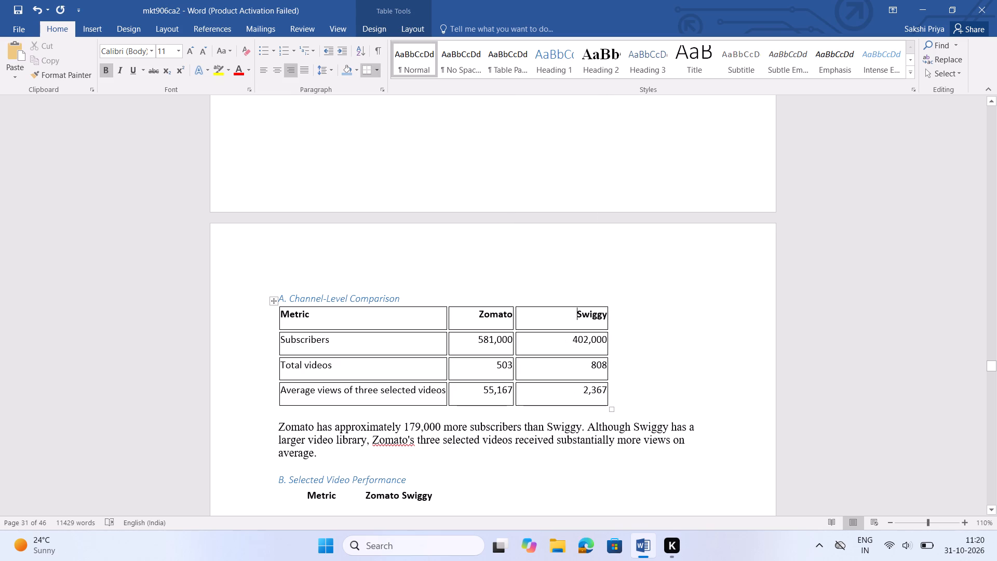
key("BackSpace")
left_click(574, 339)
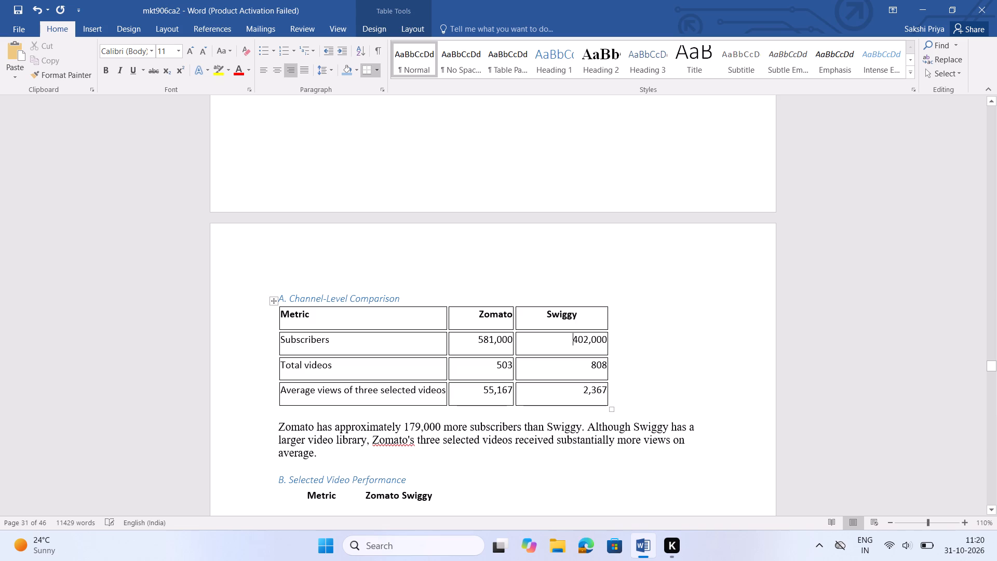
key("BackSpace")
left_click(588, 367)
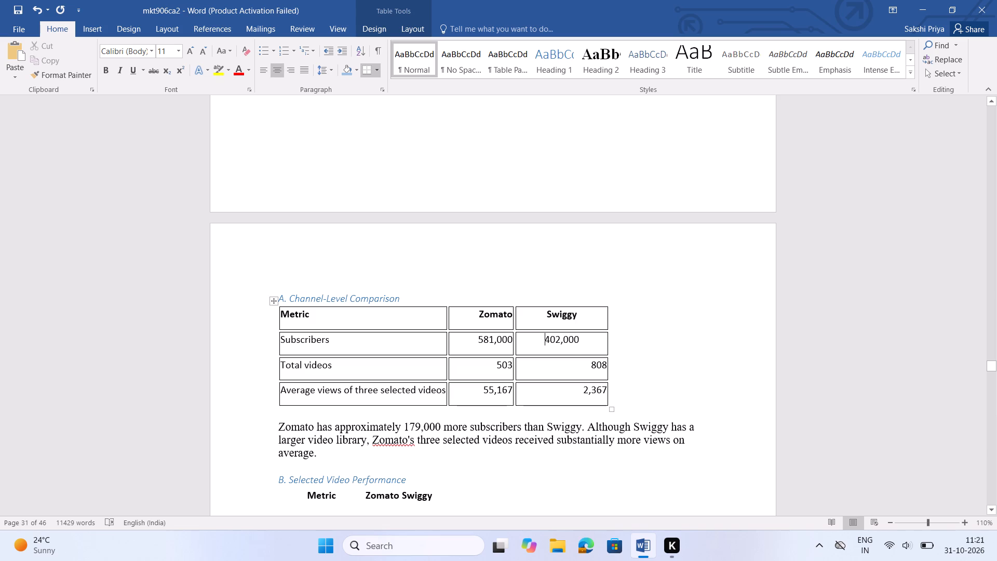
key("BackSpace")
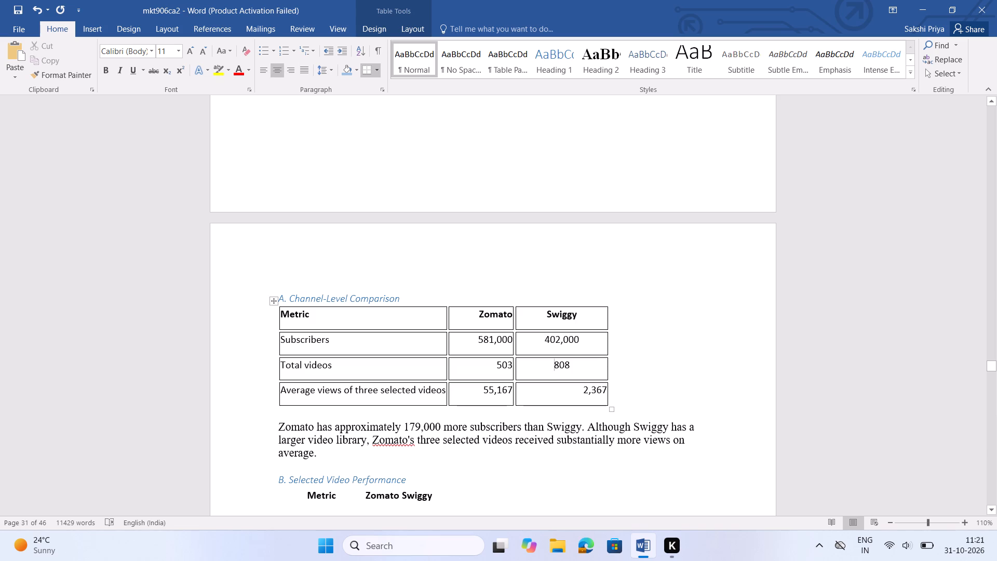
left_click(585, 392)
key("BackSpace")
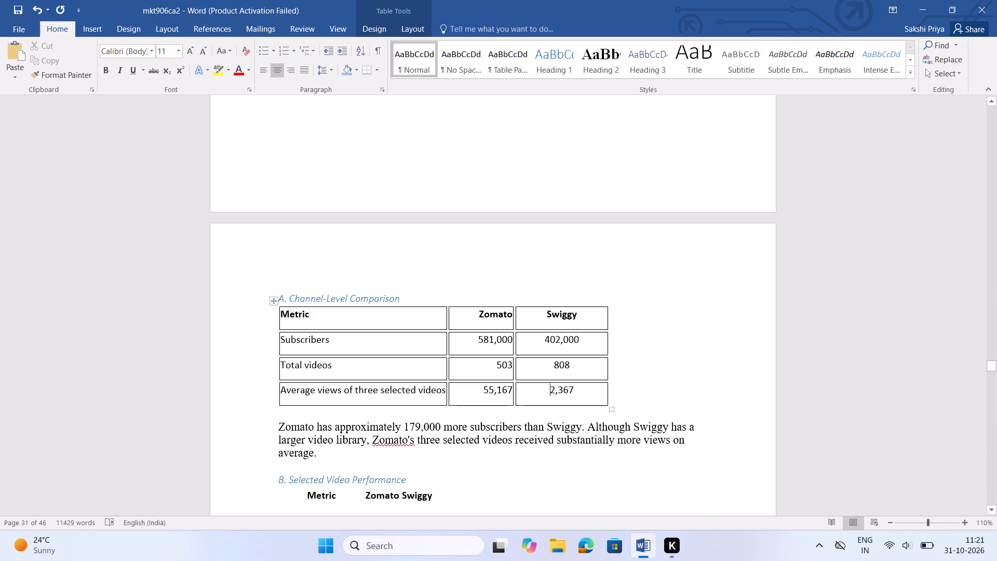
Shade the whole Channel-Level Comparison table with the same light blue theme colour as the section 6.7 table.
left_click(278, 304)
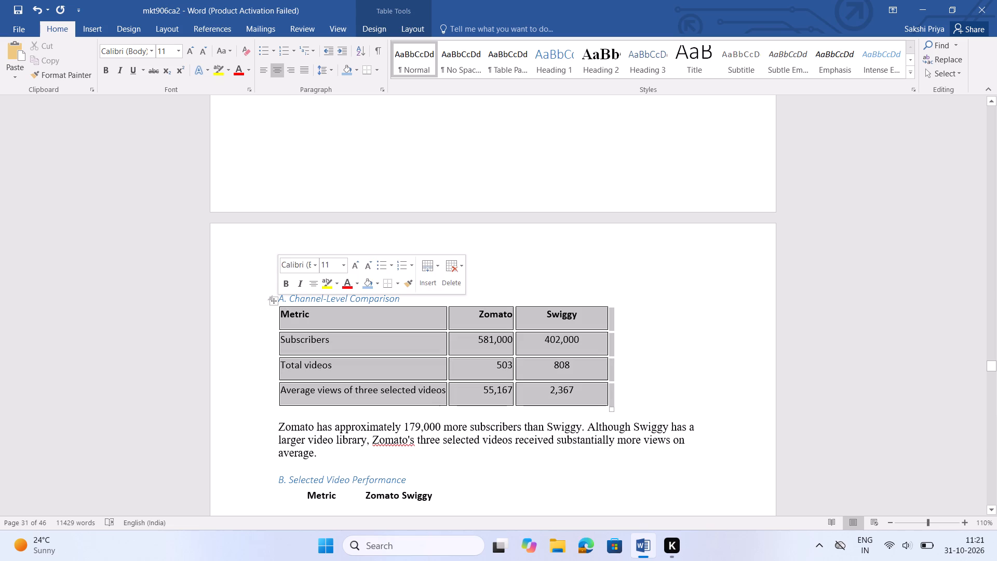
left_click(376, 287)
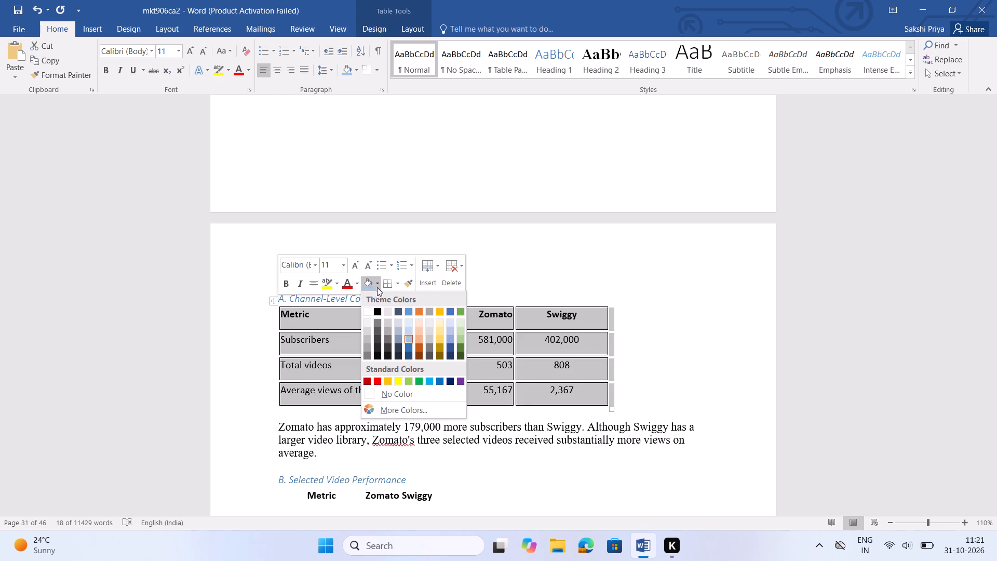
left_click(409, 340)
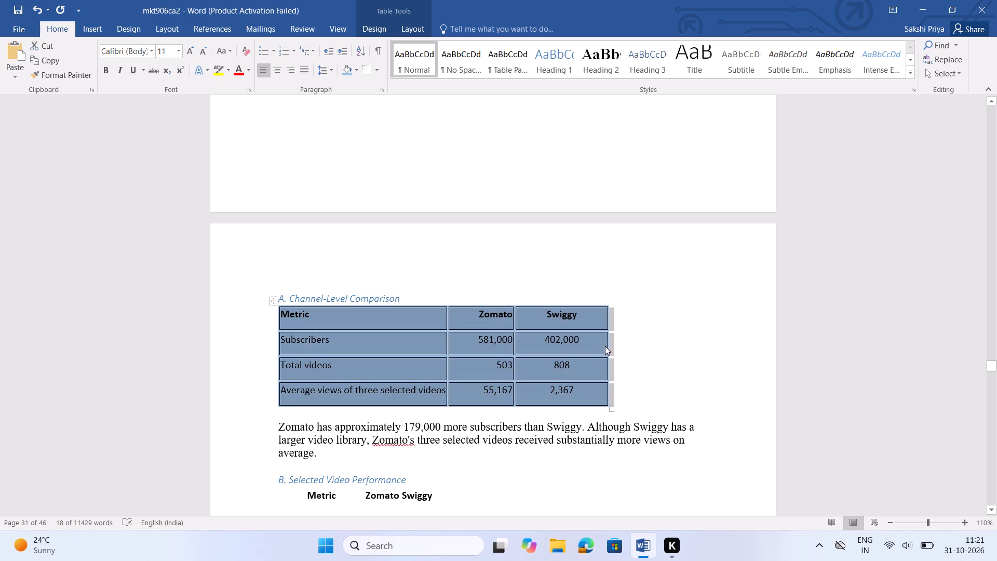
left_click(654, 343)
Left-align the Metric header cell in the Selected Video Performance table.
scroll(654, 343, "down", 2)
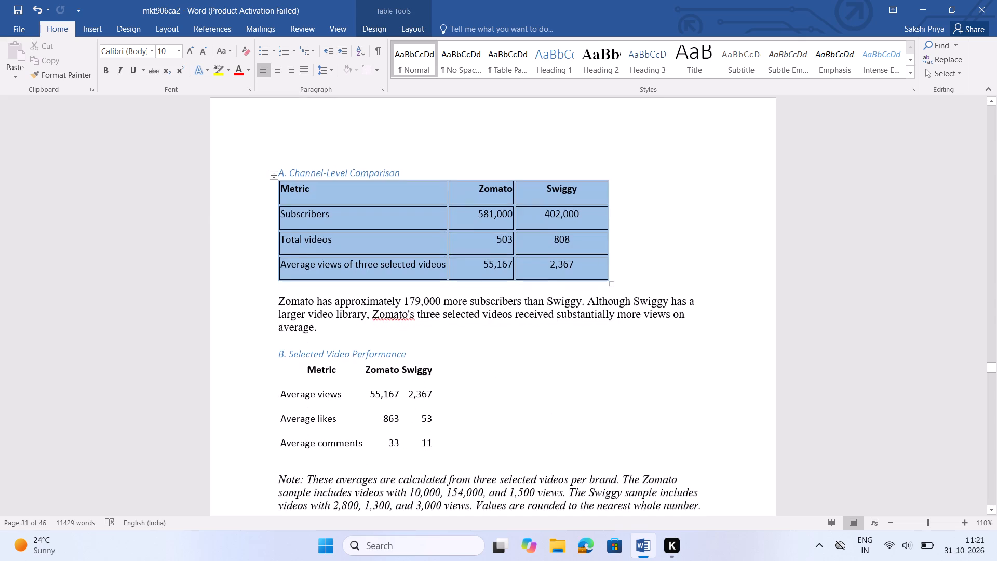
scroll(654, 343, "down", 1)
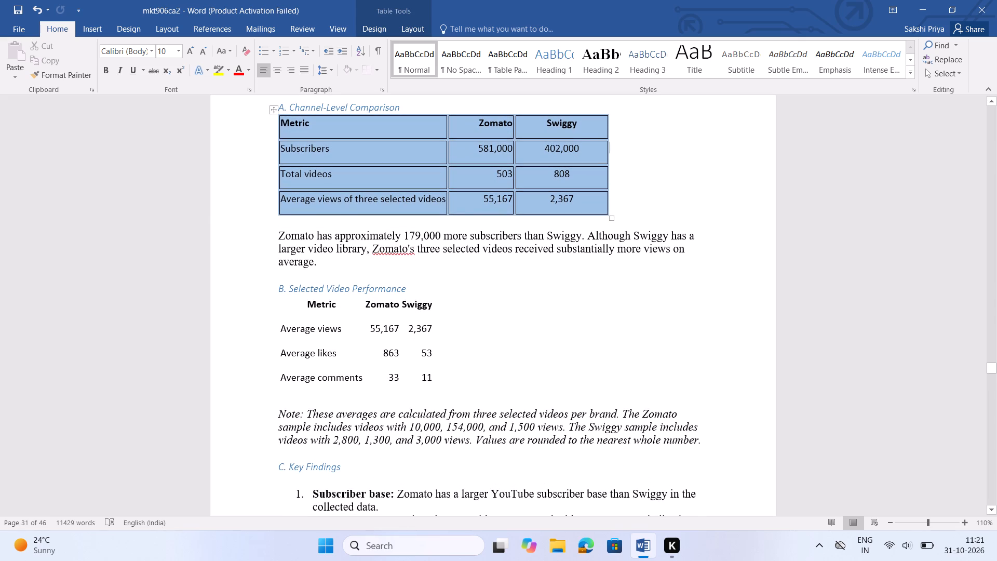
left_click(309, 307)
key("BackSpace")
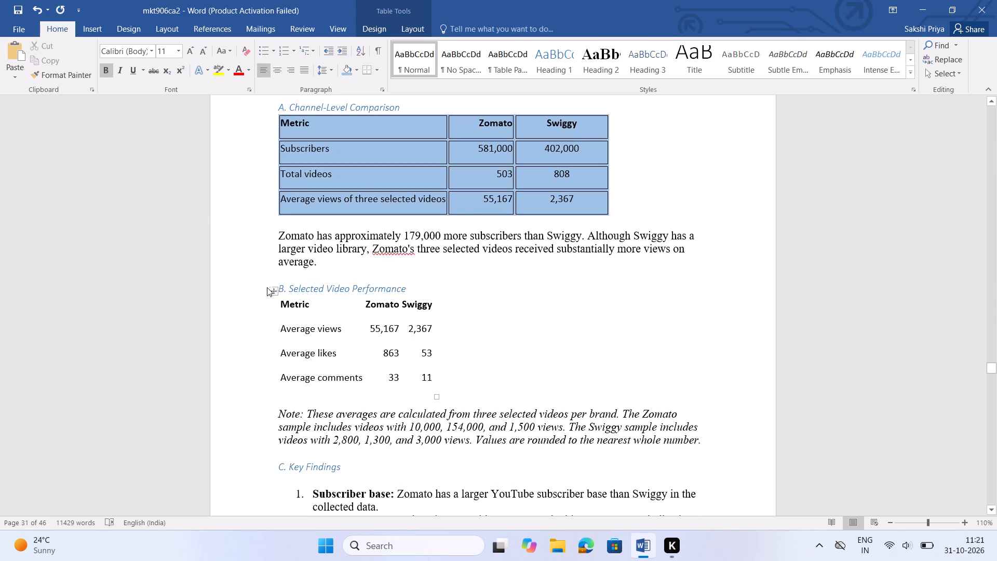
Shade the whole Selected Video Performance table light blue and apply inside borders to it.
left_click(273, 288)
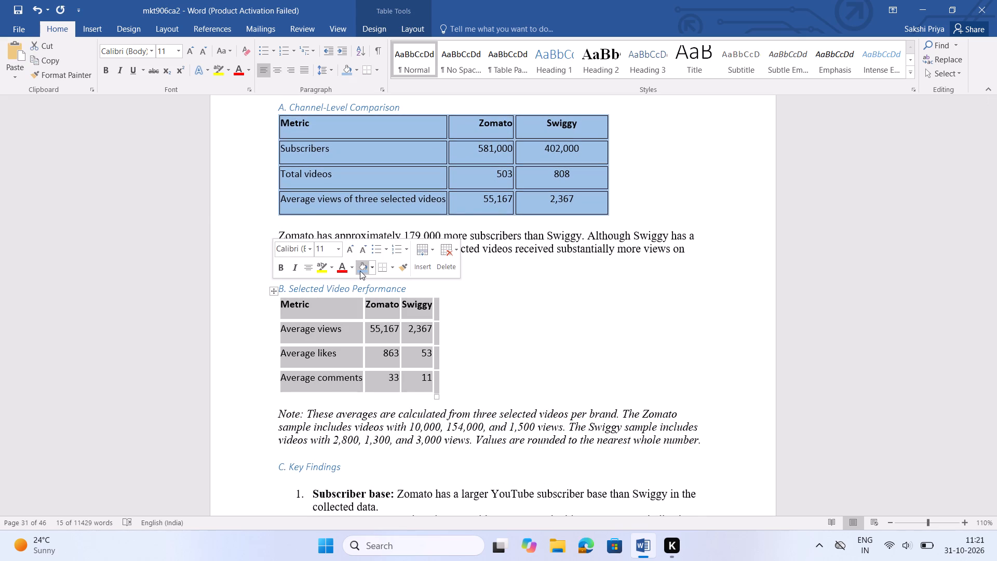
left_click(360, 271)
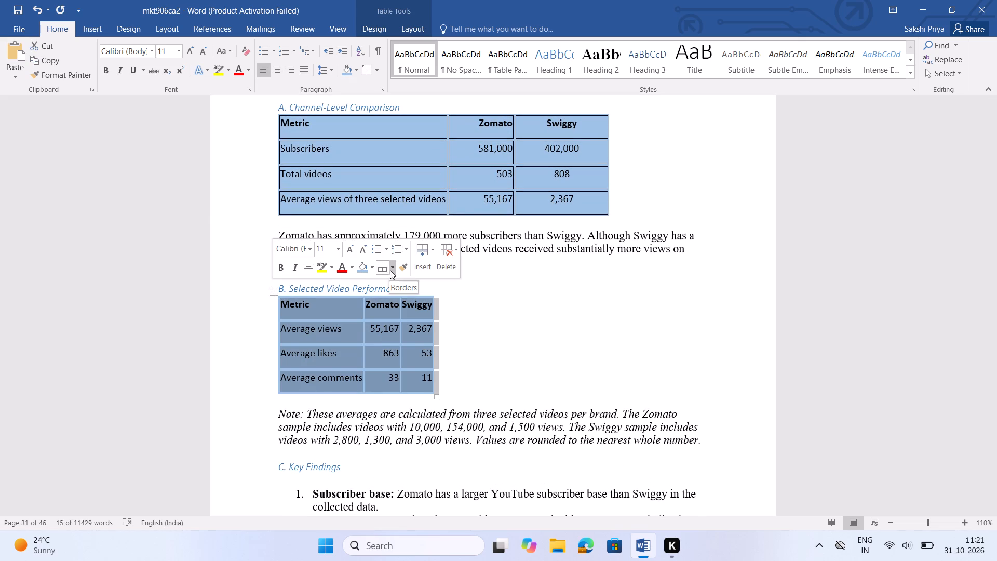
left_click(392, 270)
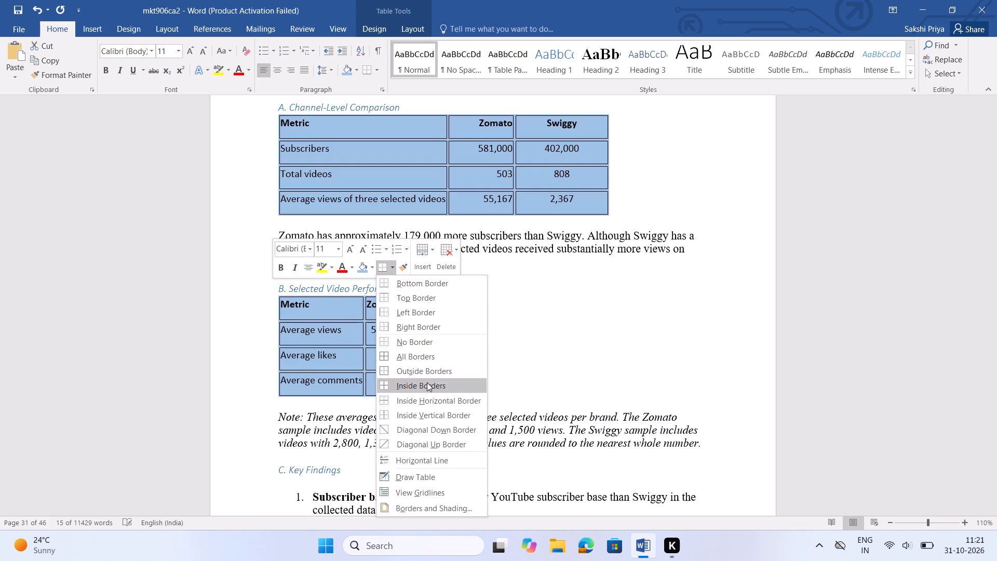
left_click(427, 382)
left_click(545, 351)
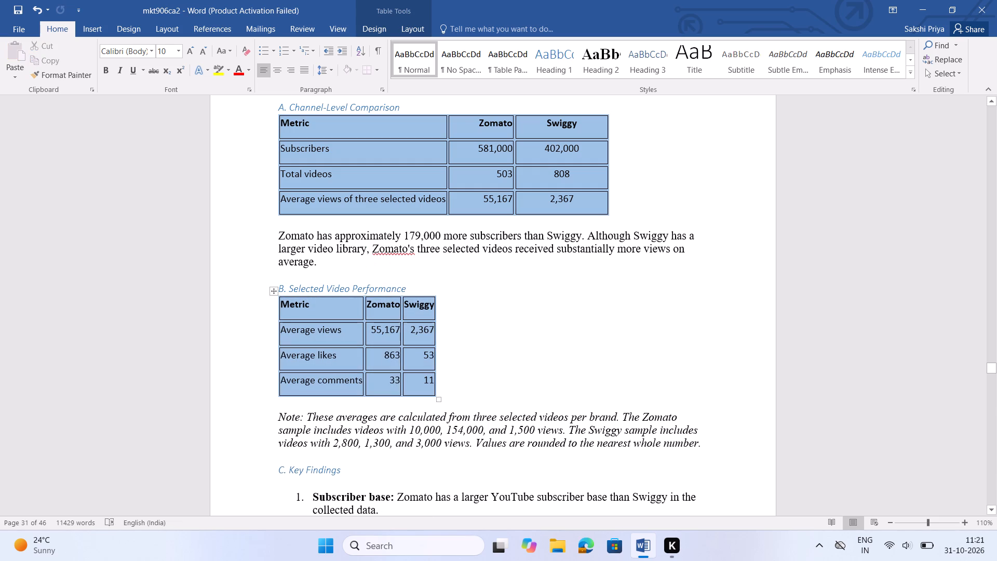
Widen the Zomato column slightly and the Swiggy column more in the Selected Video Performance table.
left_click_drag(401, 338, 414, 338)
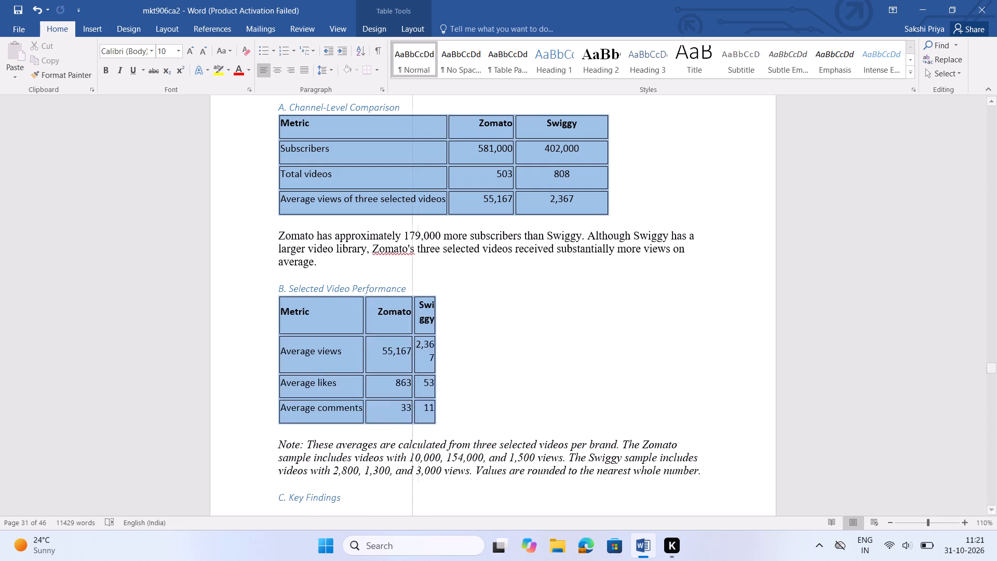
left_click_drag(414, 338, 405, 332)
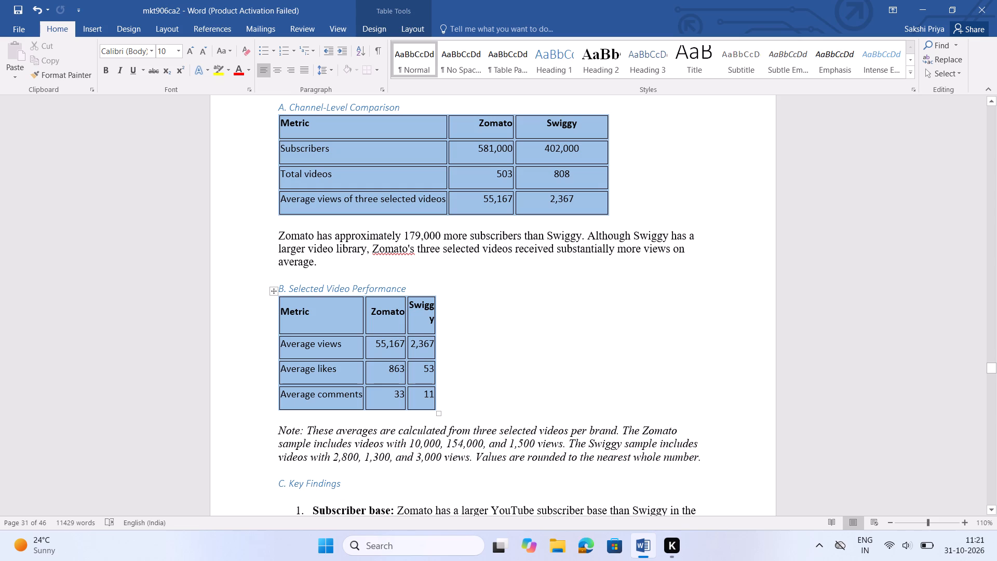
left_click_drag(436, 341, 450, 341)
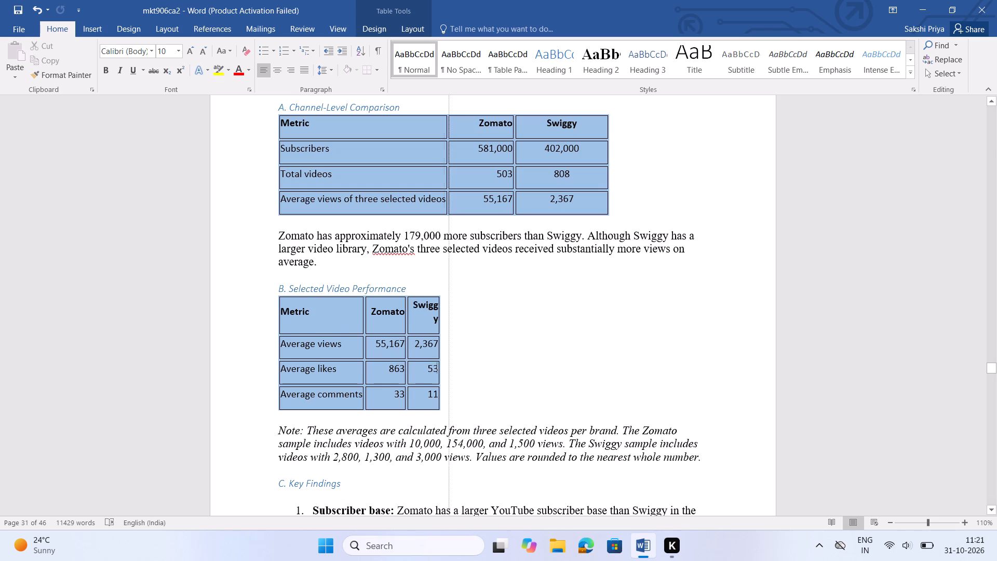
left_click_drag(450, 341, 482, 338)
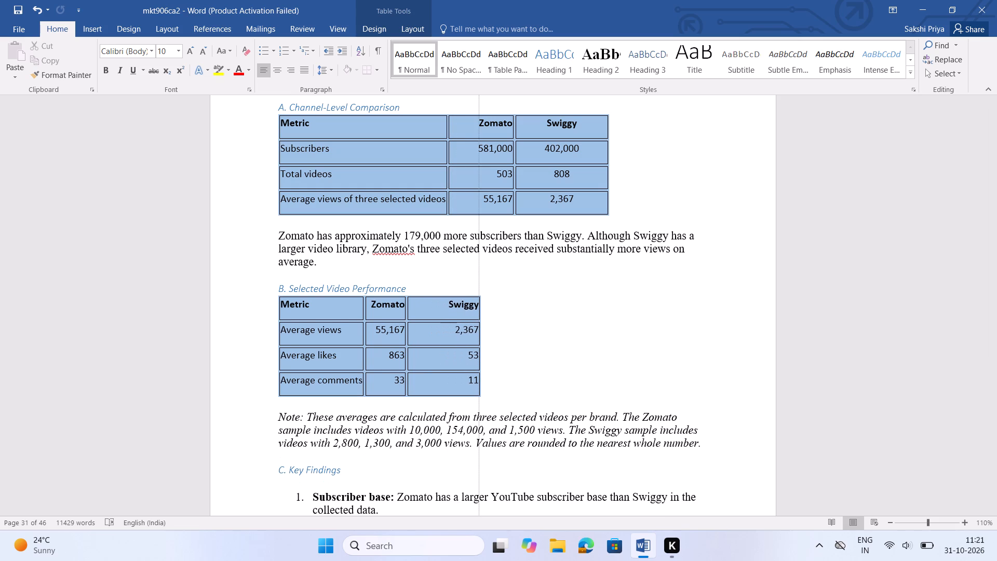
left_click_drag(482, 338, 481, 338)
Centre the Swiggy header and its Average views value in the Selected Video Performance table.
left_click(448, 308)
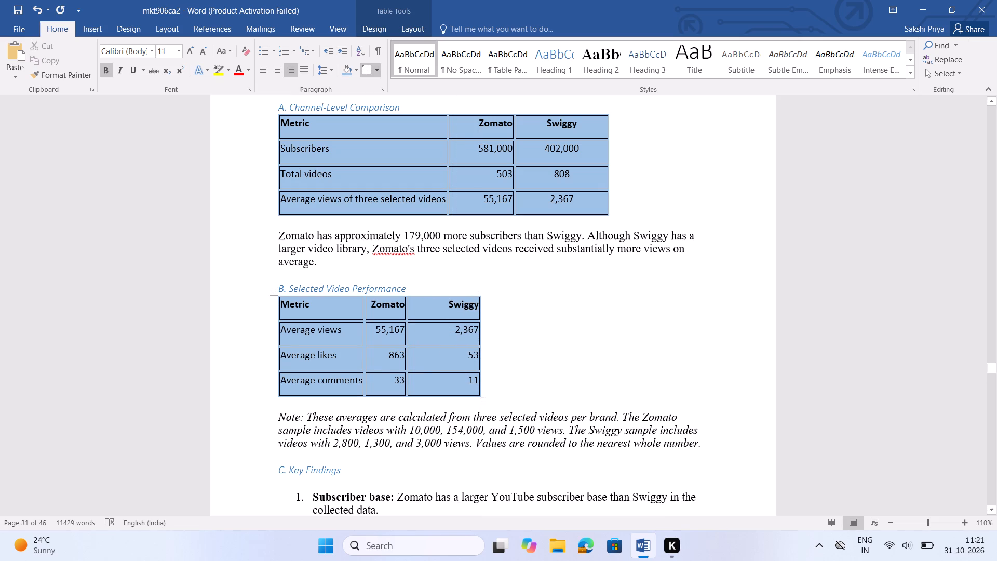
key("BackSpace")
left_click(456, 332)
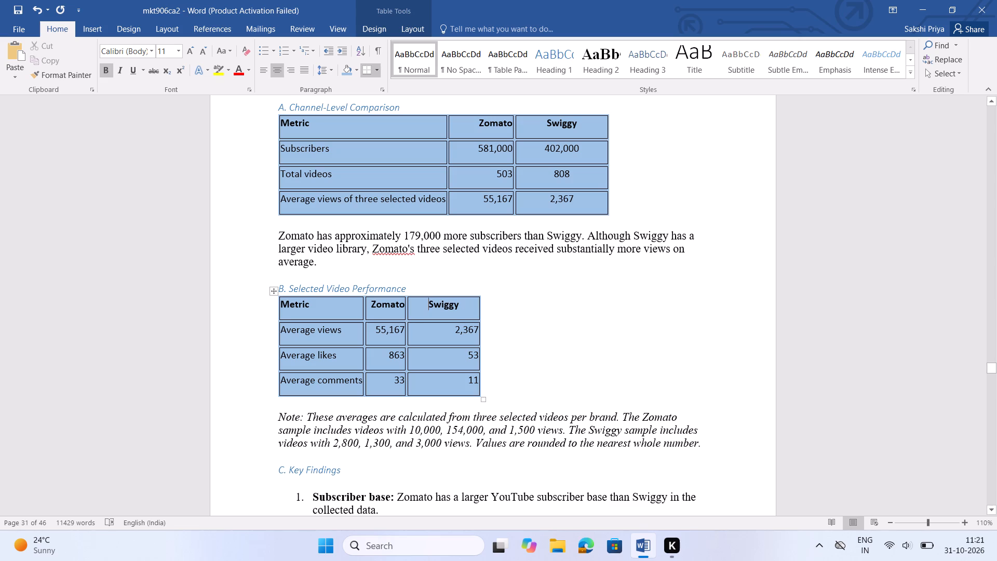
key("BackSpace")
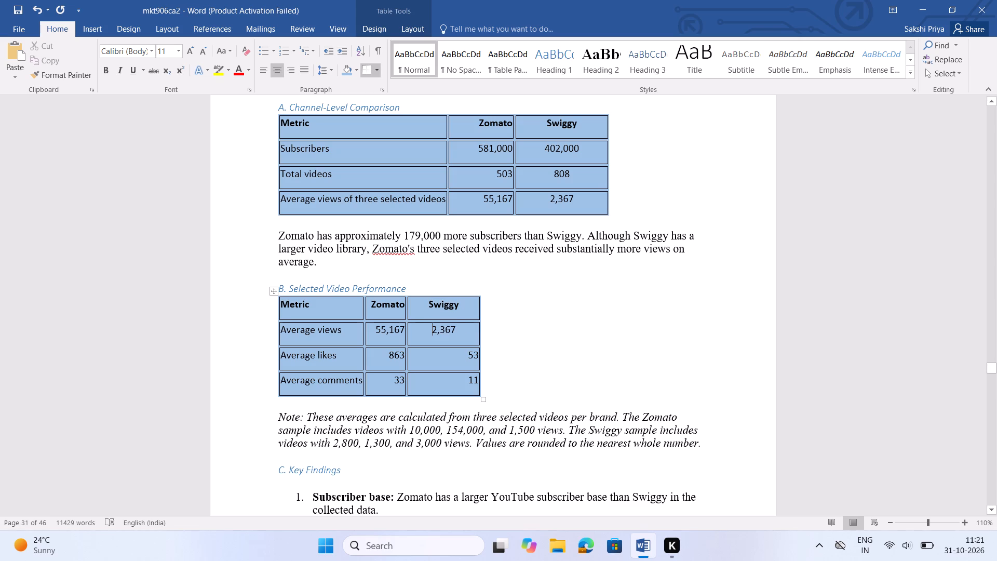
Left-align Swiggy's Average likes value and pad it with leading spaces until it sits near the middle of its cell.
left_click(469, 358)
key("BackSpace")
key("BackSpace")
key("space")
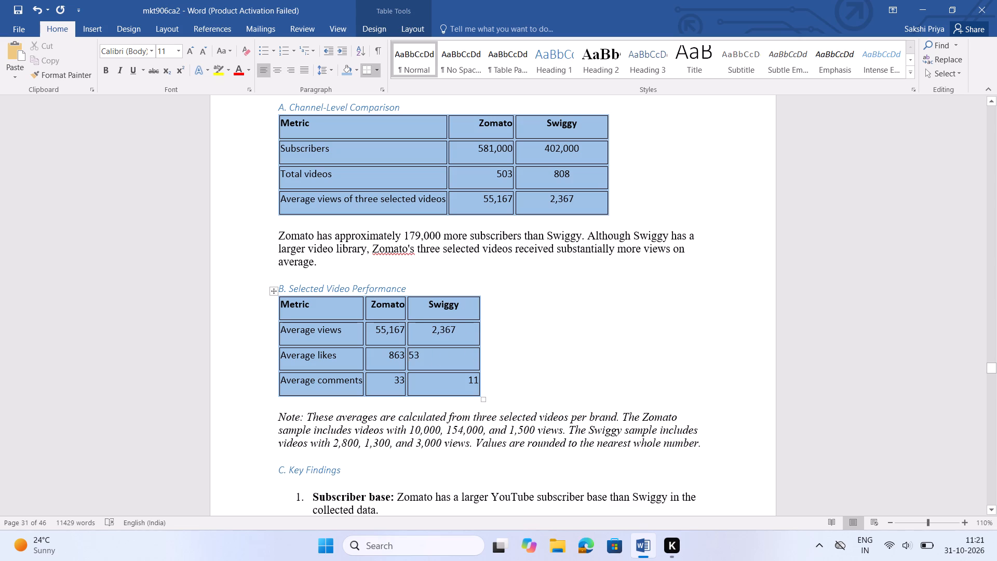
key("space")
key("space")
key("BackSpace")
key("BackSpace")
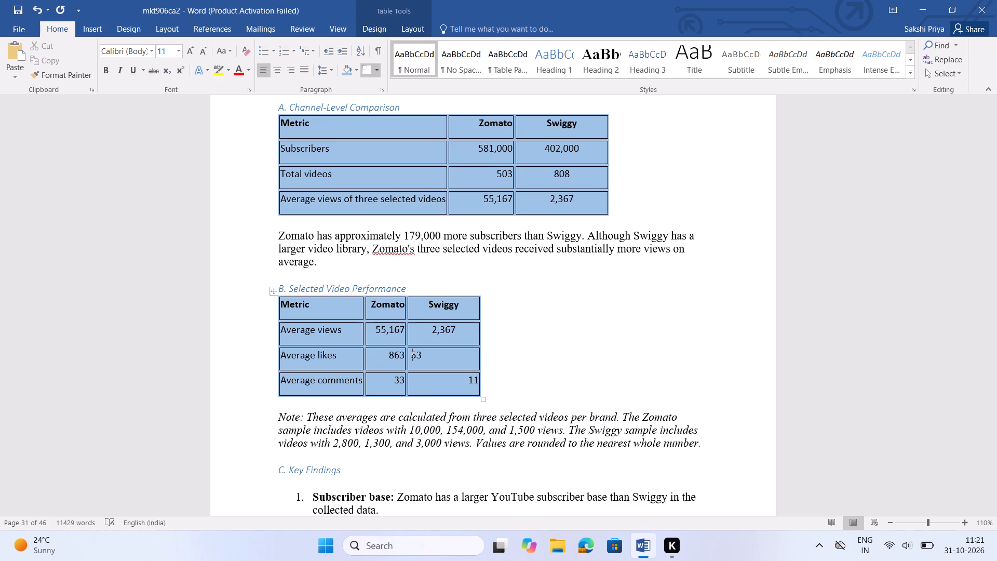
key("Tab")
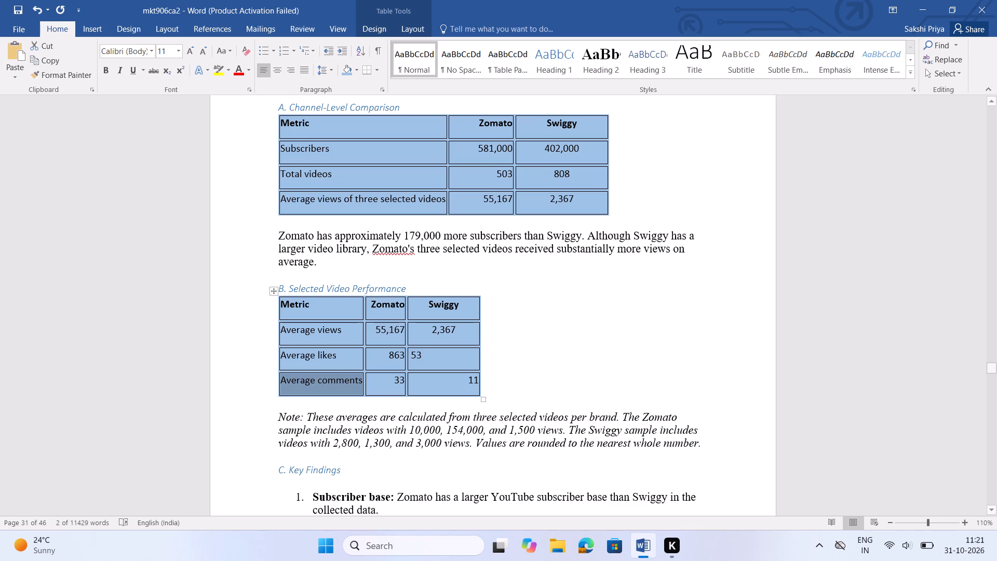
left_click(410, 355)
key("Tab")
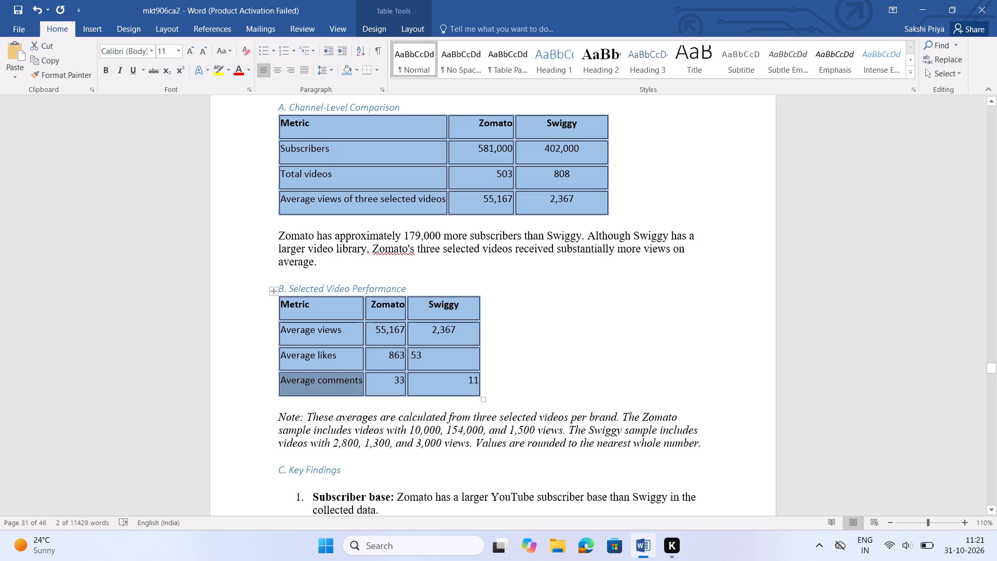
left_click(410, 355)
left_click(456, 365)
key("space")
key("space")
key("space")
key("space")
key("space")
key("space")
key("space")
key("space")
key("space")
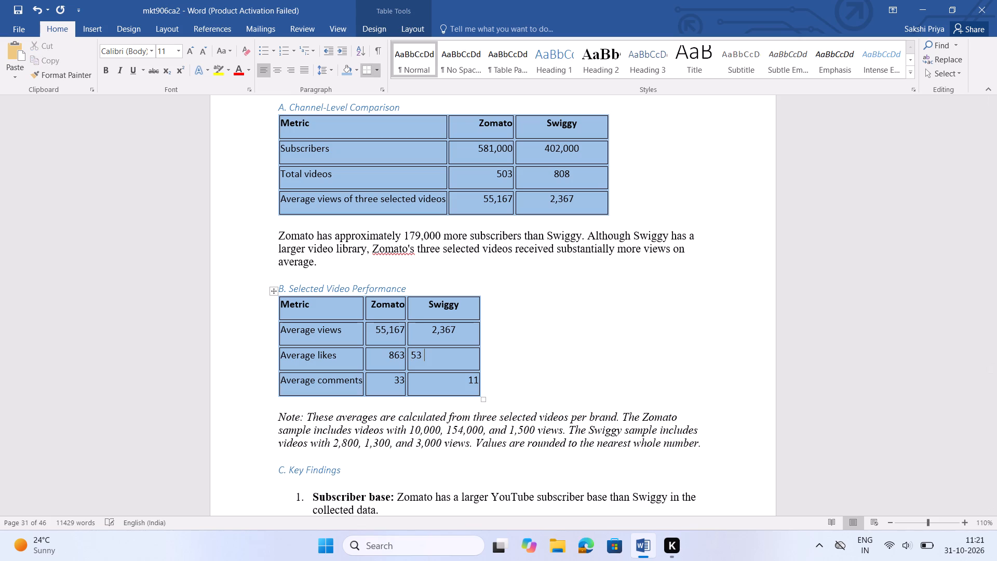
key("Left")
key("Left")
key("Left")
key("Left")
key("Left")
key("Left")
key("Left")
key("Left")
key("Left")
key("Left")
key("Left")
key("space")
key("space")
key("space")
key("space")
key("space")
key("space")
key("space")
key("space")
key("space")
key("space")
key("BackSpace")
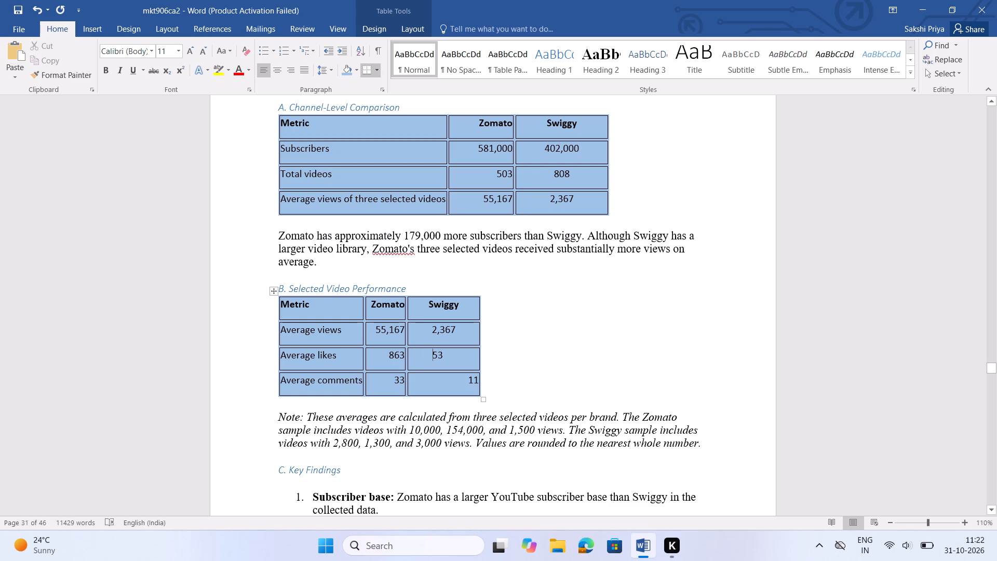
Left-align Swiggy's Average comments value and pad it with leading spaces until it sits near the middle of its cell.
left_click(467, 381)
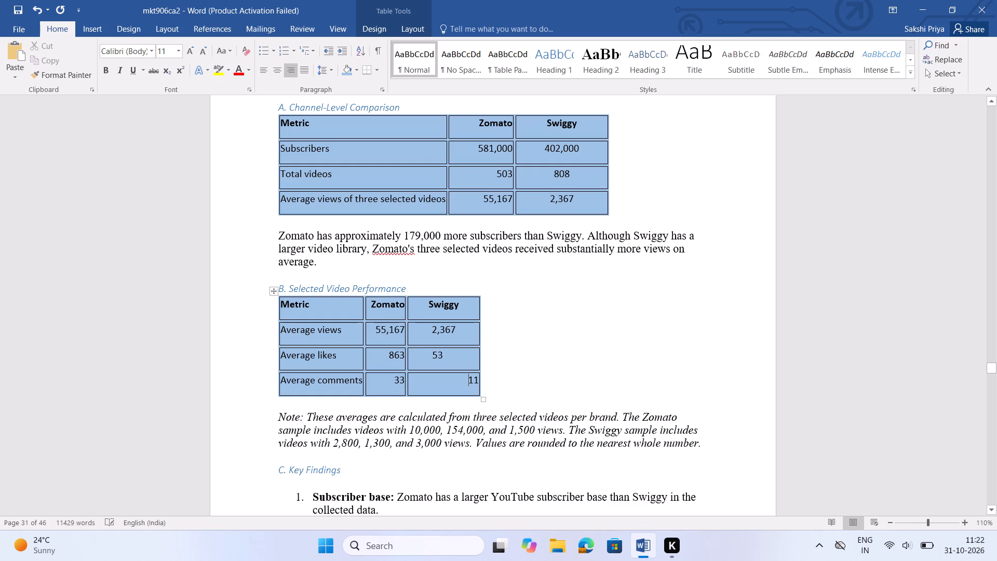
key("BackSpace")
key("BackSpace")
key("space")
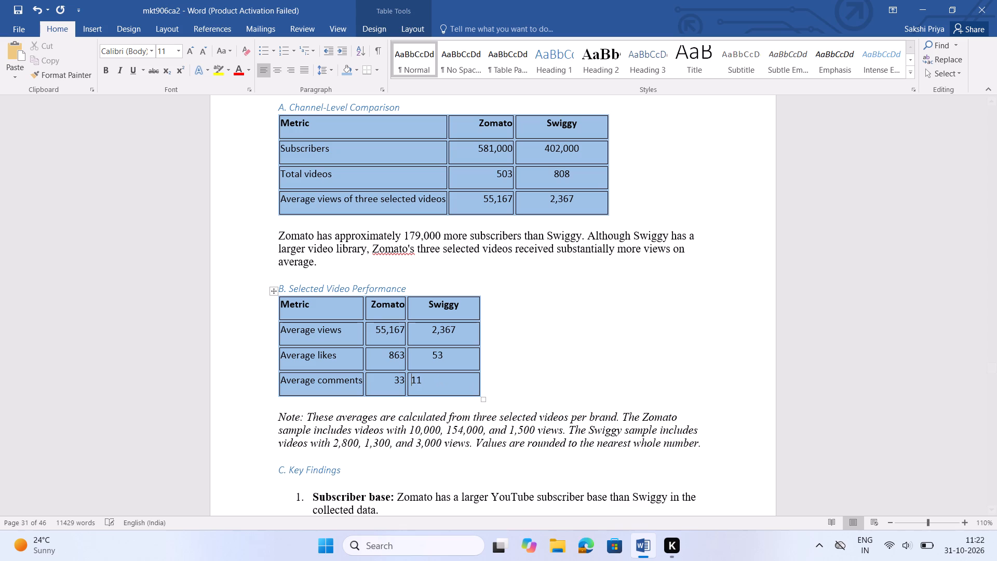
key("space")
key("space")
Widen the Zomato column a little more in the Selected Video Performance table, narrowing the Swiggy column.
scroll(494, 343, "down", 1)
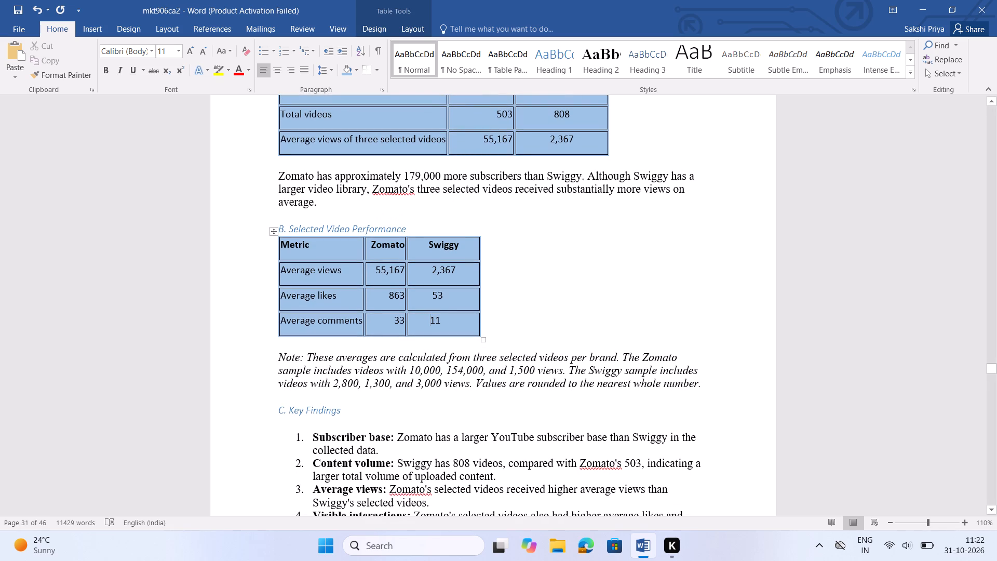
left_click_drag(406, 281, 414, 279)
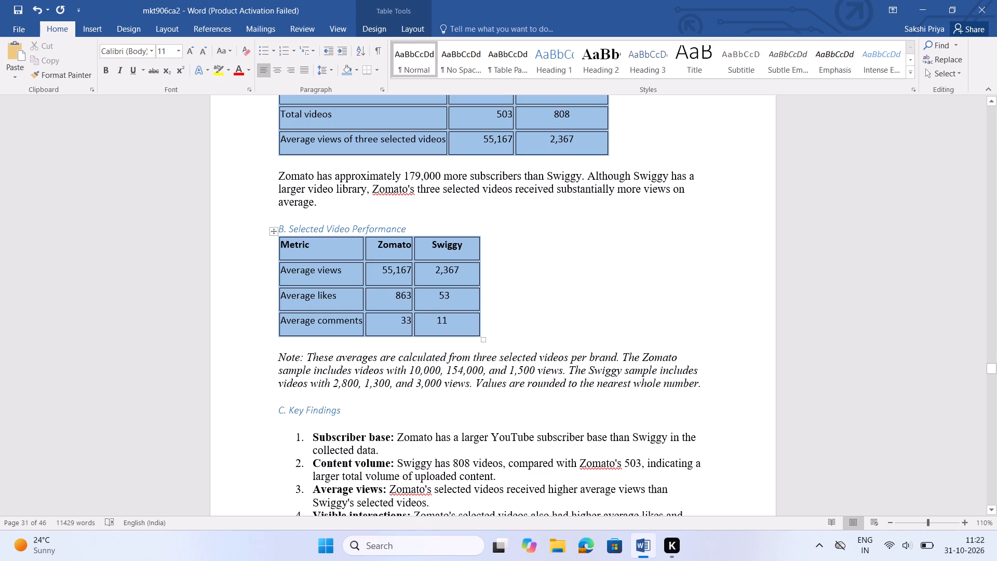
scroll(527, 301, "down", 1)
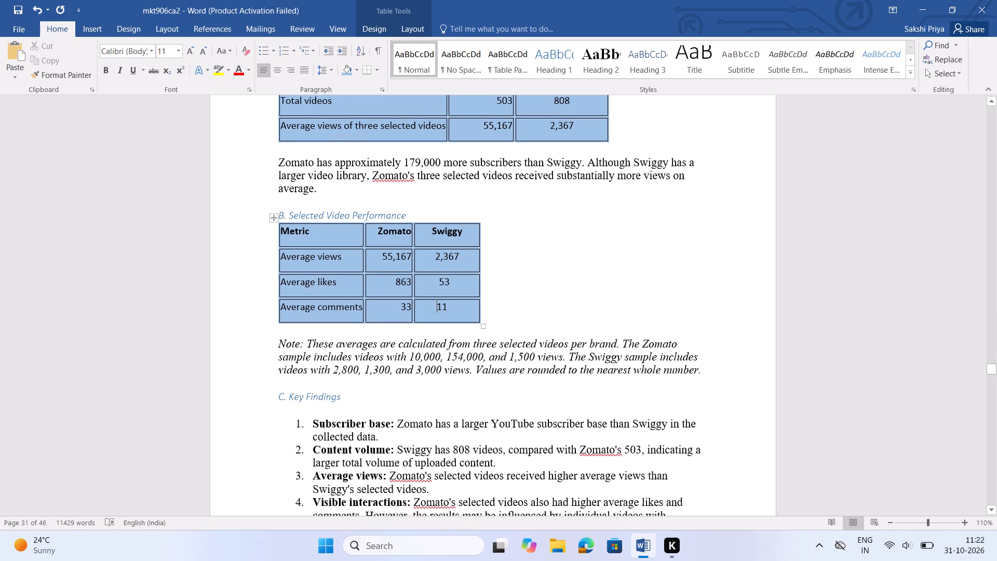
scroll(527, 301, "down", 2)
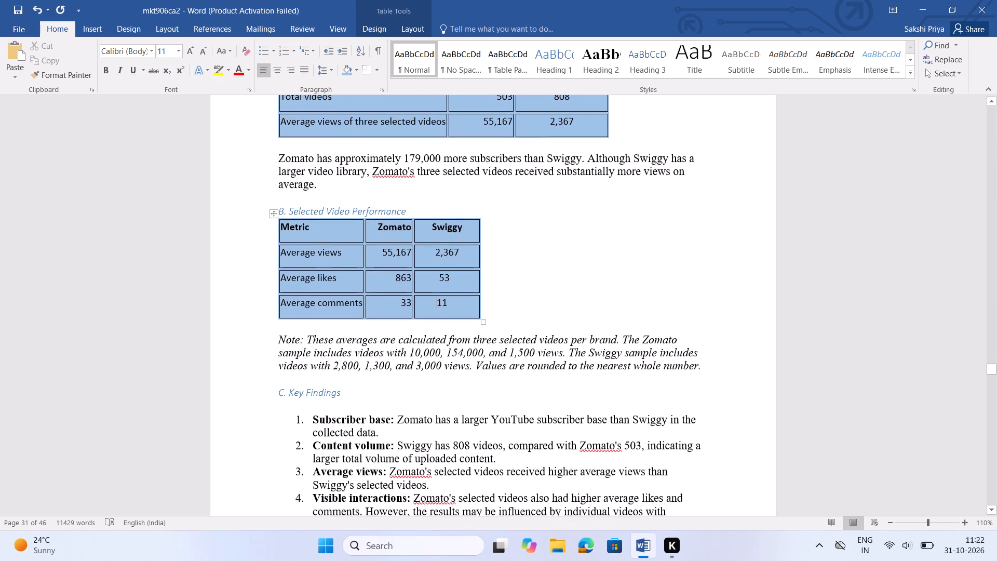
scroll(527, 301, "down", 2)
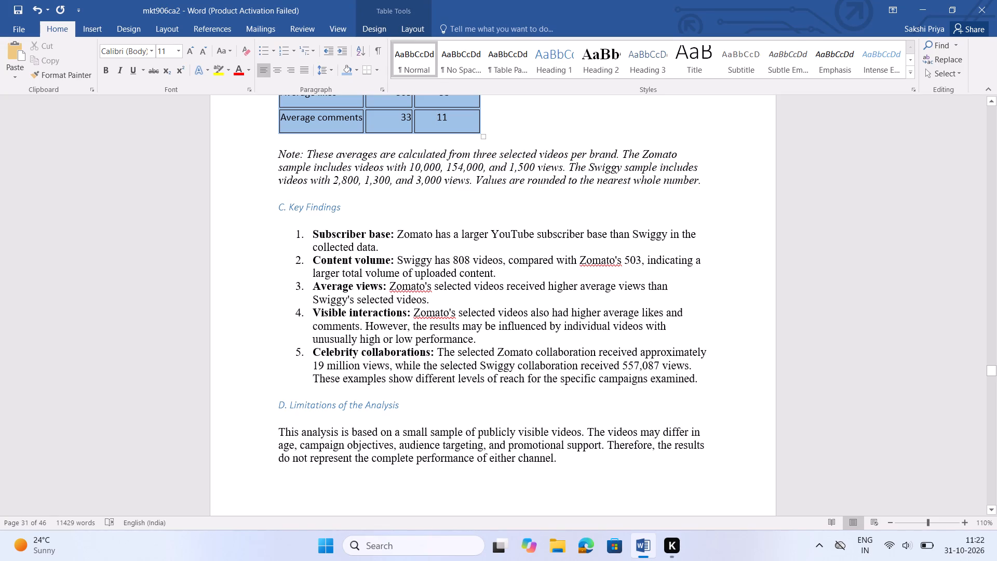
scroll(473, 271, "down", 2)
scroll(473, 271, "up", 1)
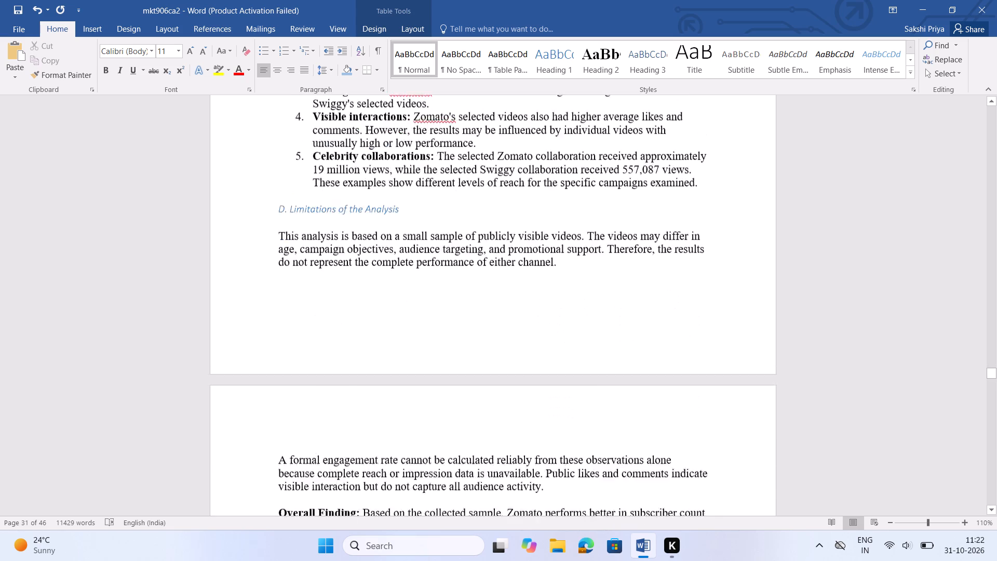
scroll(473, 271, "up", 2)
scroll(473, 271, "down", 2)
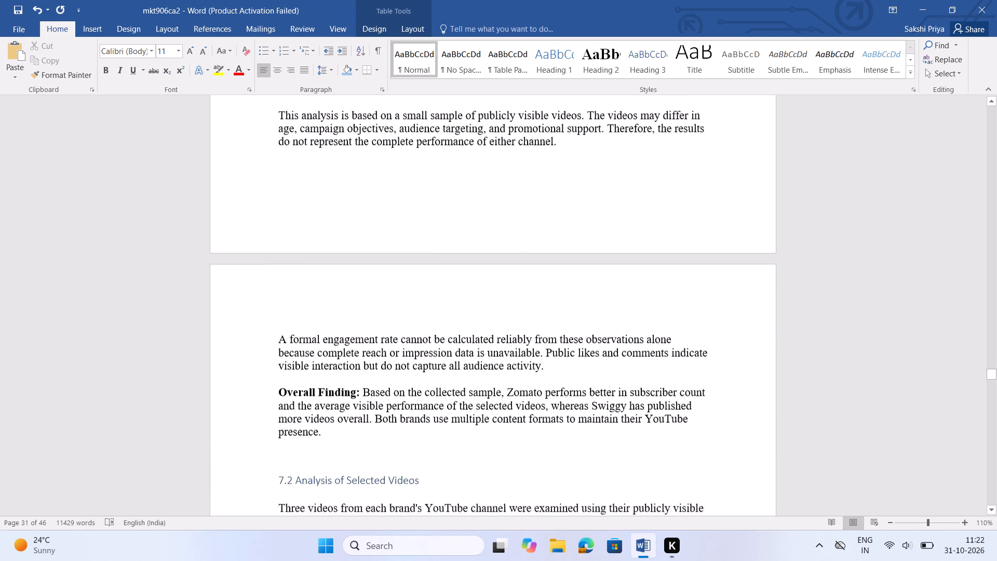
scroll(473, 271, "down", 3)
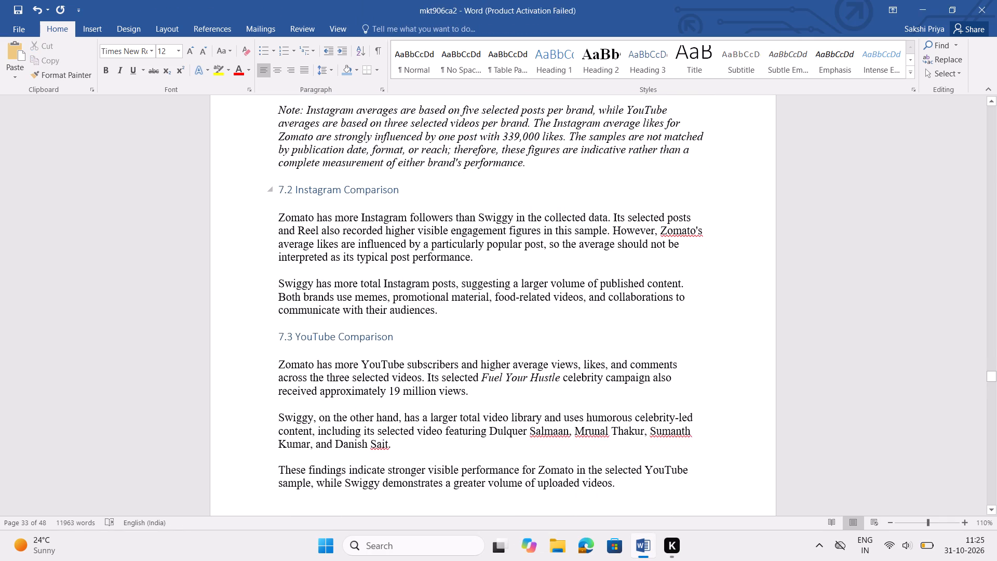
Delete the 7.2 Instagram Comparison and 7.3 YouTube Comparison sections, plus 7.4 Overall Assessment through "use diverse content".
left_click(280, 191)
left_click_drag(280, 191, 486, 323)
key("BackSpace")
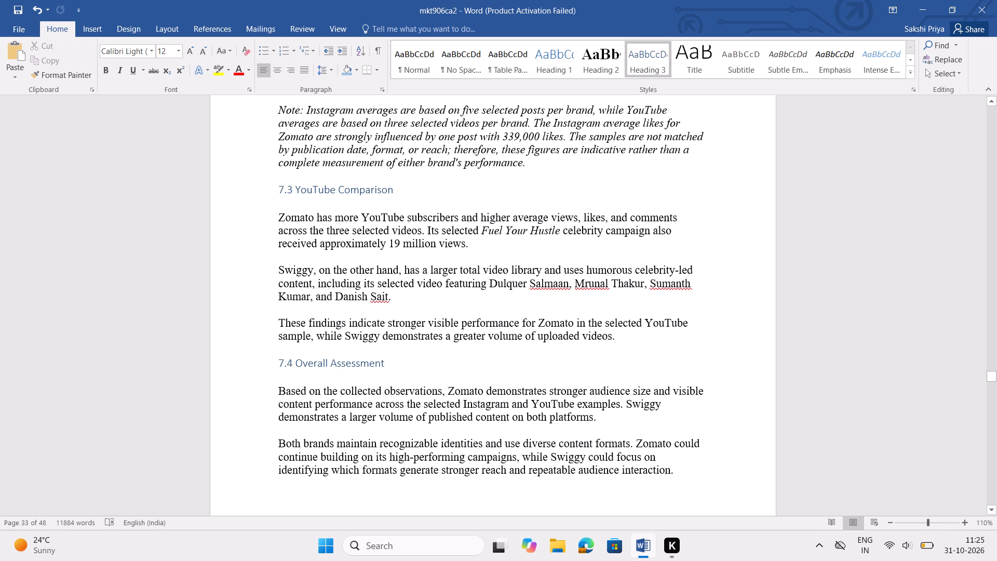
scroll(340, 206, "down", 1)
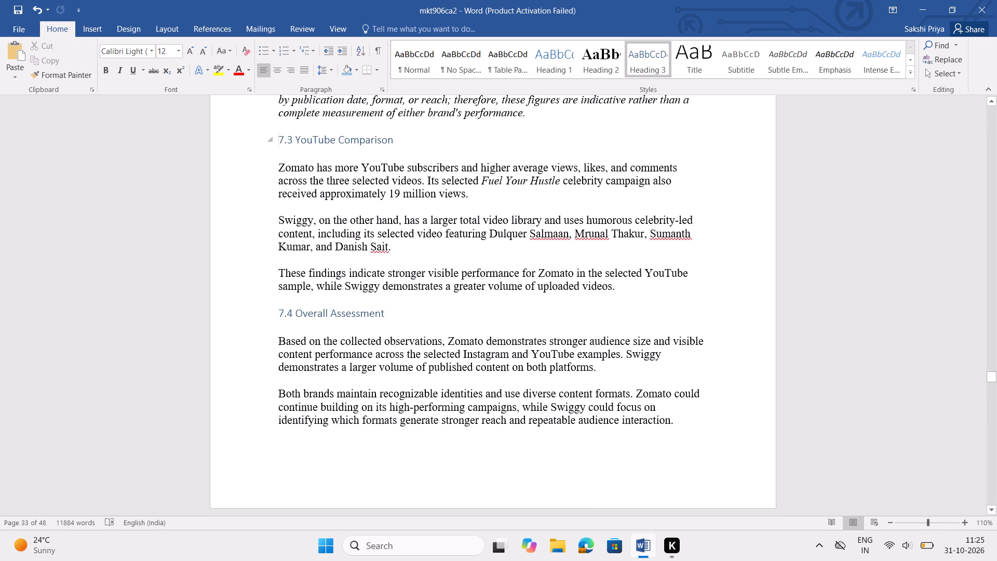
left_click_drag(279, 141, 592, 388)
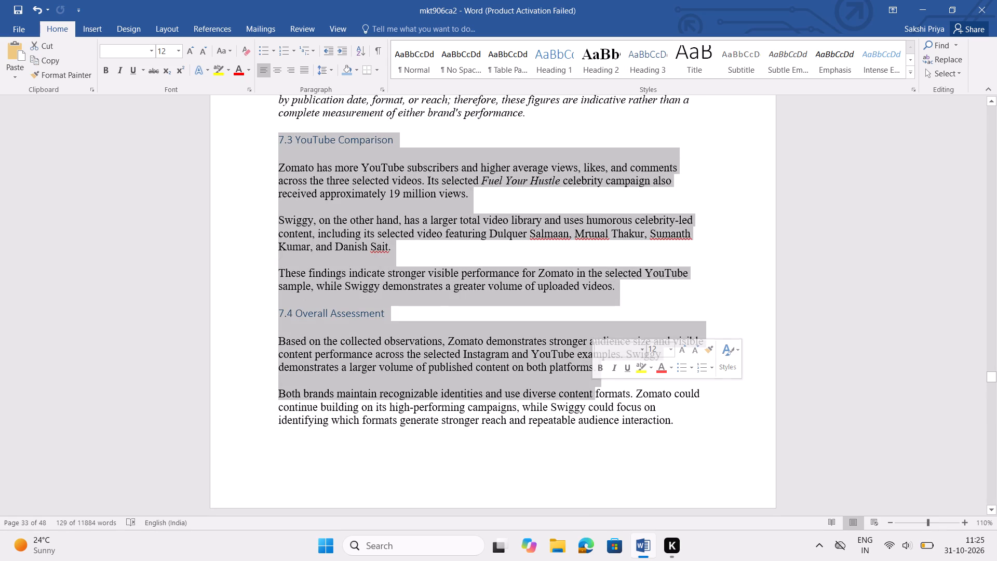
key("BackSpace")
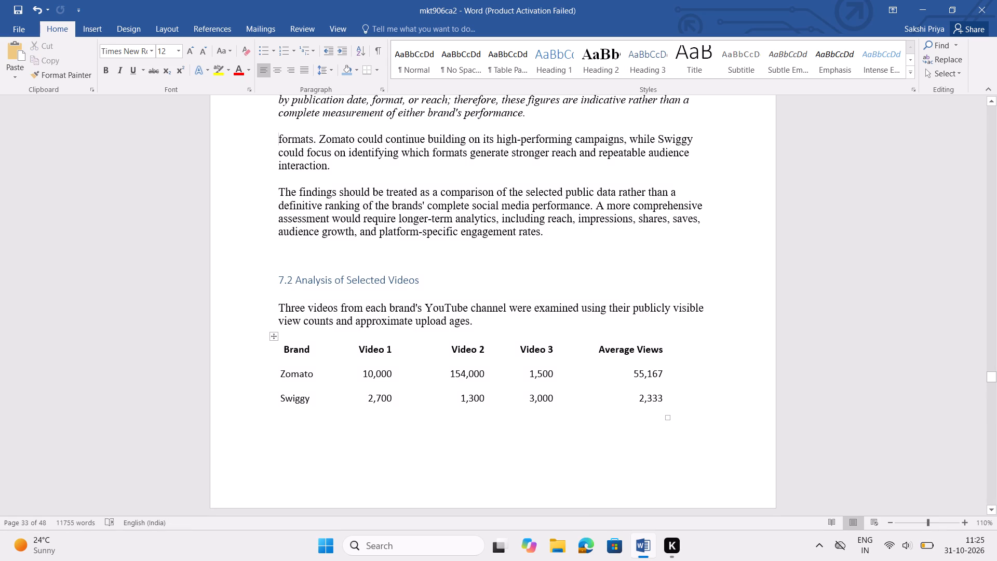
Delete the remaining Overall Assessment text together with the 7.2 Analysis of Selected Videos heading, introduction and average-views table.
left_click_drag(279, 138, 602, 239)
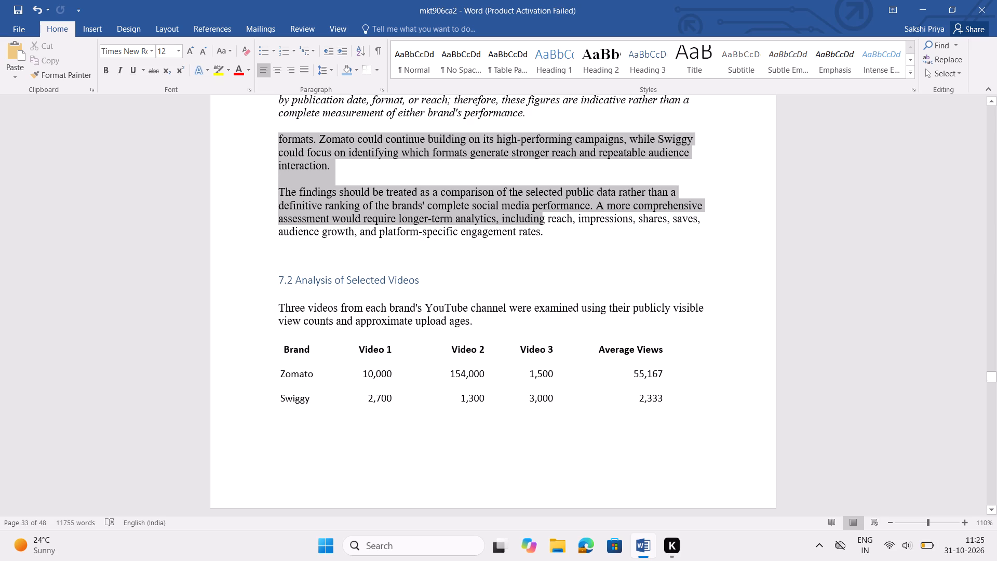
left_click_drag(602, 239, 604, 241)
left_click_drag(604, 241, 726, 394)
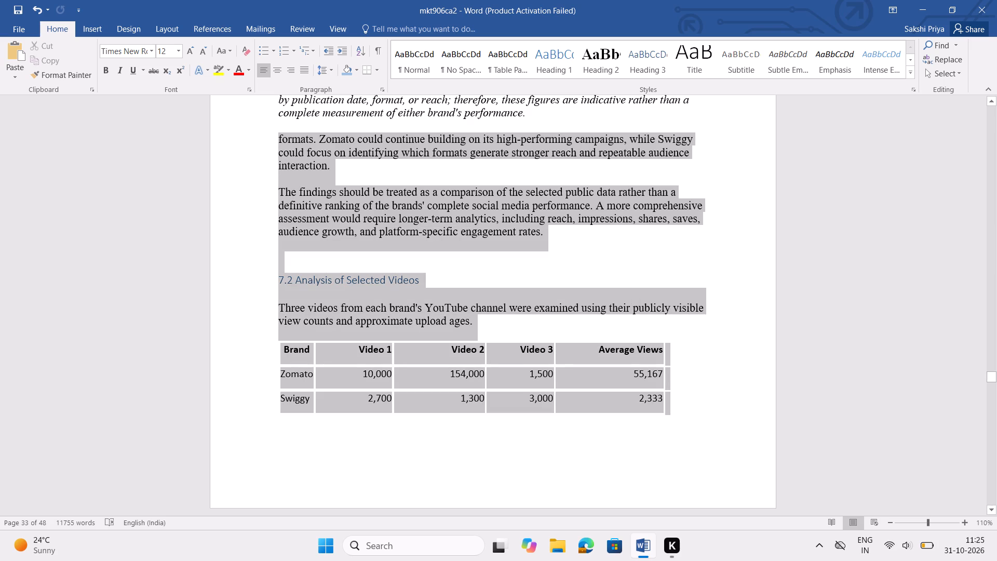
left_click_drag(726, 394, 717, 403)
key("BackSpace")
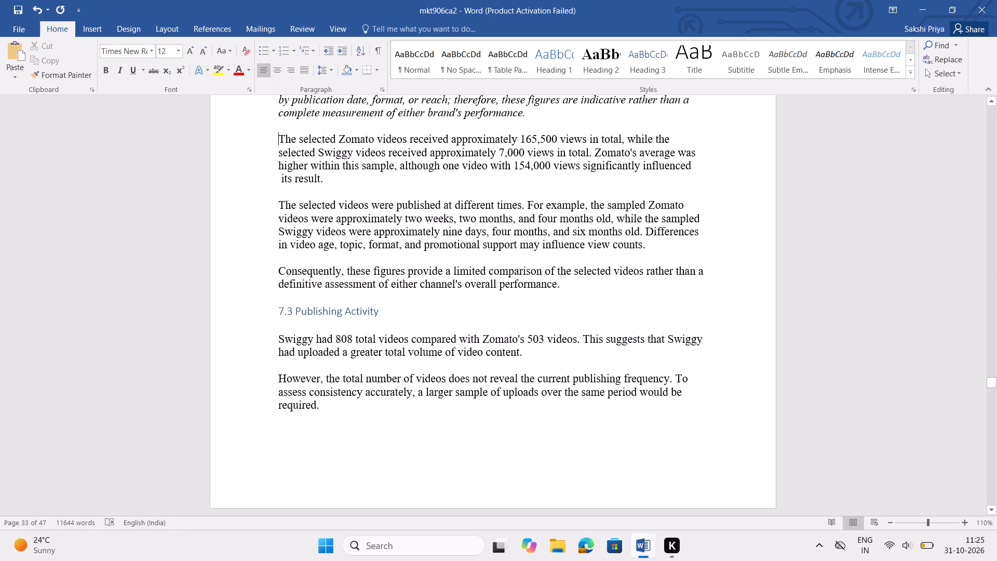
In Word, delete the leftover old YouTube text ending with section 7.4 YouTube Findings, above the section 8 heading.
scroll(498, 289, "down", 1)
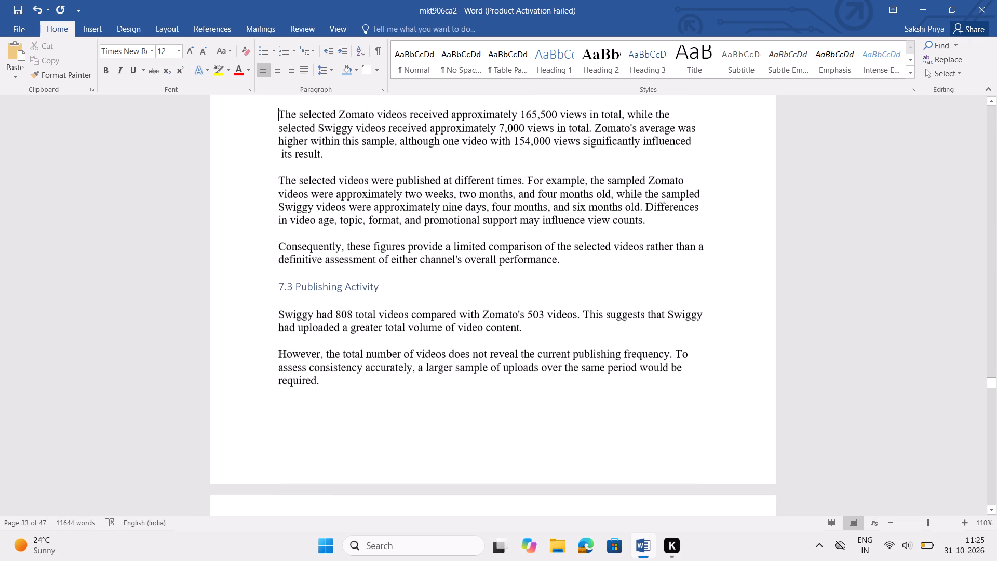
scroll(498, 289, "down", 2)
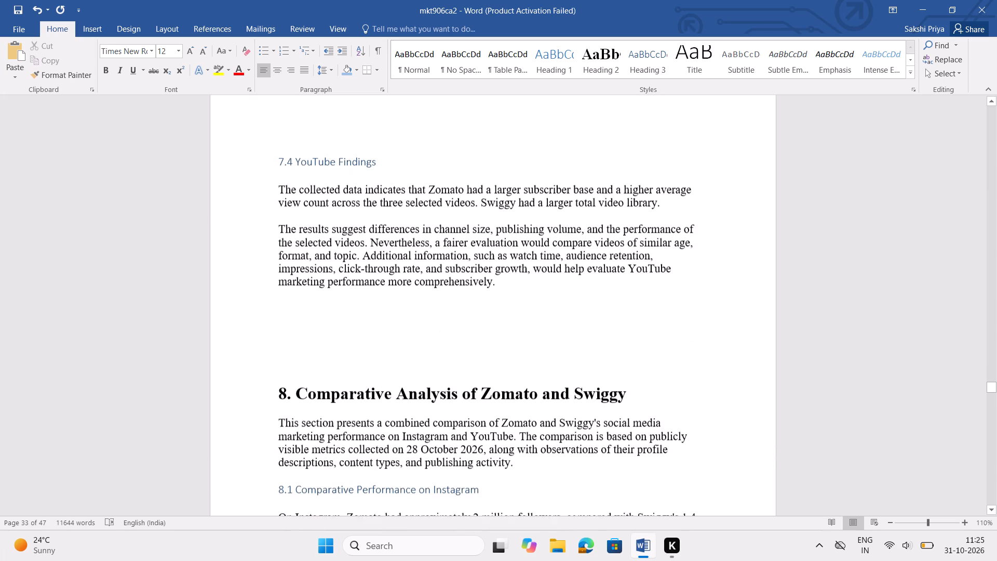
scroll(498, 289, "down", 1)
scroll(498, 289, "right", 1)
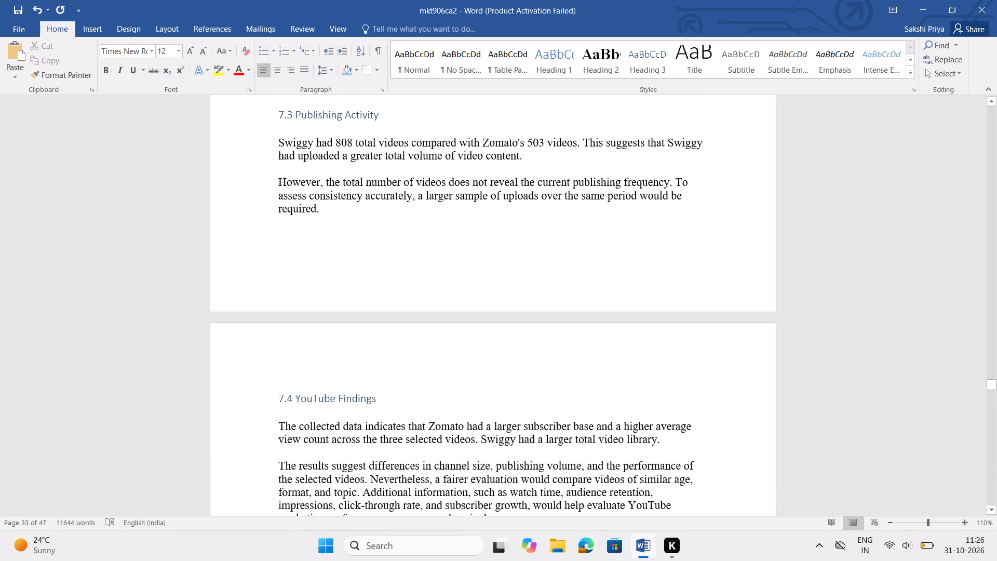
scroll(498, 289, "right", 1)
left_click_drag(502, 478, 205, 323)
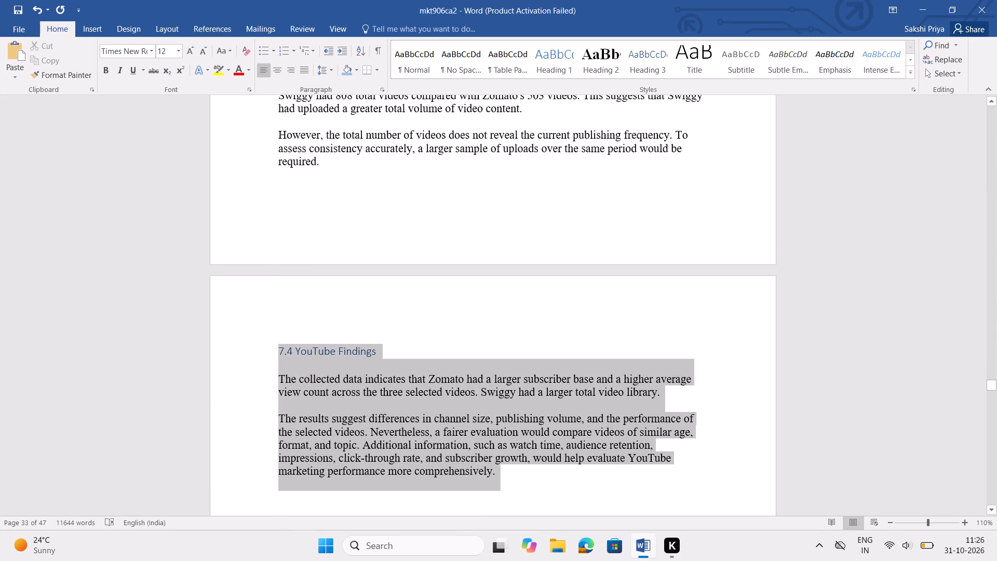
left_click_drag(205, 323, 235, 209)
key("BackSpace")
scroll(405, 190, "up", 1)
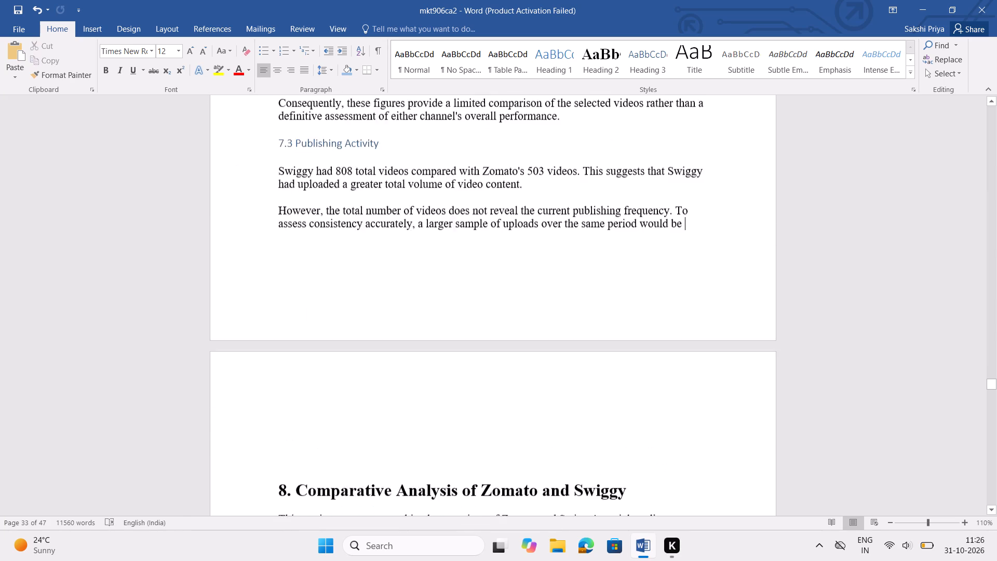
Delete section 7.3 Publishing Activity, including its heading and the leftover blank line beneath the selected-videos discussion.
scroll(405, 190, "up", 1)
left_click_drag(281, 227, 599, 375)
key("BackSpace")
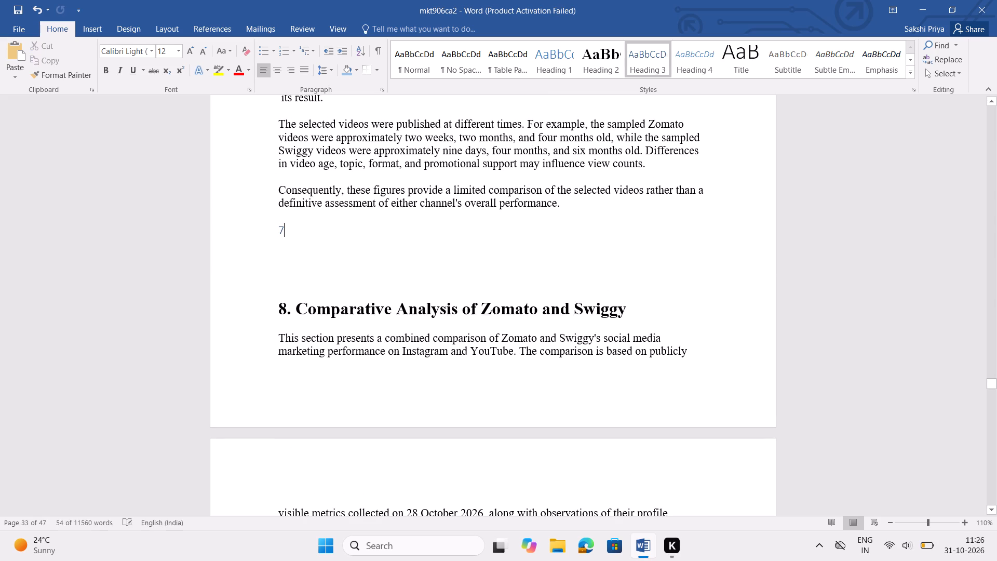
key("BackSpace")
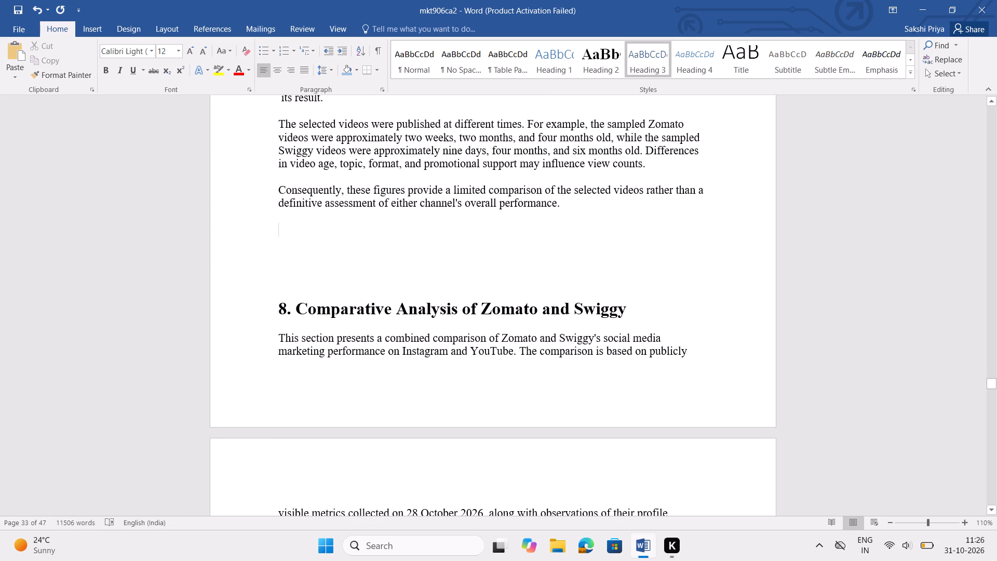
key("BackSpace")
key("BackSpace")
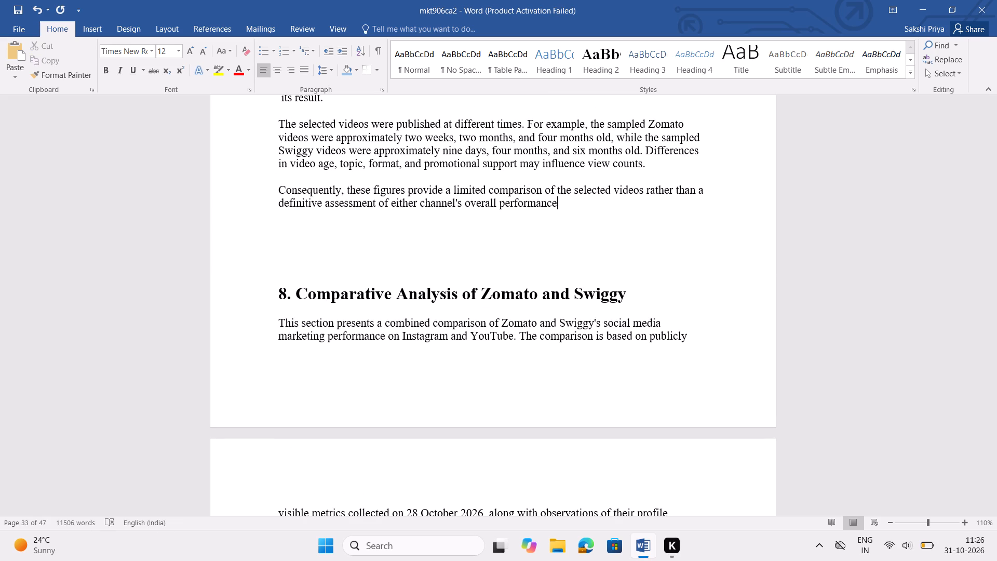
Insert a page break above the heading 8. Comparative Analysis of Zomato and Swiggy.
left_click(98, 24)
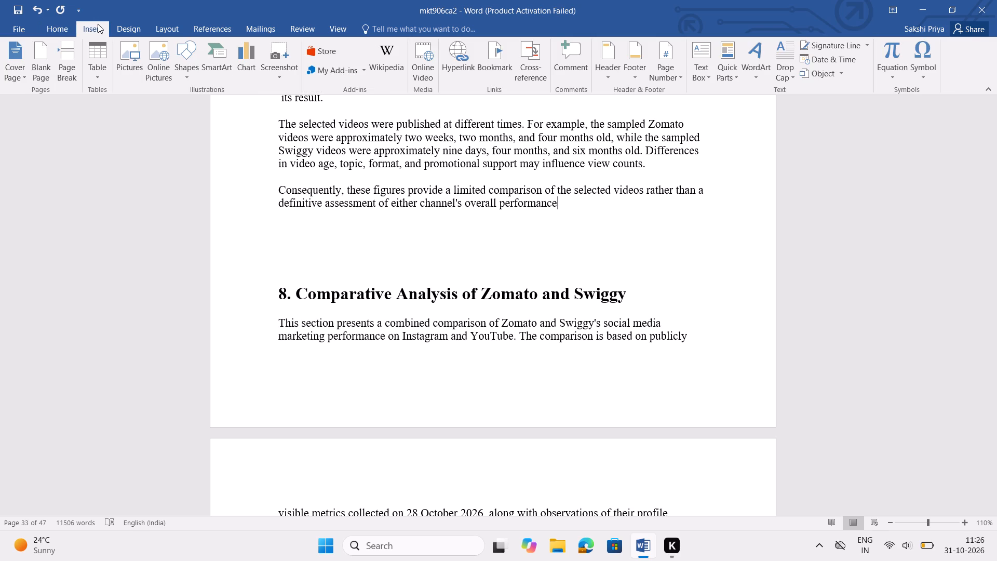
left_click(303, 231)
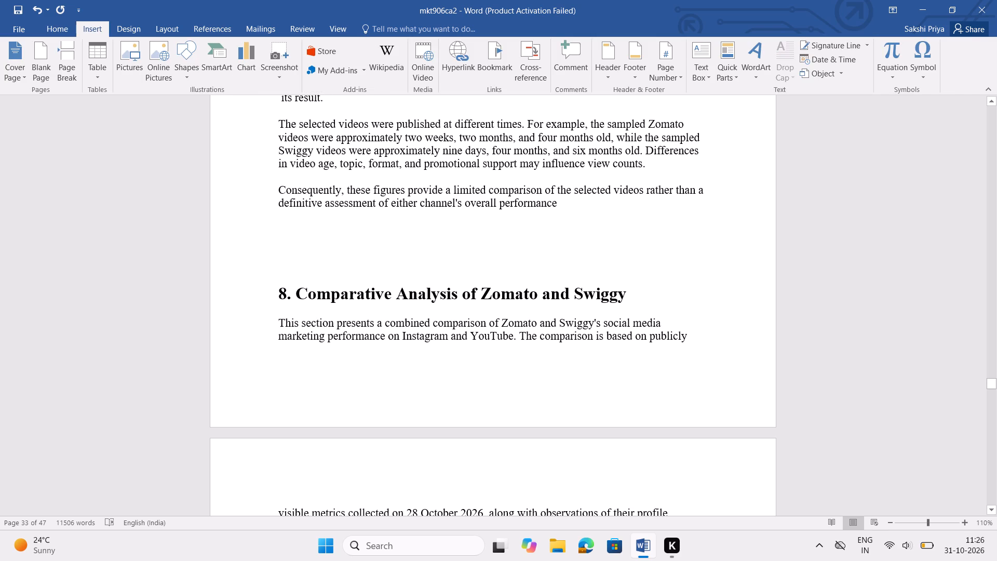
left_click(67, 66)
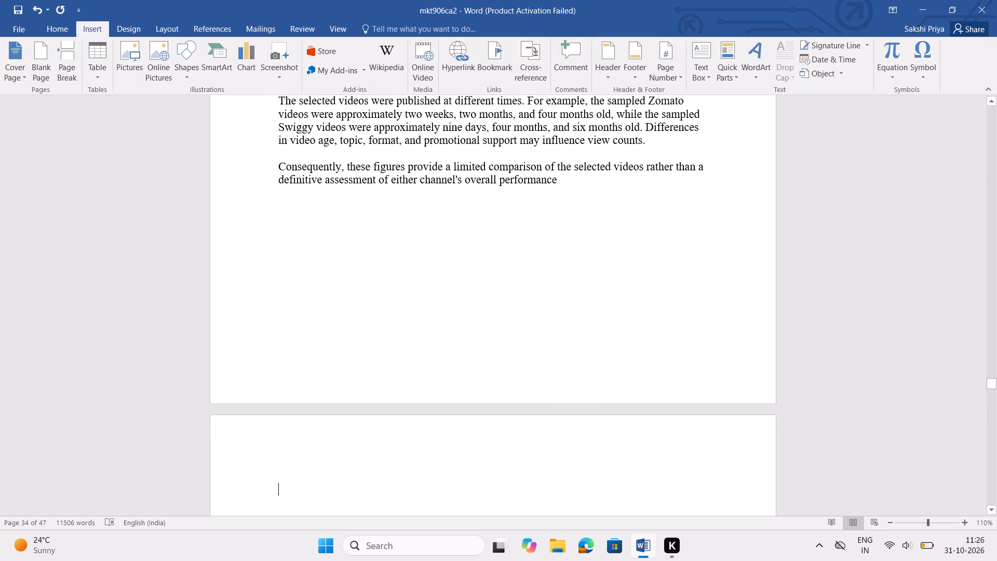
Delete section 8.4 Key Findings with its closing paragraph and the observed content types row above it, before section 9.
scroll(351, 269, "down", 1)
scroll(432, 377, "down", 2)
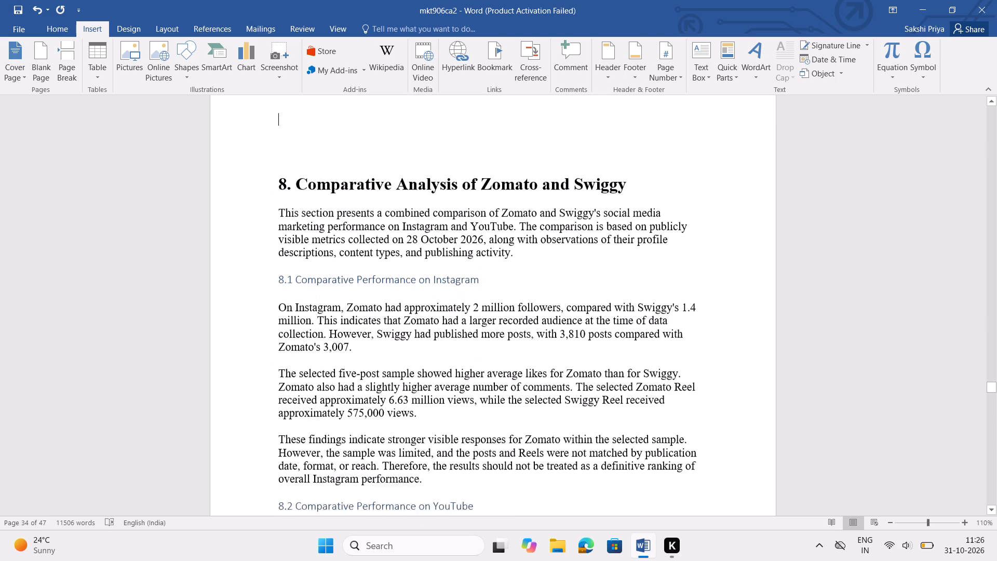
scroll(432, 377, "down", 5)
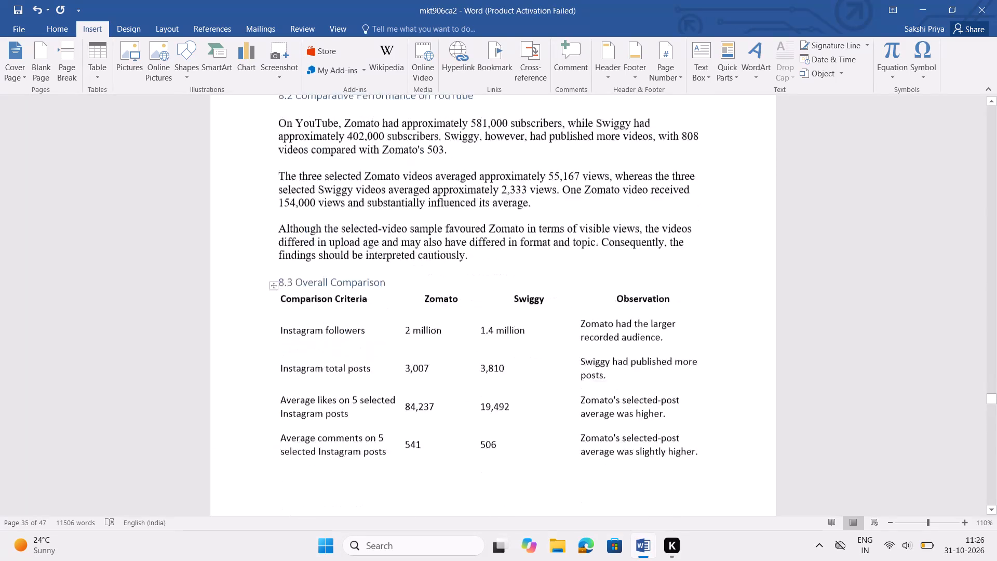
scroll(432, 377, "down", 6)
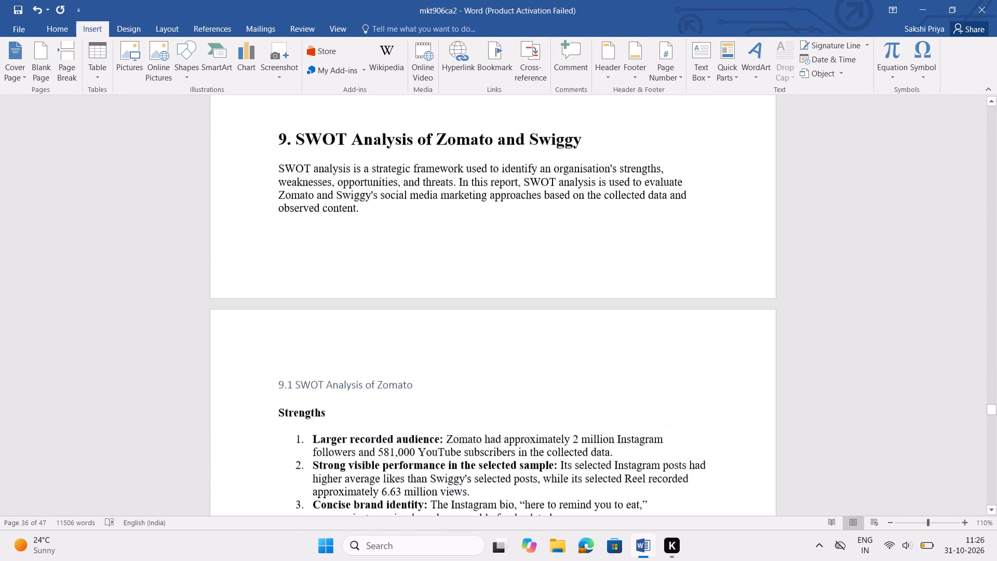
scroll(432, 377, "down", 1)
scroll(432, 377, "up", 3)
left_click(446, 406)
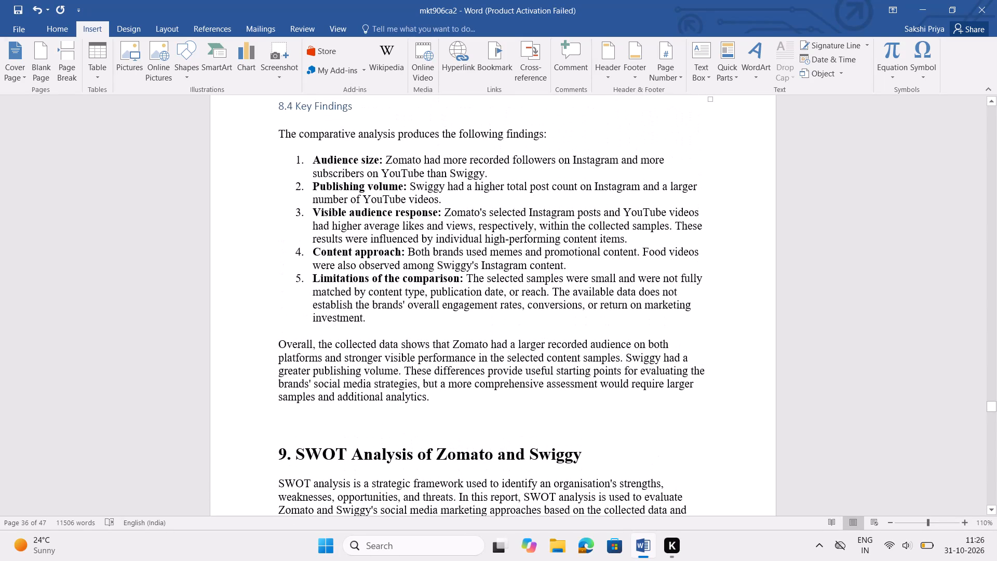
left_click_drag(446, 406, 243, 87)
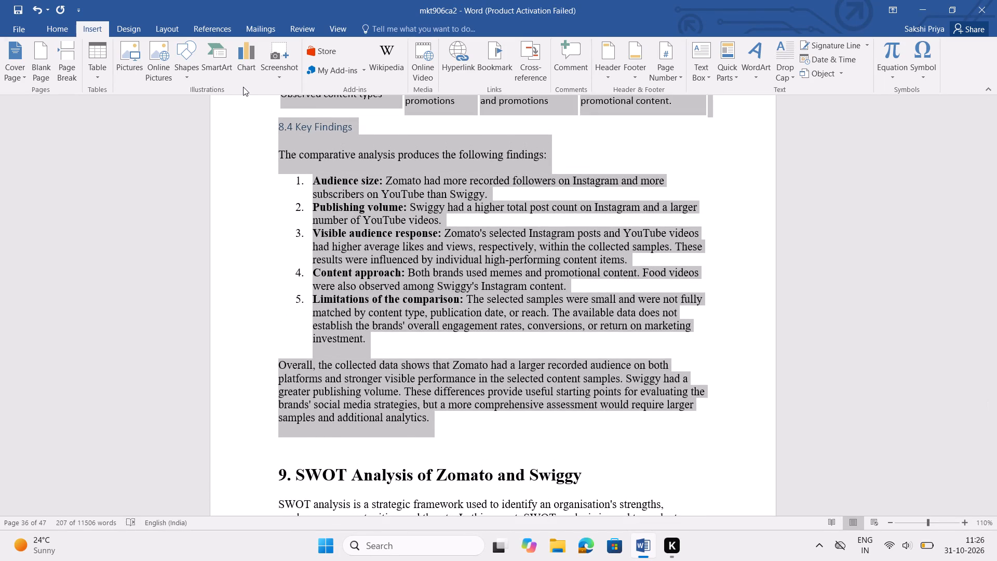
key("BackSpace")
Delete the repeated section 8 Comparative Analysis, from its heading through the whole 8.3 Overall Comparison table.
scroll(309, 176, "up", 3)
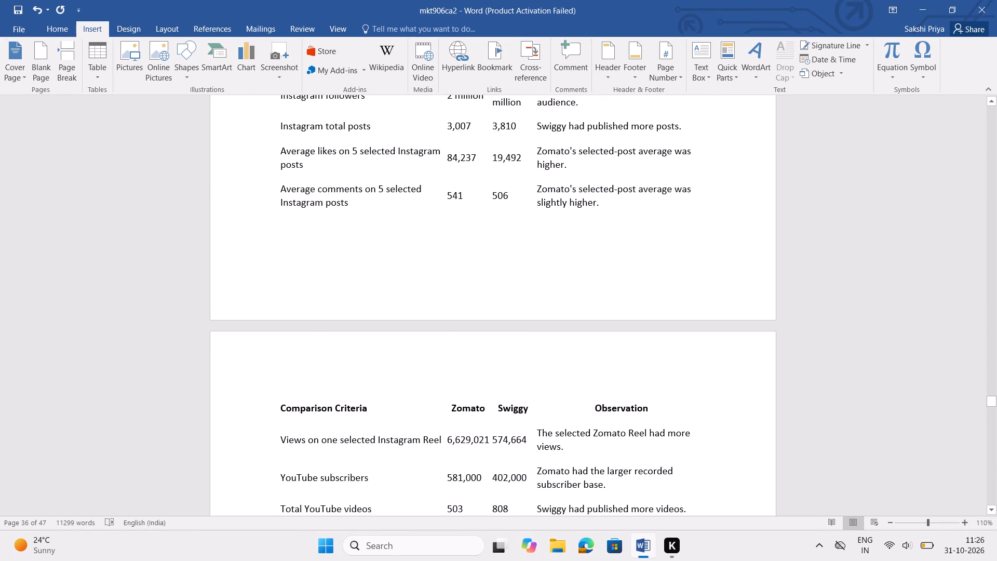
scroll(316, 352, "up", 5)
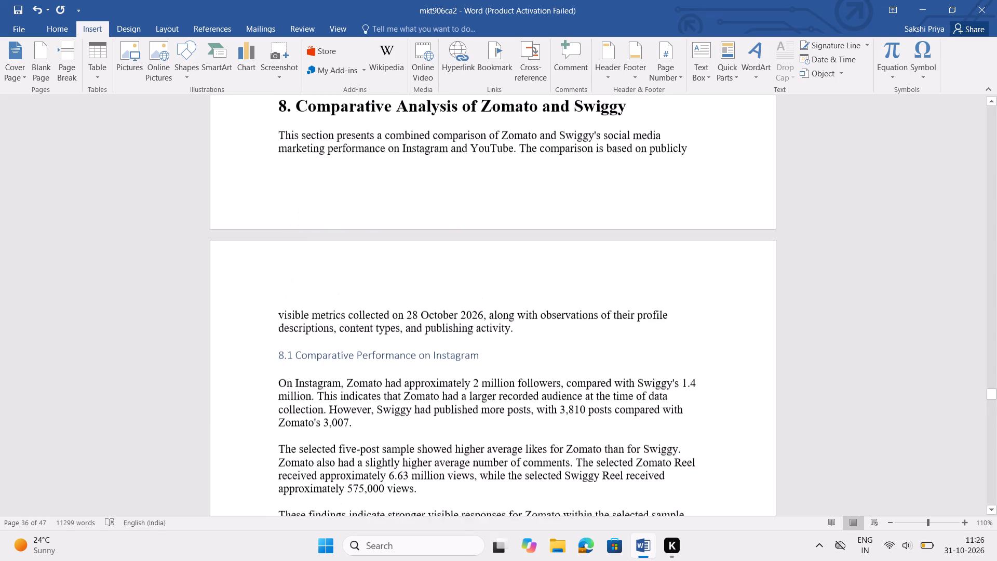
scroll(316, 352, "up", 1)
left_click(281, 196)
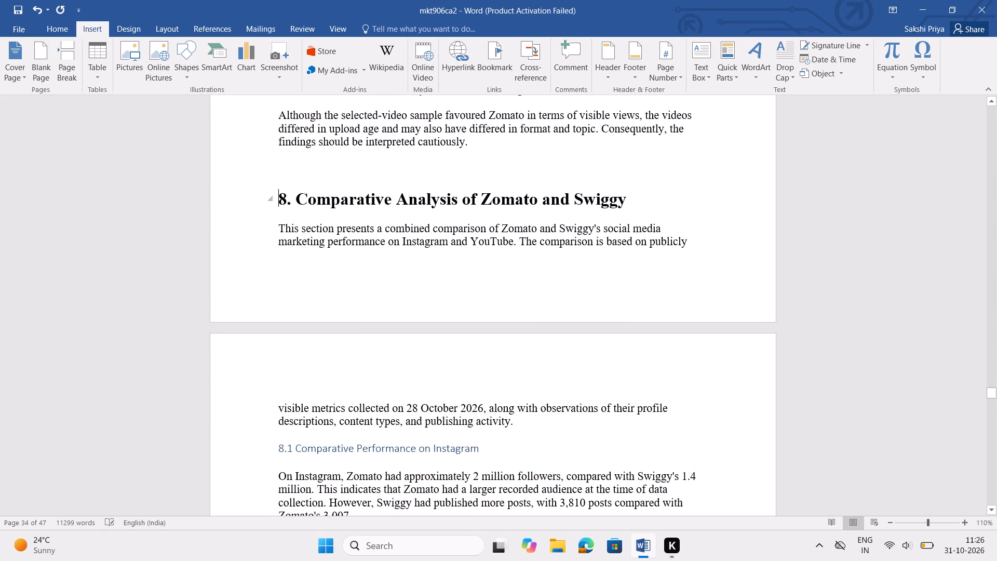
left_click_drag(281, 196, 418, 471)
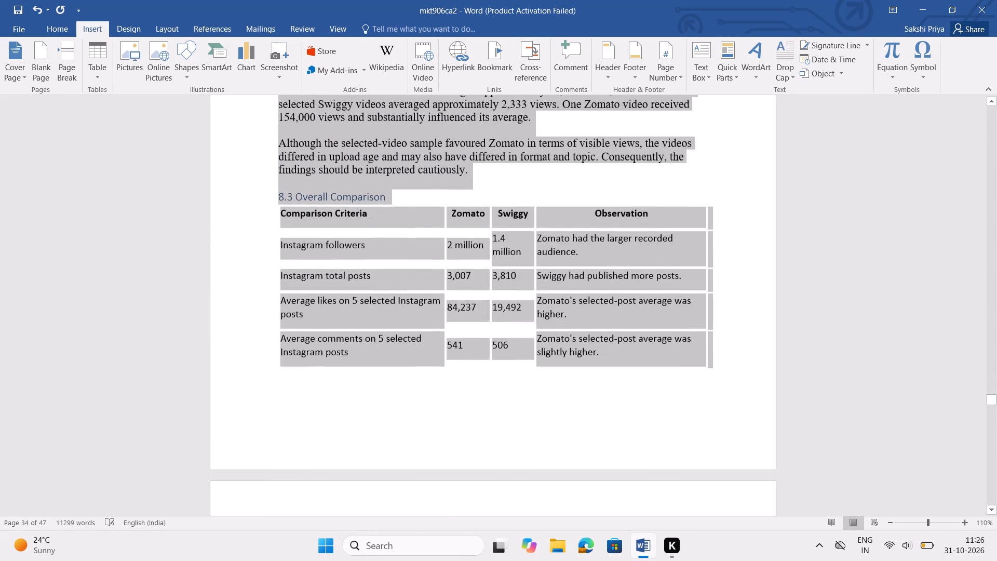
left_click_drag(418, 471, 414, 527)
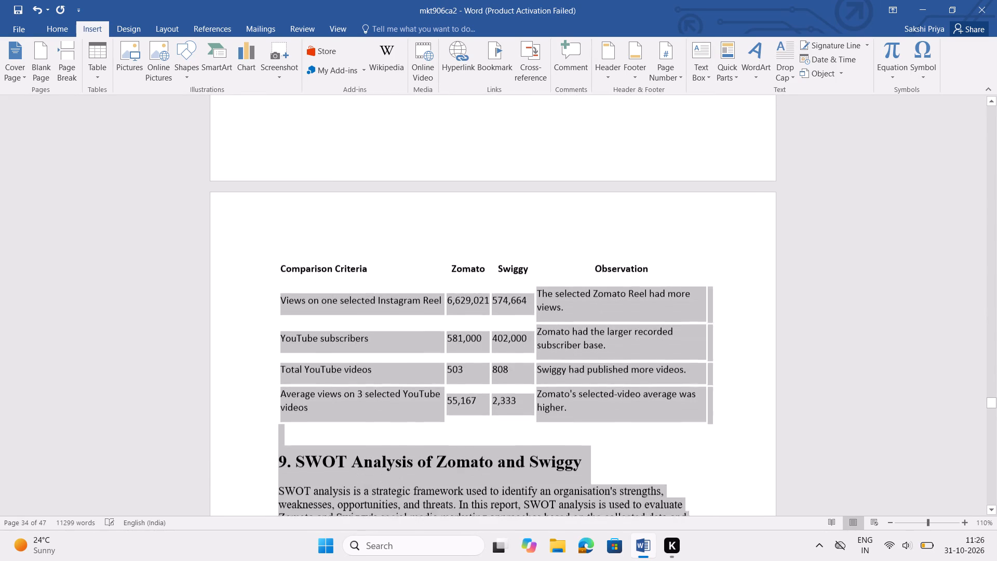
left_click_drag(414, 527, 364, 296)
key("BackSpace")
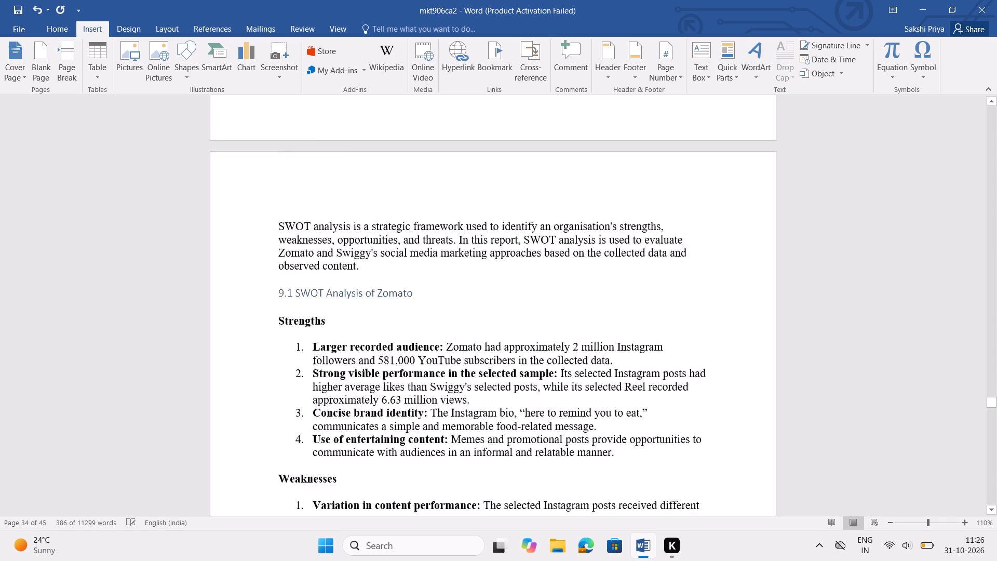
Insert a page break above the heading 9. SWOT Analysis of Zomato and Swiggy.
scroll(395, 256, "up", 1)
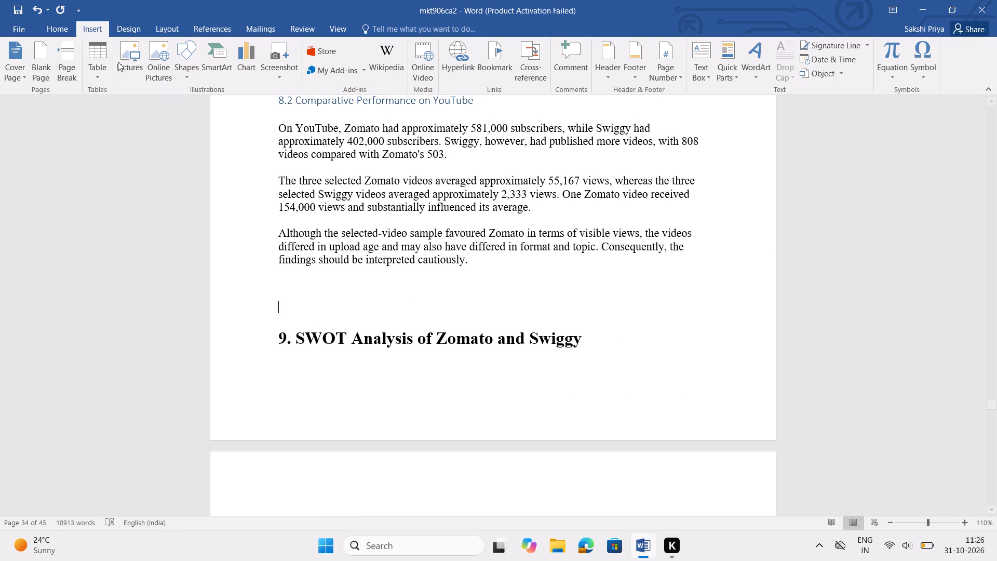
left_click(60, 57)
scroll(359, 225, "down", 1)
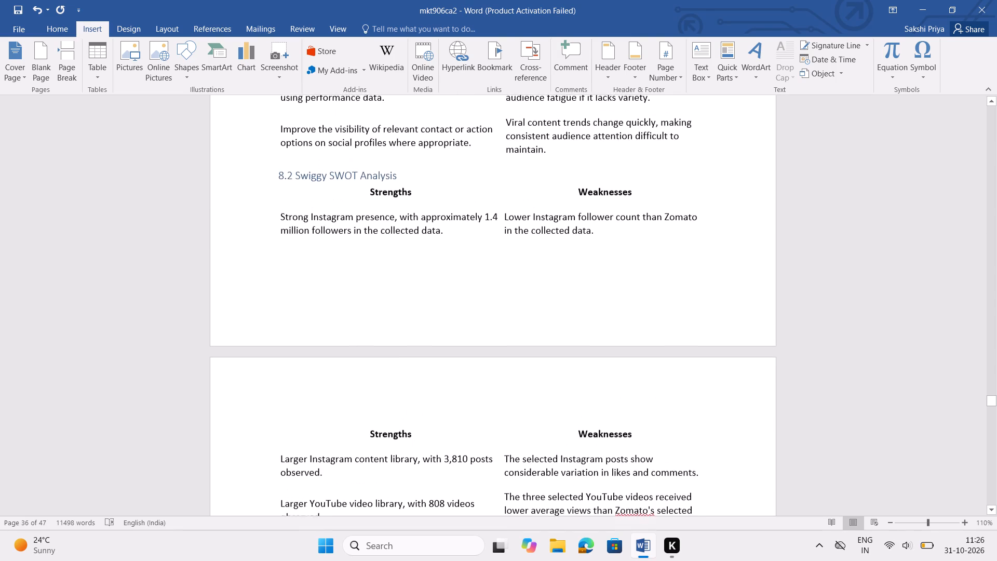
scroll(466, 348, "right", 2)
scroll(466, 348, "up", 2)
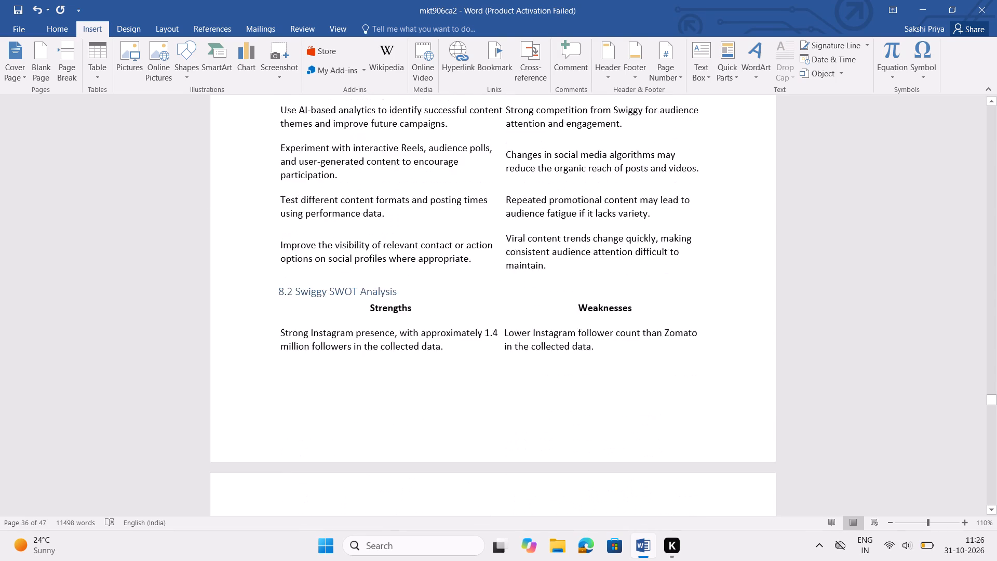
scroll(466, 348, "up", 3)
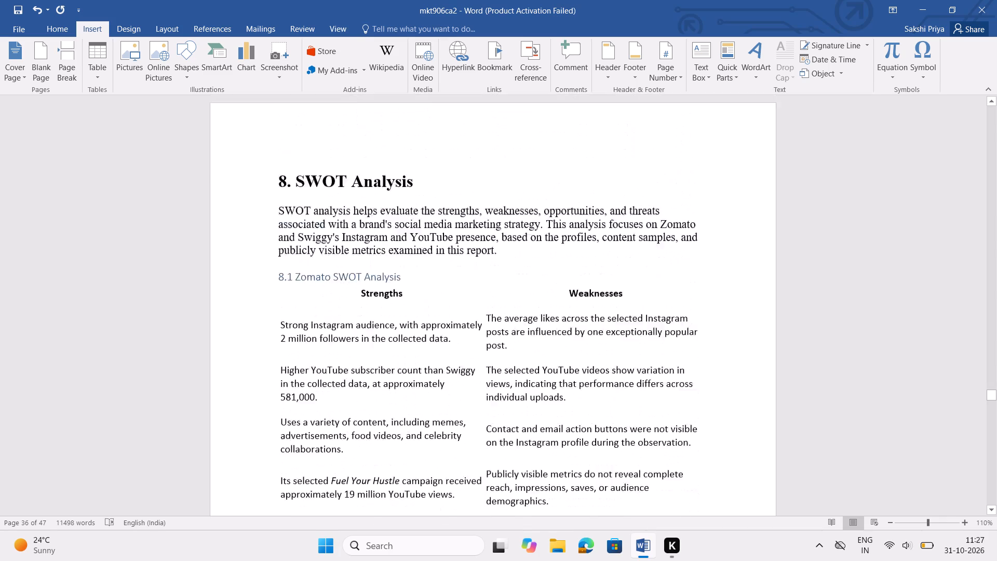
Shade the whole Strengths and Weaknesses table in 8.1 Zomato SWOT Analysis with a light orange fill.
scroll(466, 348, "down", 1)
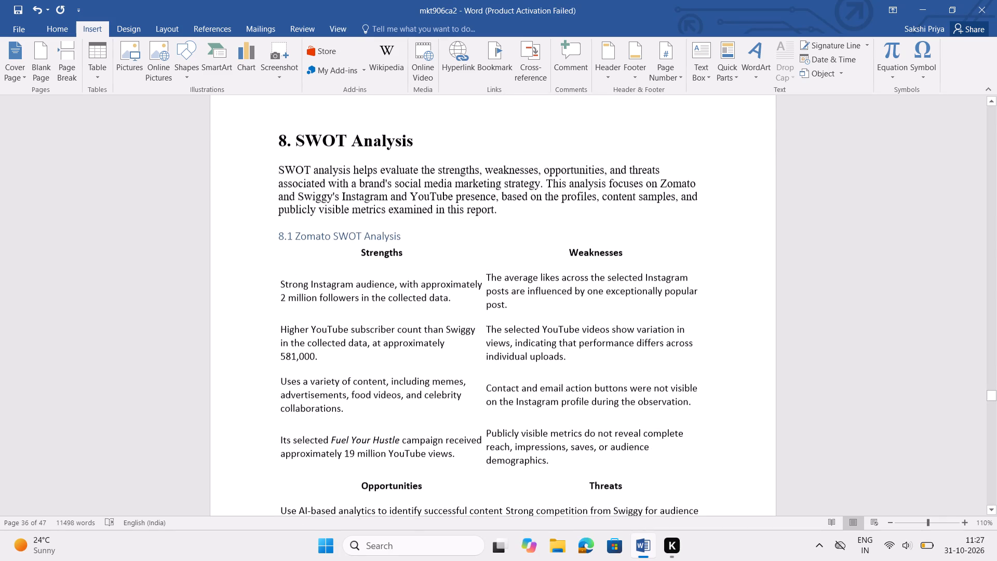
scroll(466, 348, "down", 1)
scroll(348, 243, "down", 1)
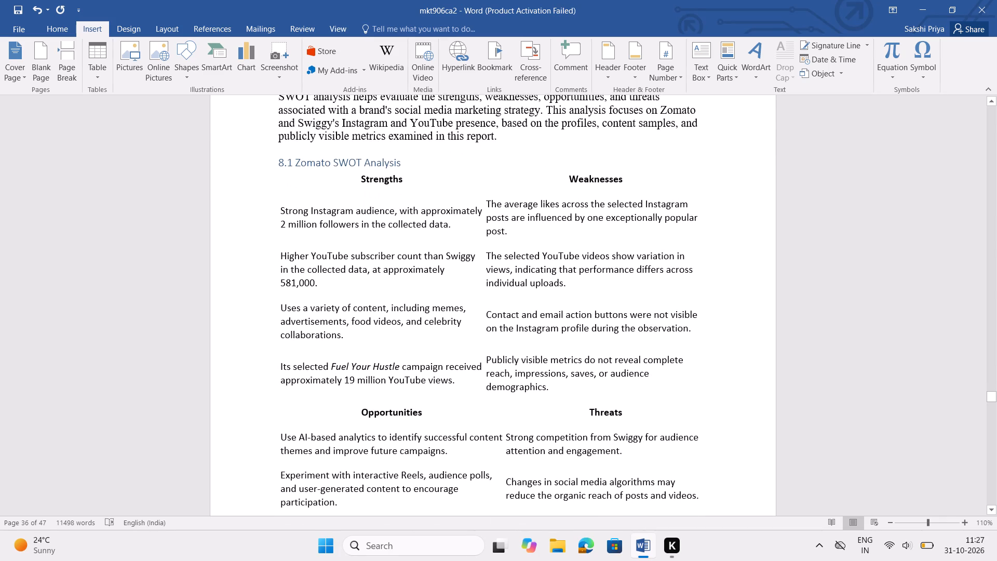
left_click(326, 188)
left_click(275, 168)
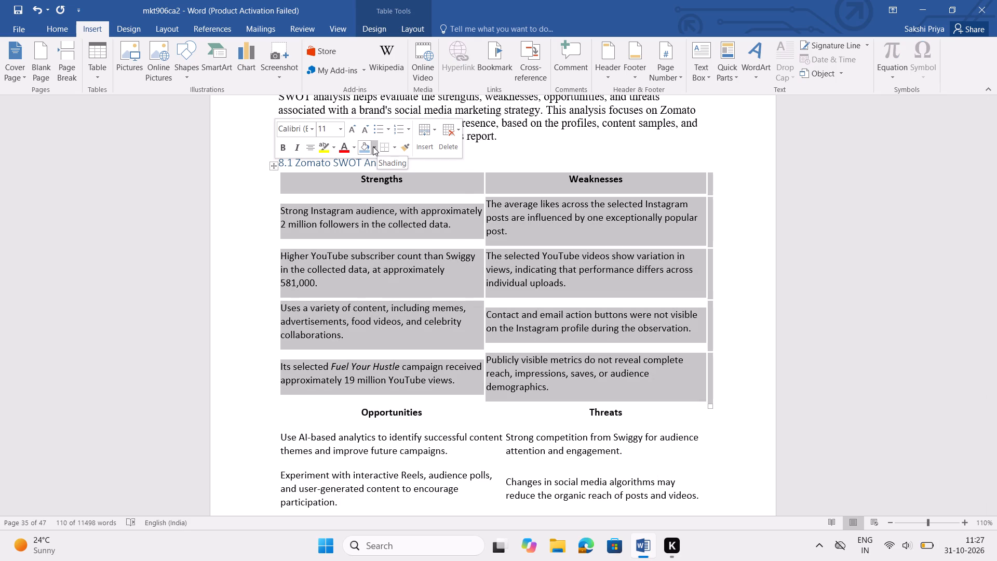
left_click(373, 146)
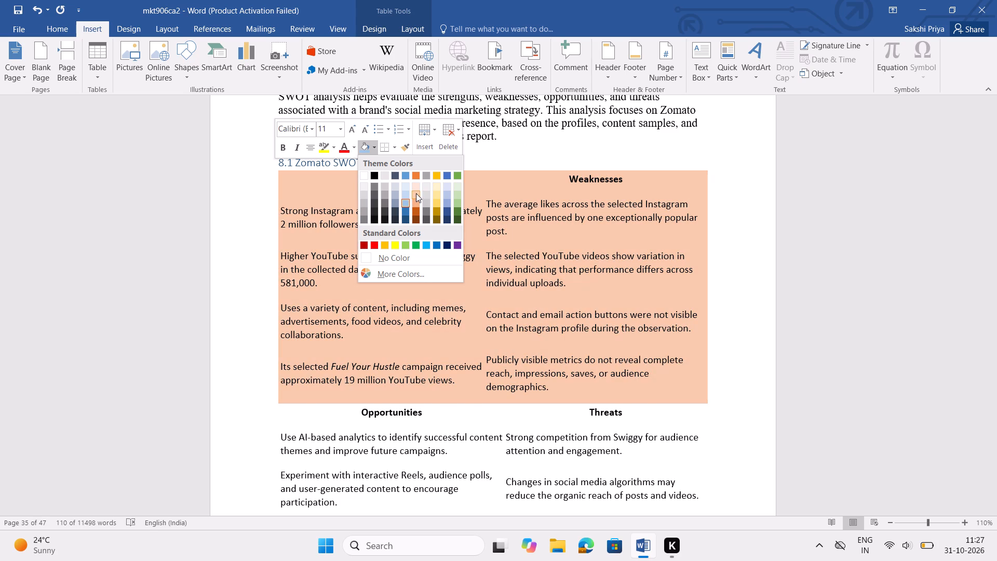
left_click(416, 193)
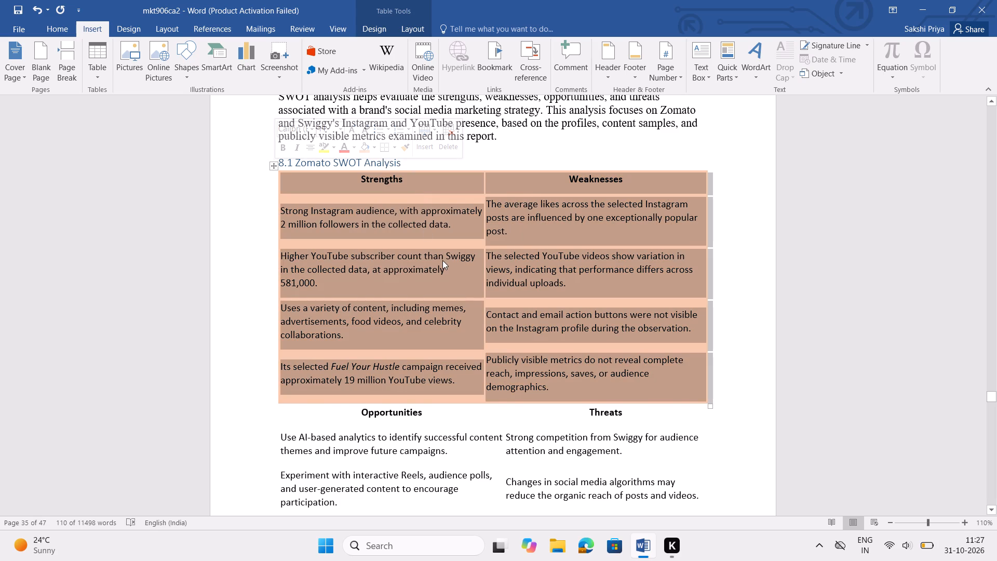
scroll(442, 260, "down", 1)
scroll(411, 236, "up", 1)
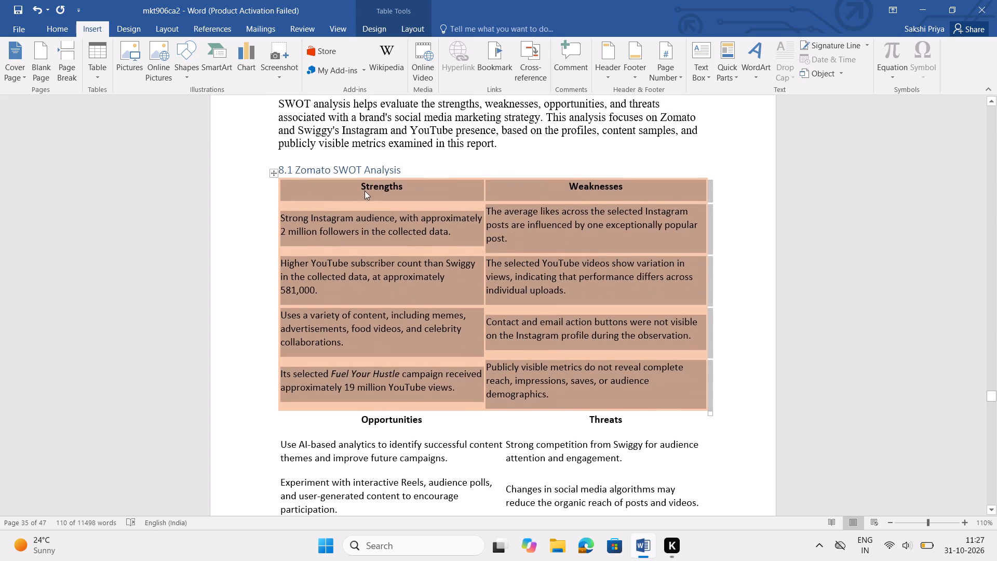
Apply Inside Borders to the whole Strengths and Weaknesses table in 8.1 Zomato SWOT Analysis.
left_click(275, 176)
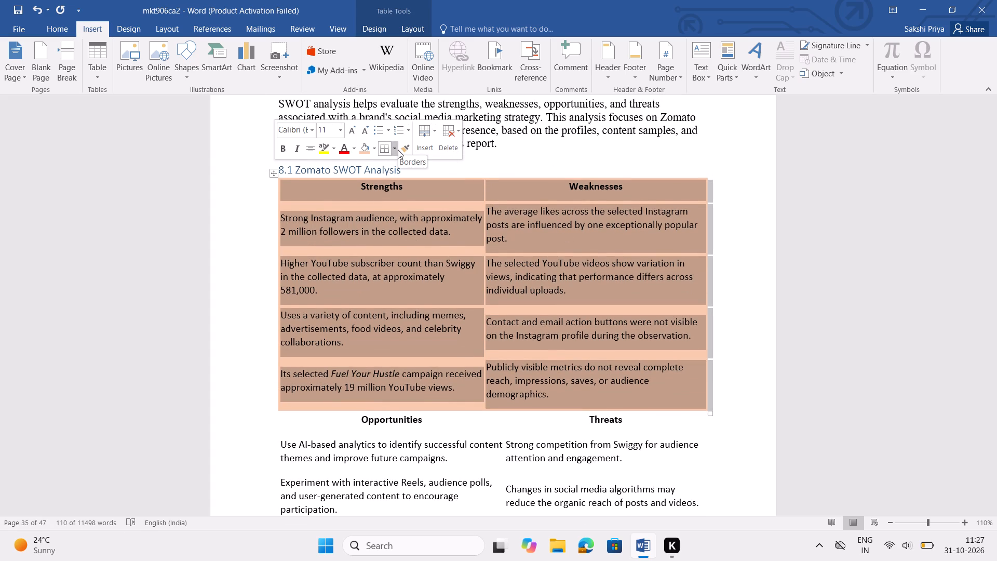
left_click(398, 150)
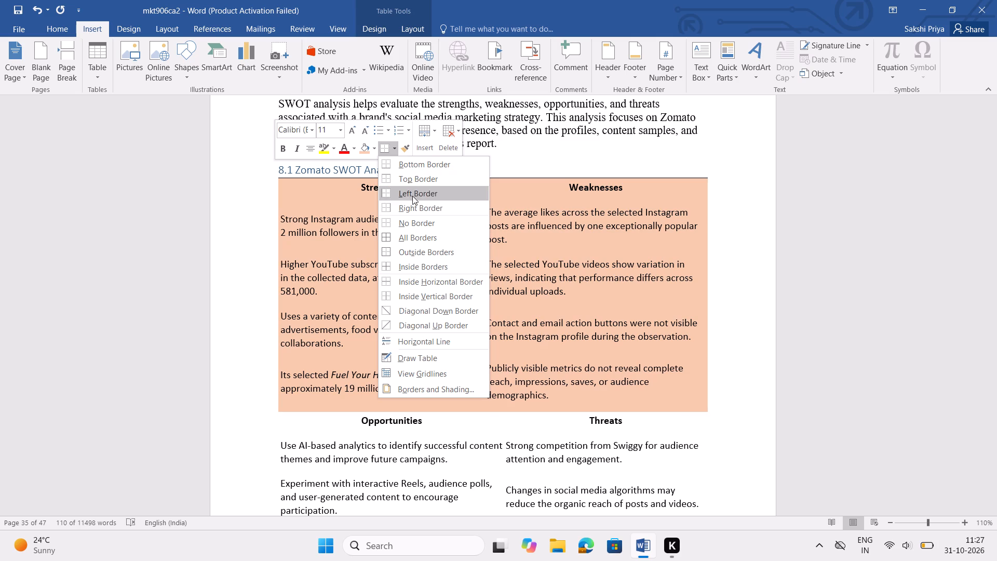
left_click(427, 265)
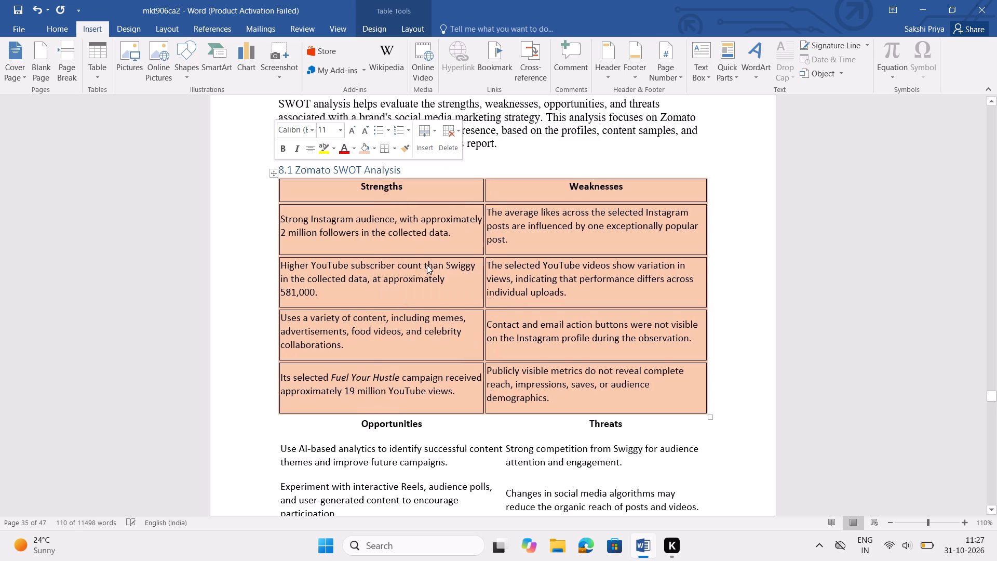
left_click(724, 273)
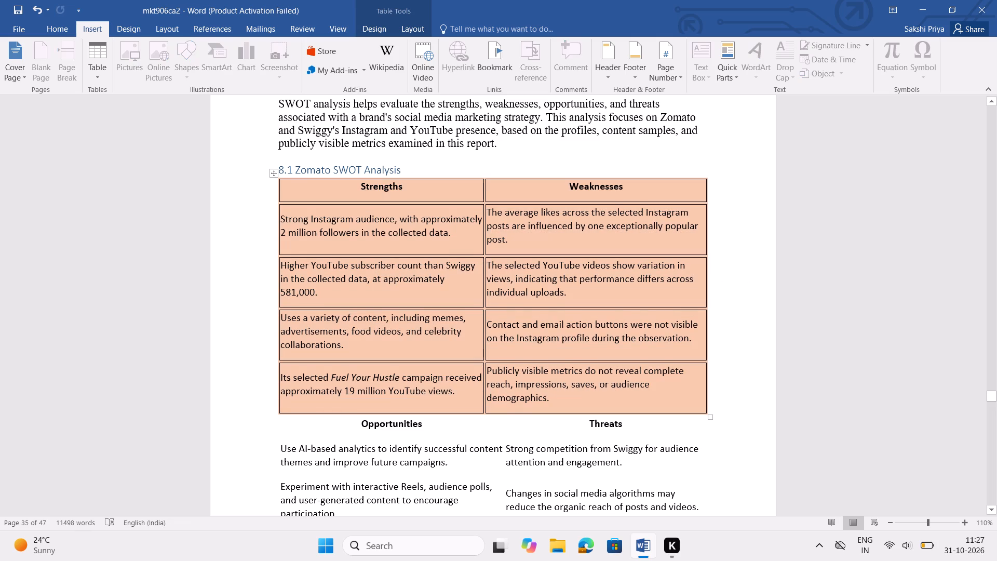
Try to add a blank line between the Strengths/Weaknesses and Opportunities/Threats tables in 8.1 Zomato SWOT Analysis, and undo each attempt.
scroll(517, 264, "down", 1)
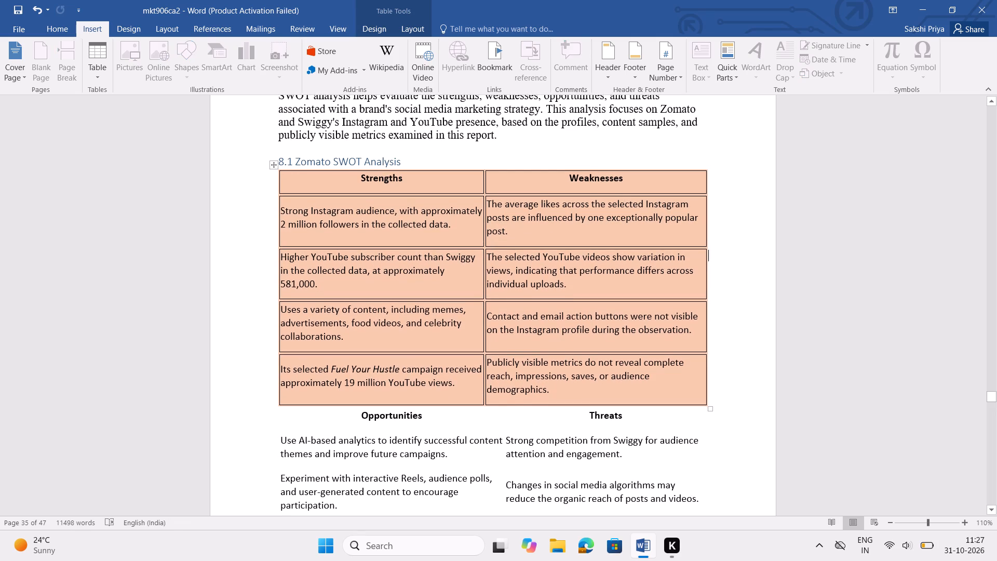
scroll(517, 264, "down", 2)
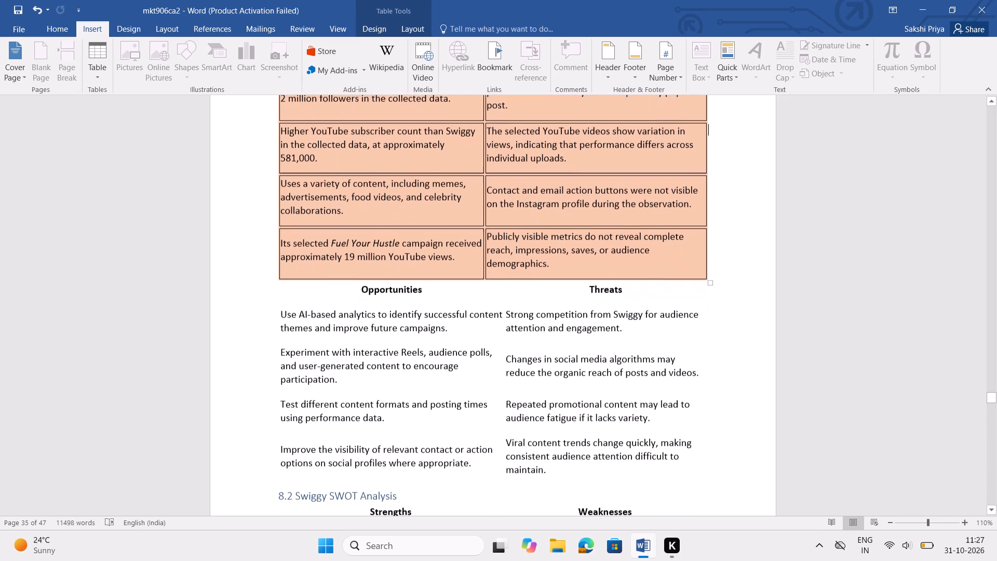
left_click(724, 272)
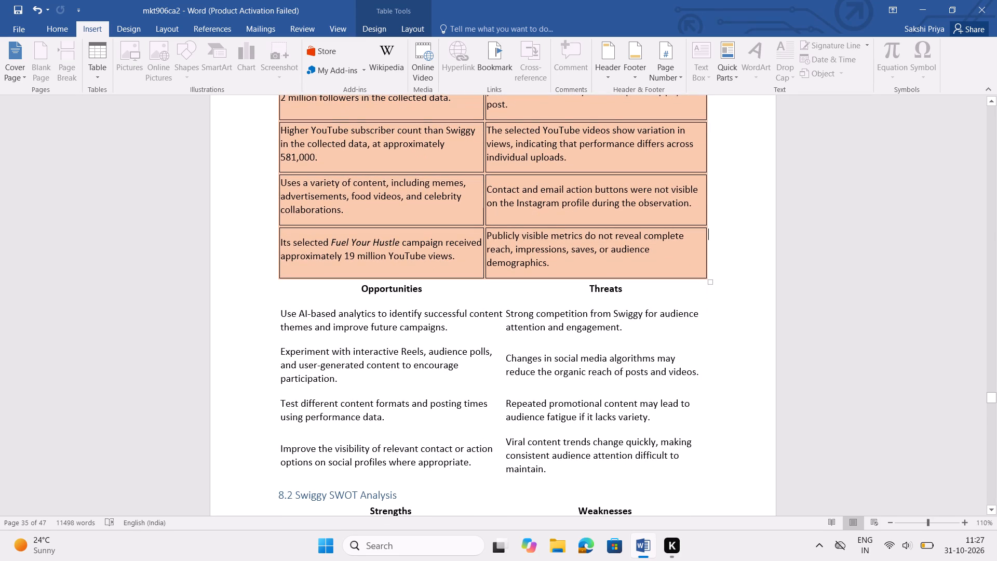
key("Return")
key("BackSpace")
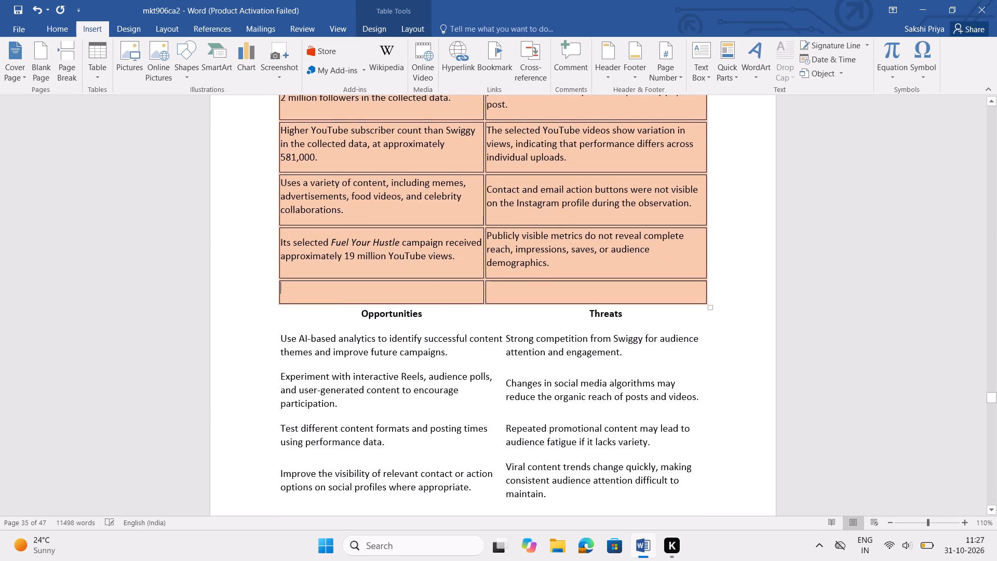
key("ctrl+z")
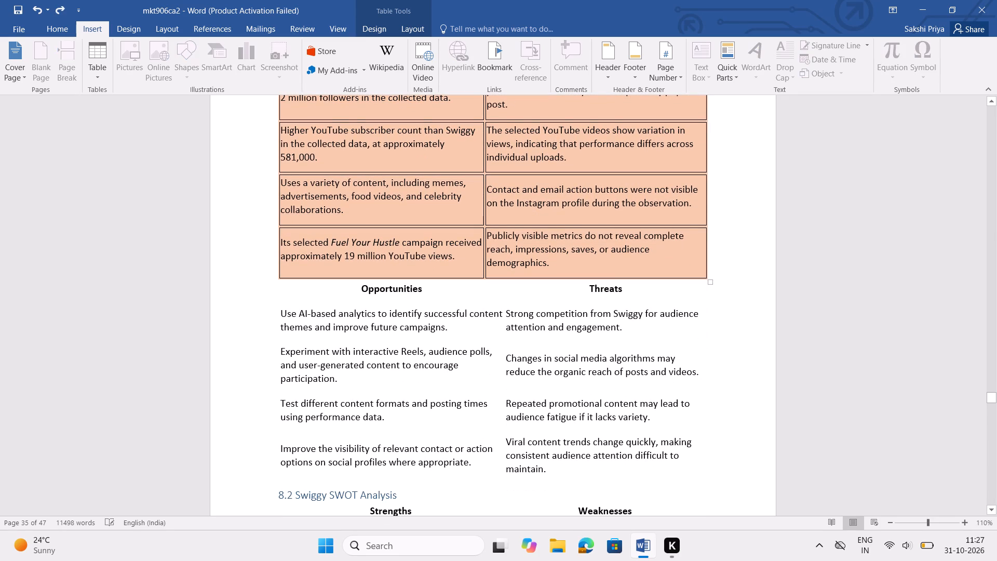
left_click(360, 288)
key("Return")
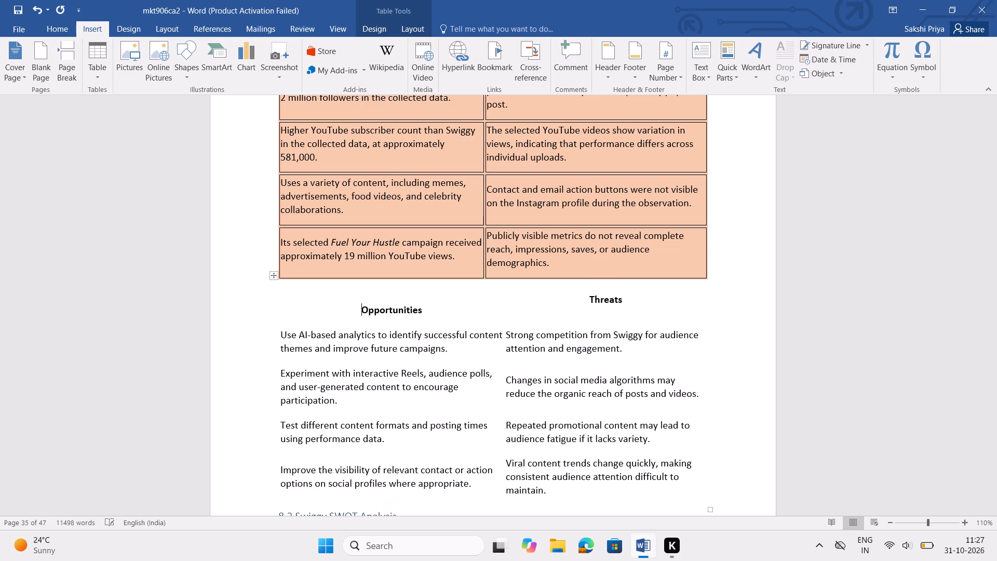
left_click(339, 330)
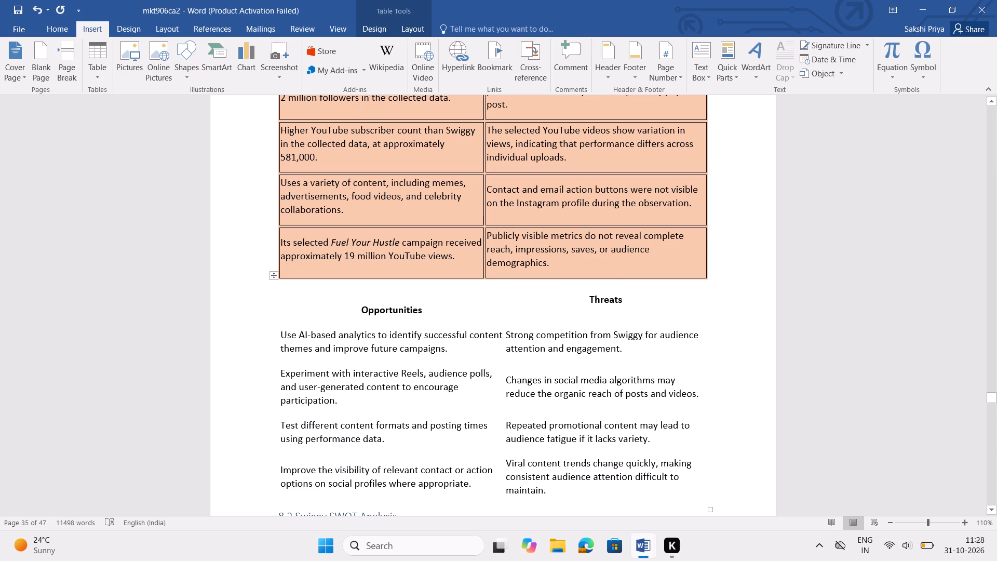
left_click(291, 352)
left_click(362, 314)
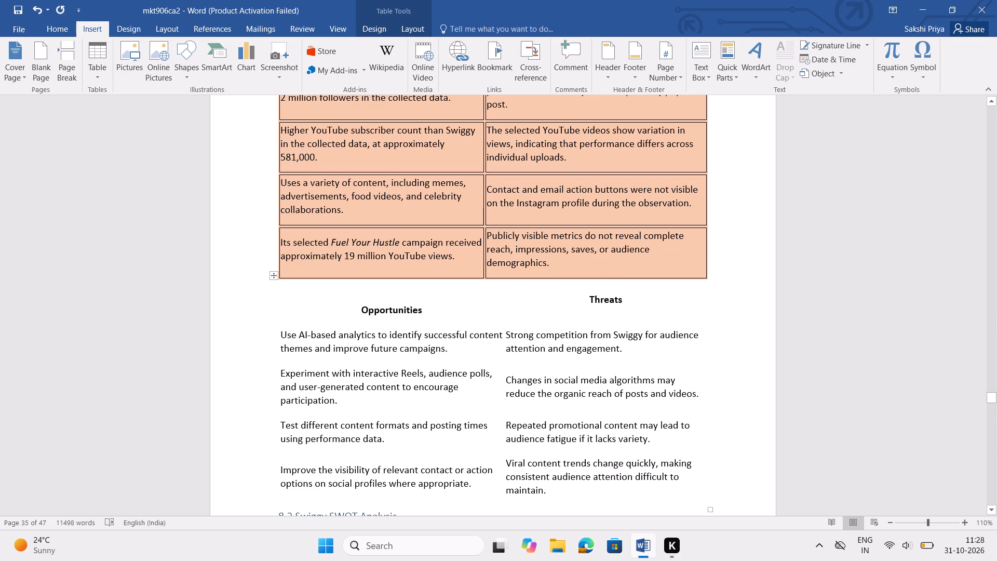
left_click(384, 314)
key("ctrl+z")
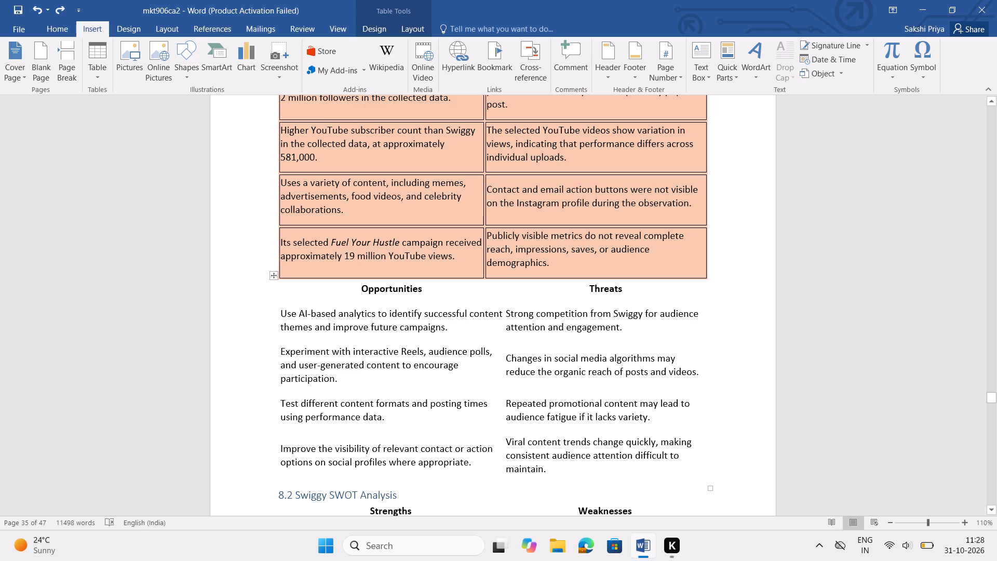
Shade the whole Opportunities and Threats table in 8.1 Zomato SWOT Analysis light orange and apply Inside Borders to it.
scroll(371, 295, "up", 2)
scroll(371, 295, "down", 2)
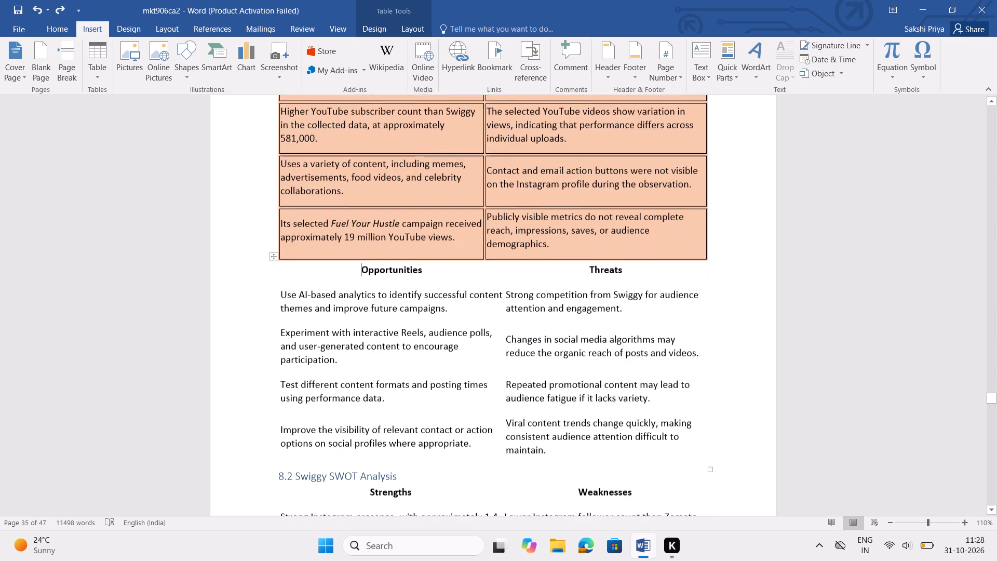
left_click(394, 247)
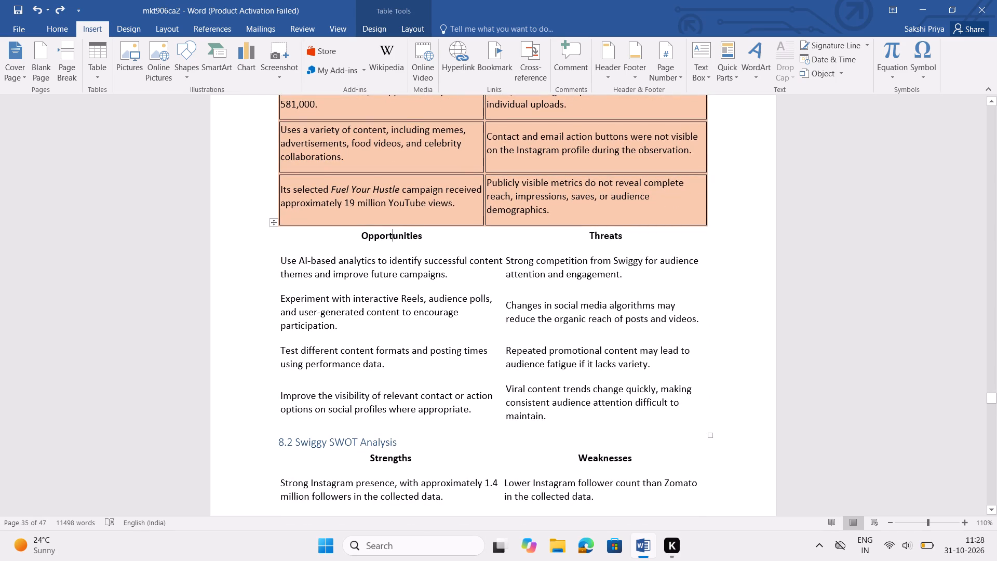
left_click(385, 463)
scroll(385, 463, "down", 1)
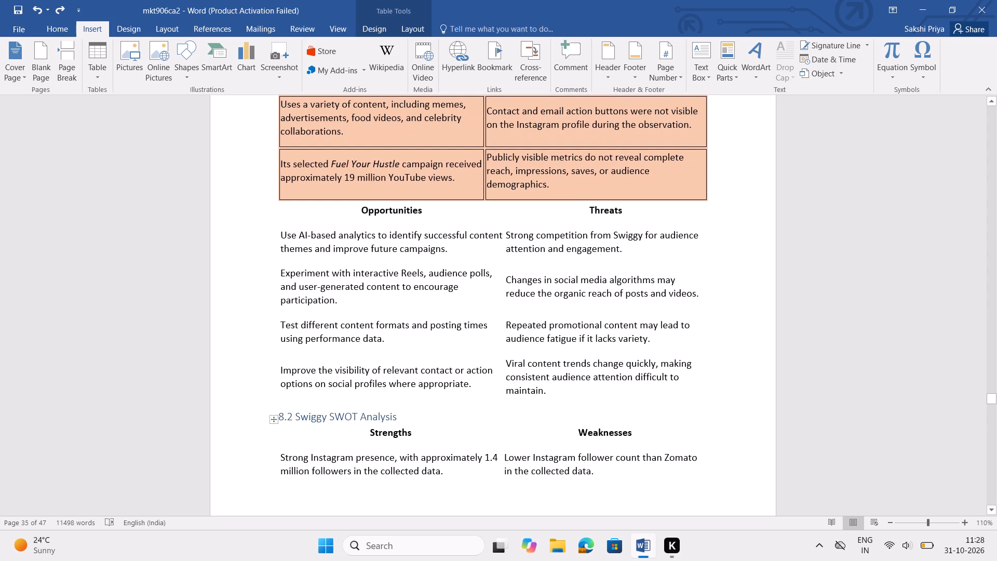
left_click(386, 308)
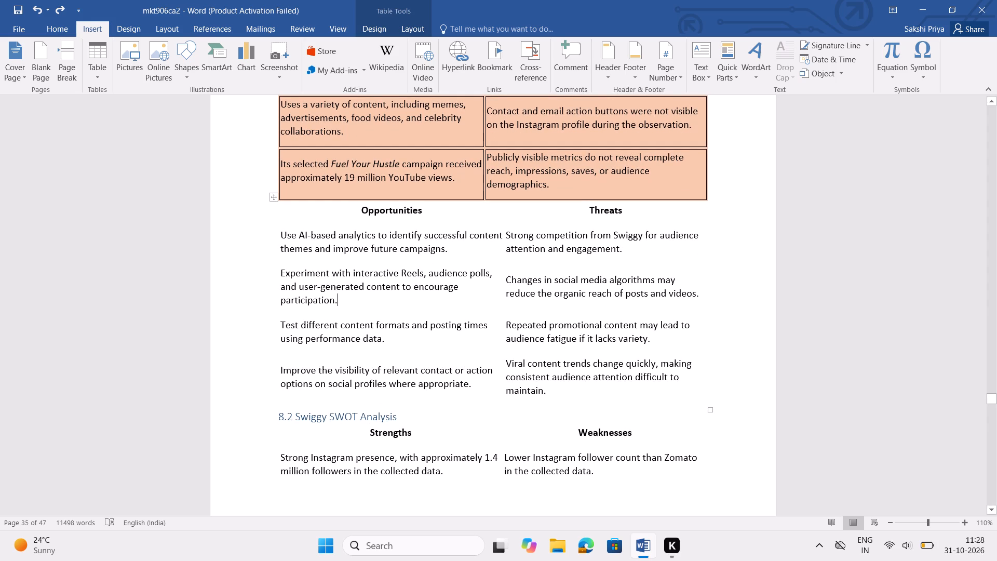
left_click(275, 197)
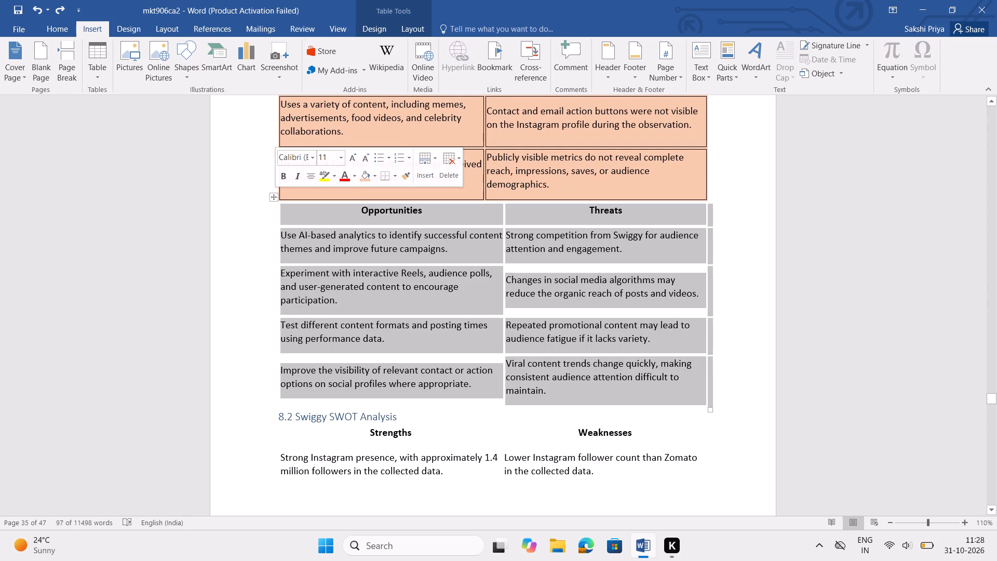
left_click(363, 176)
left_click(395, 178)
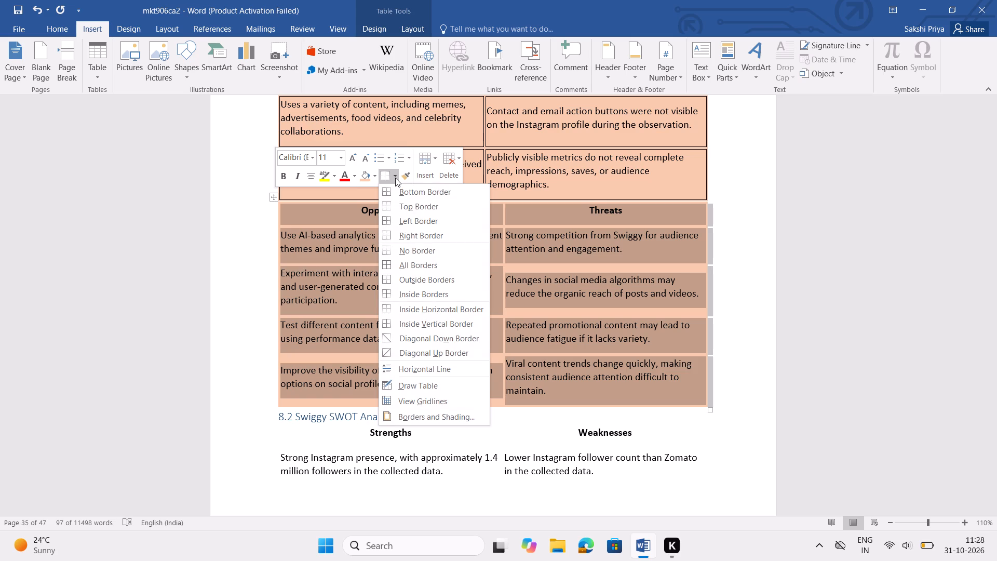
left_click(435, 295)
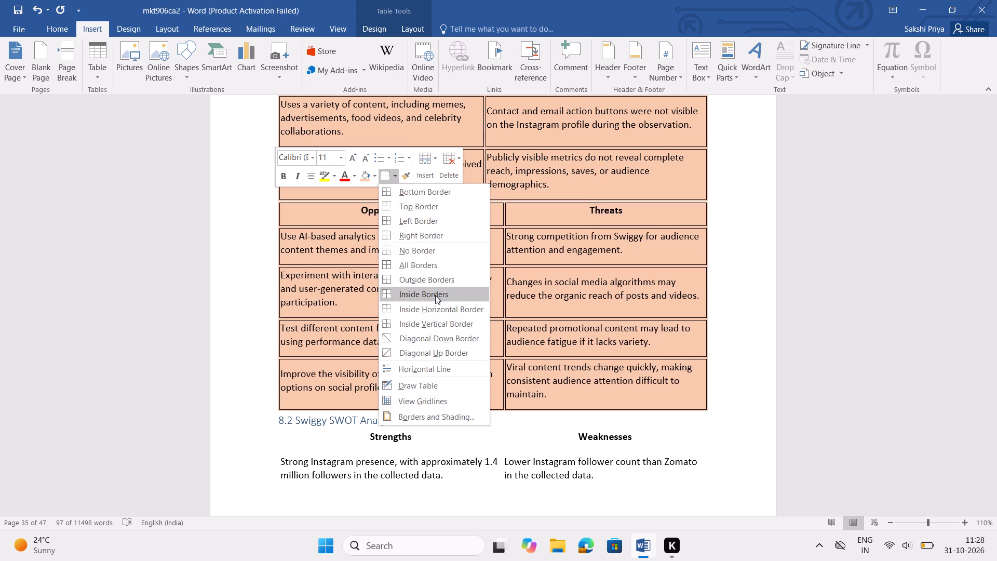
left_click(731, 287)
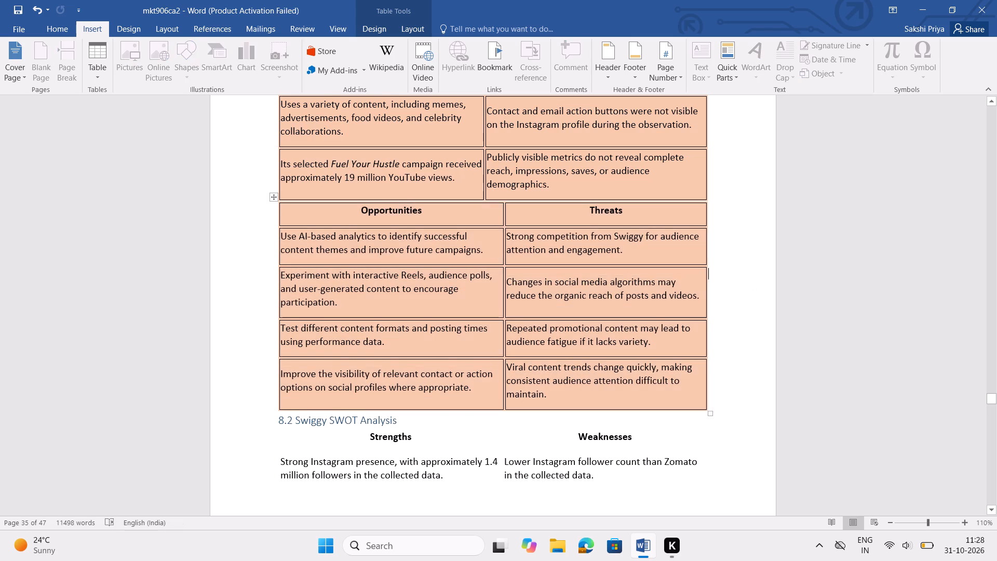
Narrow the Opportunities column in 8.1 so its divider roughly lines up with the Strengths and Weaknesses divider above.
scroll(692, 290, "up", 1)
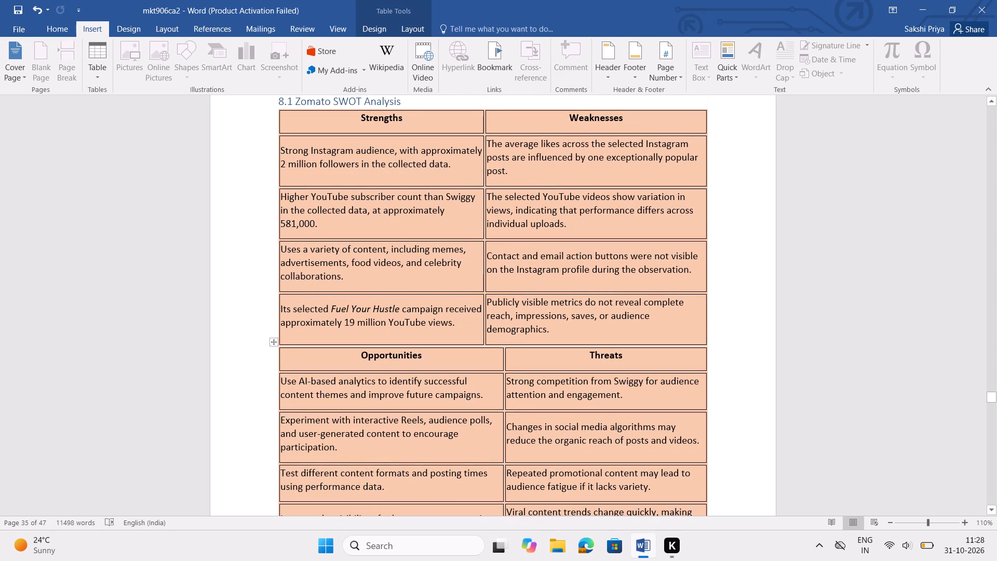
left_click_drag(502, 393, 481, 393)
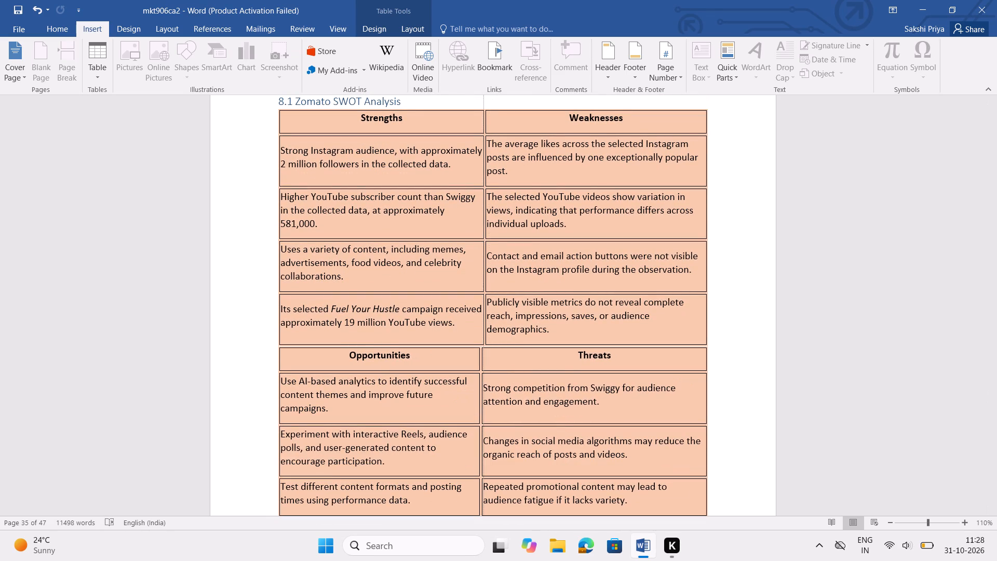
left_click_drag(481, 393, 487, 392)
left_click_drag(487, 392, 484, 390)
left_click_drag(484, 390, 484, 387)
left_click(737, 334)
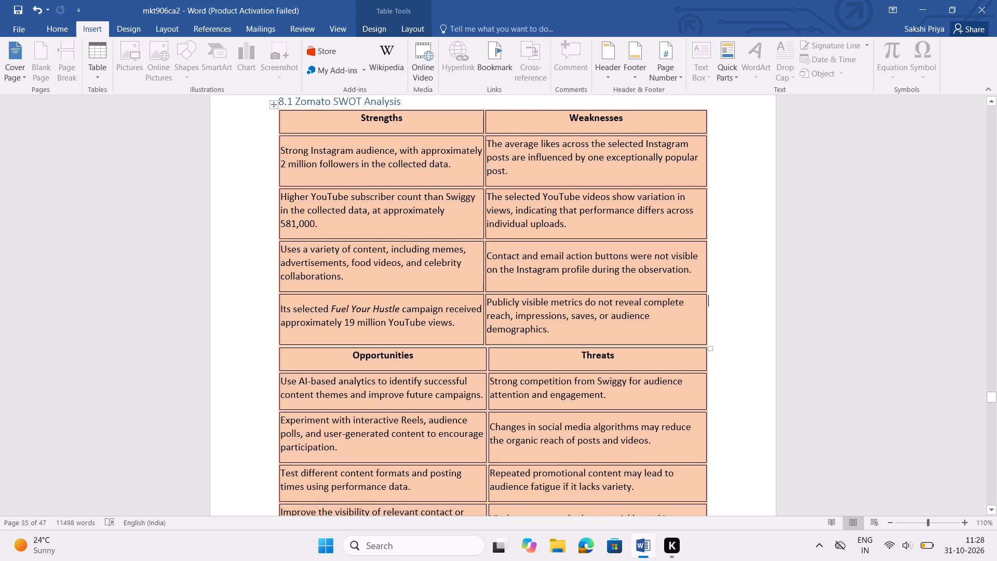
Insert a blank line between the heading "8.1 Zomato SWOT Analysis" and the Strengths and Weaknesses table.
scroll(737, 334, "right", 3)
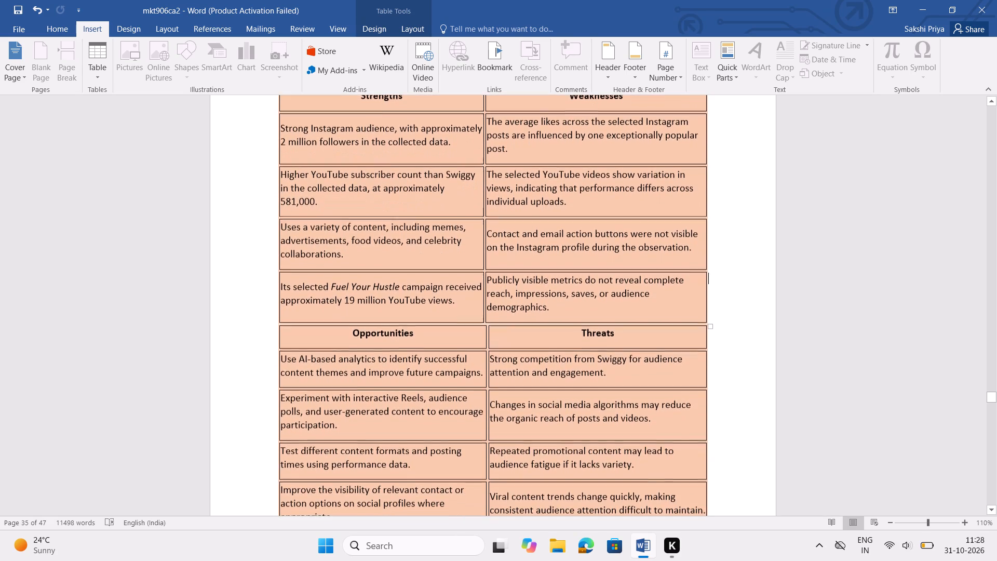
scroll(737, 334, "right", 1)
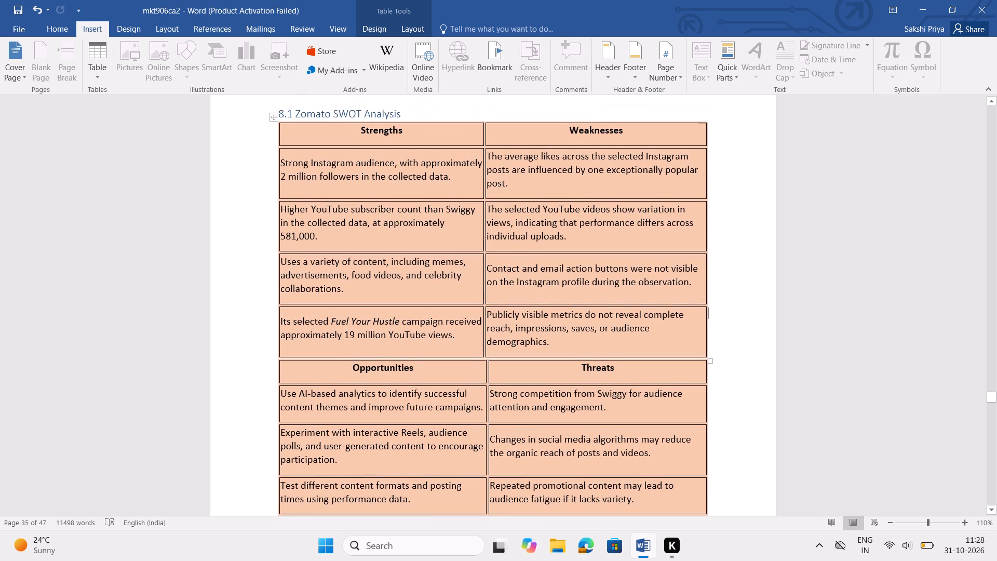
scroll(737, 334, "down", 1)
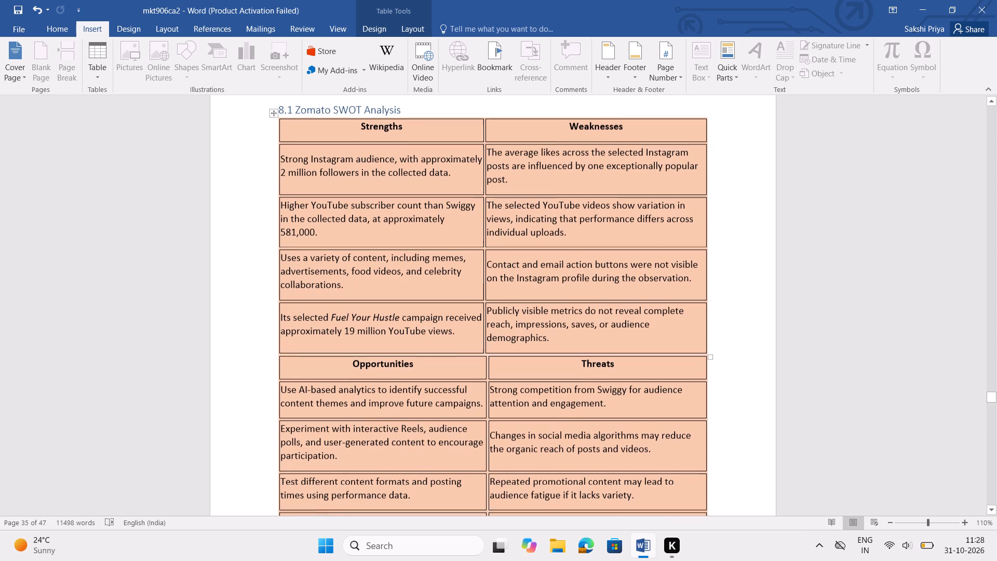
scroll(737, 334, "down", 2)
scroll(737, 334, "up", 1)
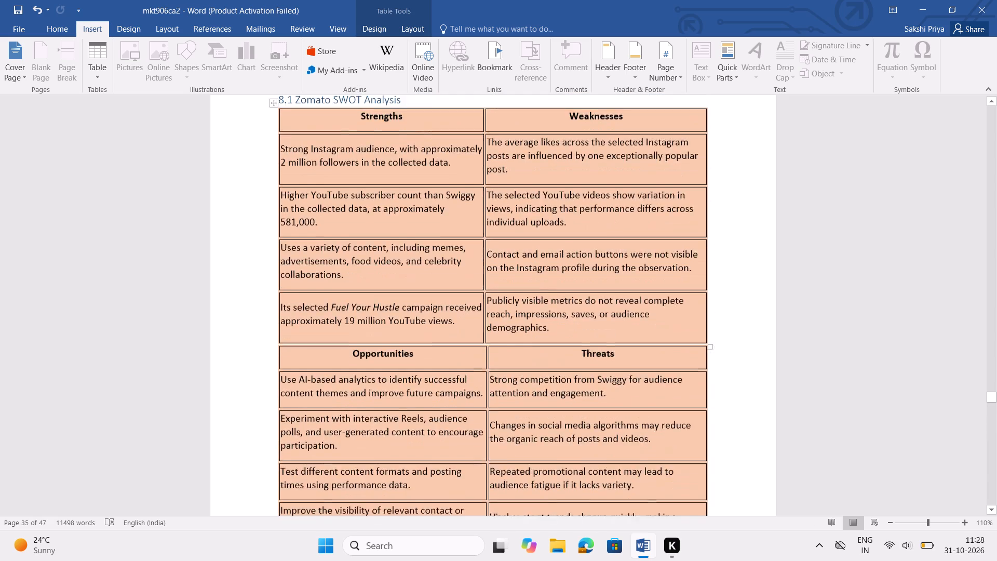
scroll(737, 334, "up", 2)
left_click(476, 241)
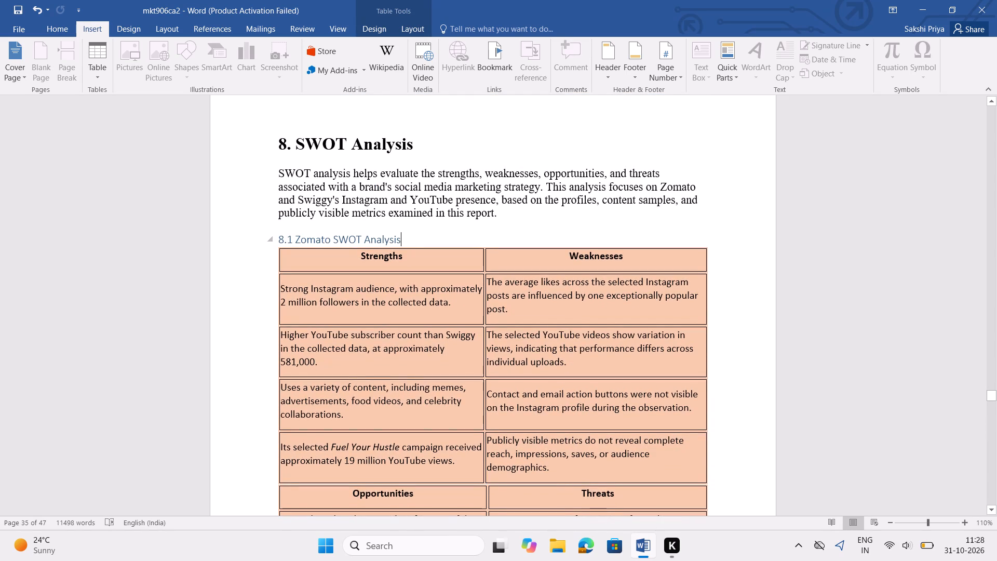
key("Return")
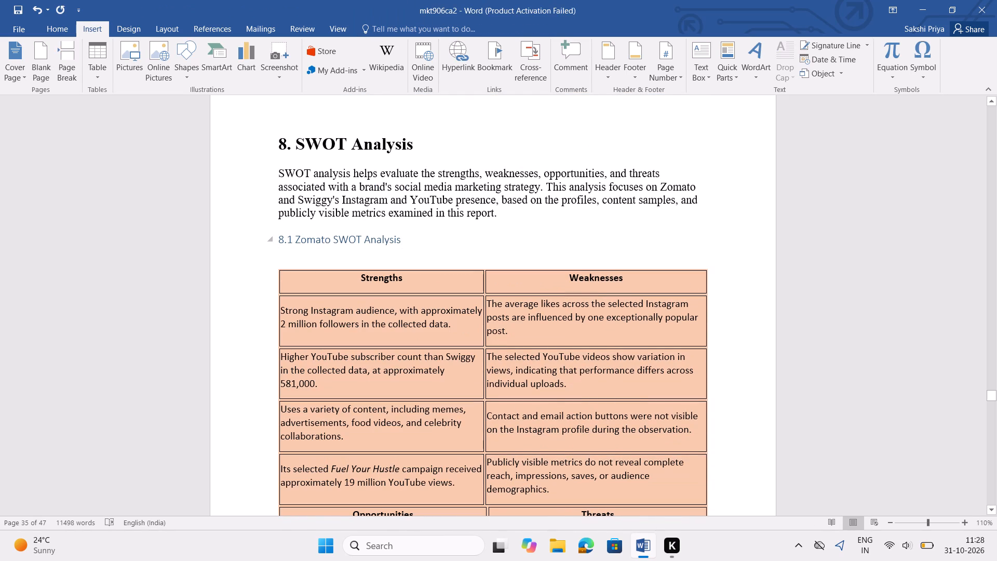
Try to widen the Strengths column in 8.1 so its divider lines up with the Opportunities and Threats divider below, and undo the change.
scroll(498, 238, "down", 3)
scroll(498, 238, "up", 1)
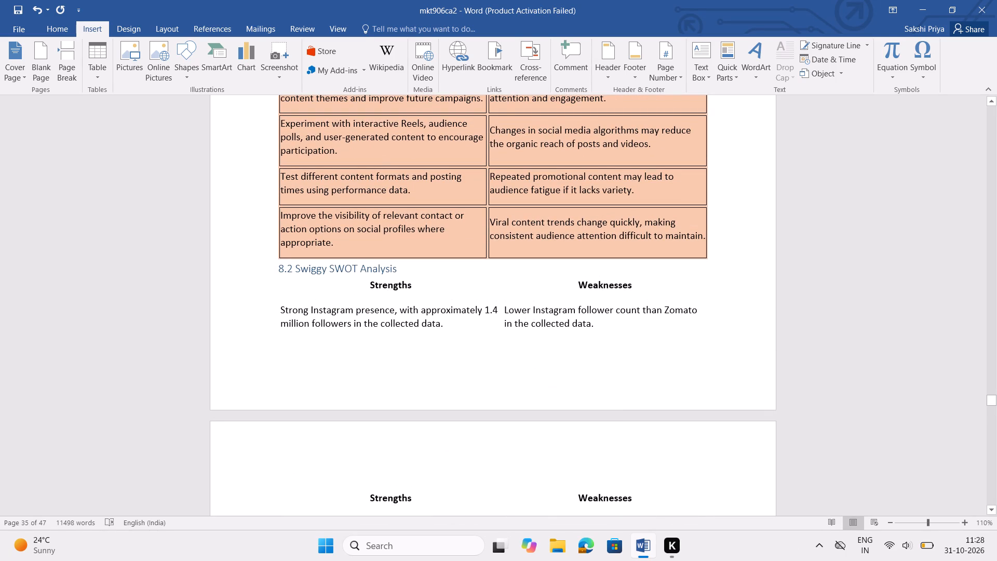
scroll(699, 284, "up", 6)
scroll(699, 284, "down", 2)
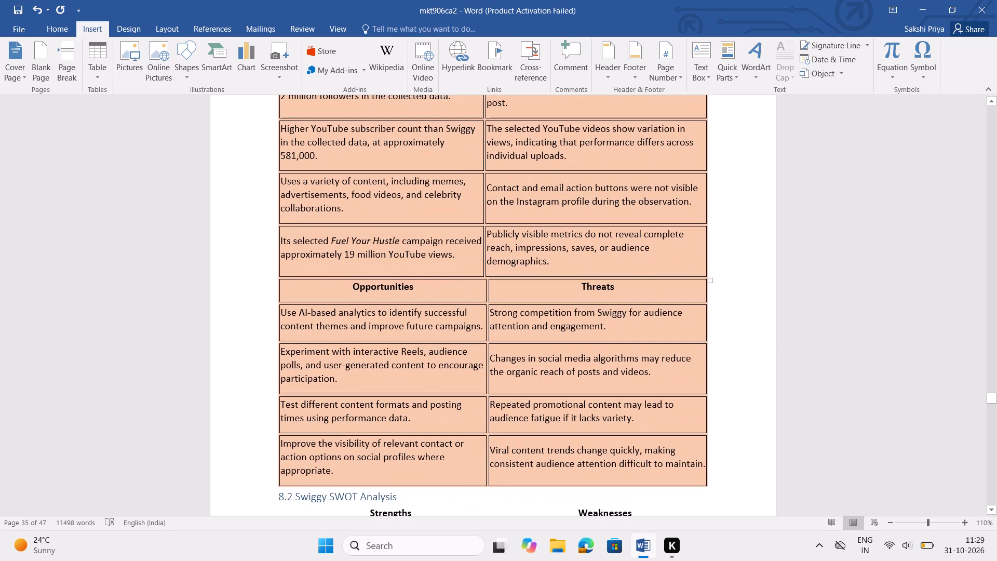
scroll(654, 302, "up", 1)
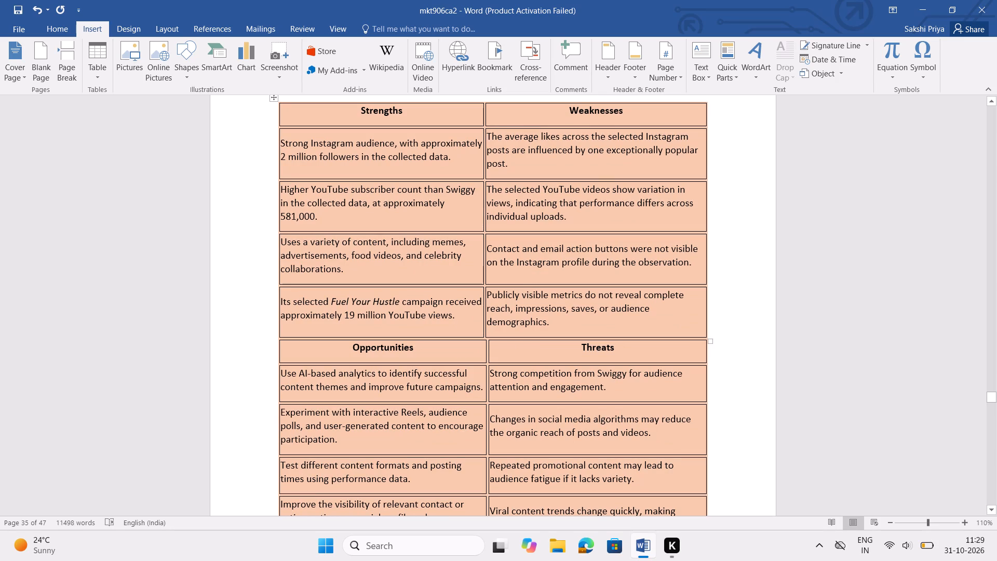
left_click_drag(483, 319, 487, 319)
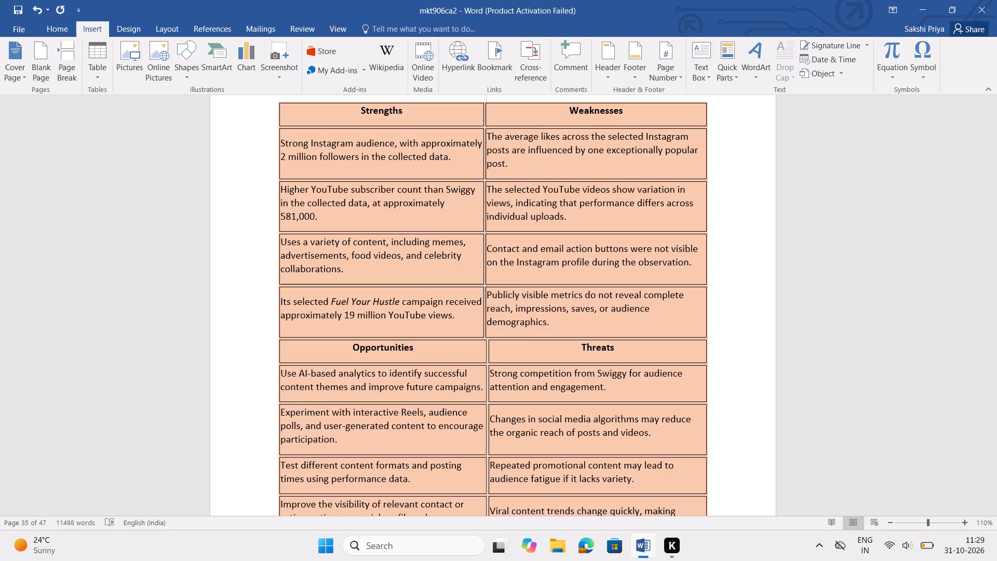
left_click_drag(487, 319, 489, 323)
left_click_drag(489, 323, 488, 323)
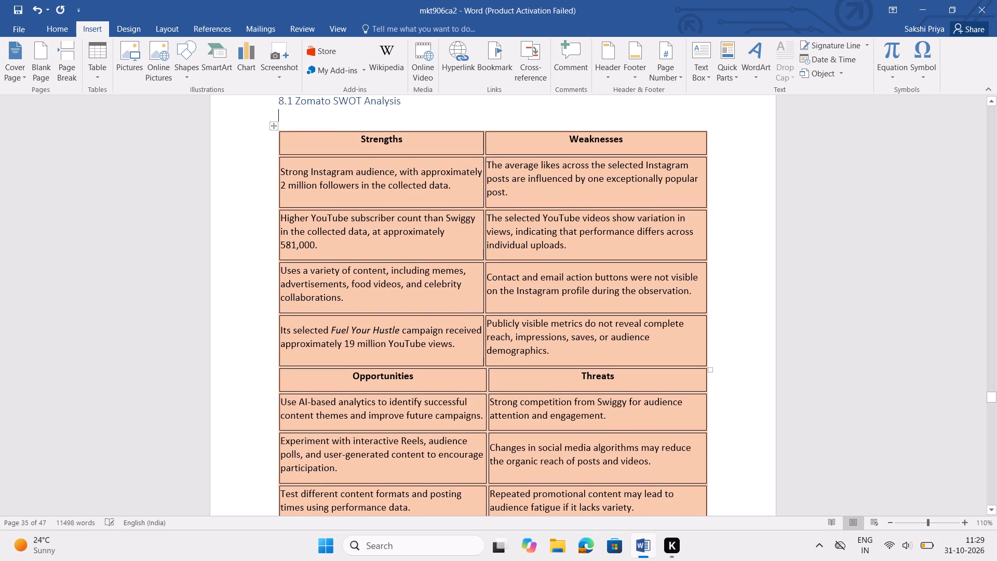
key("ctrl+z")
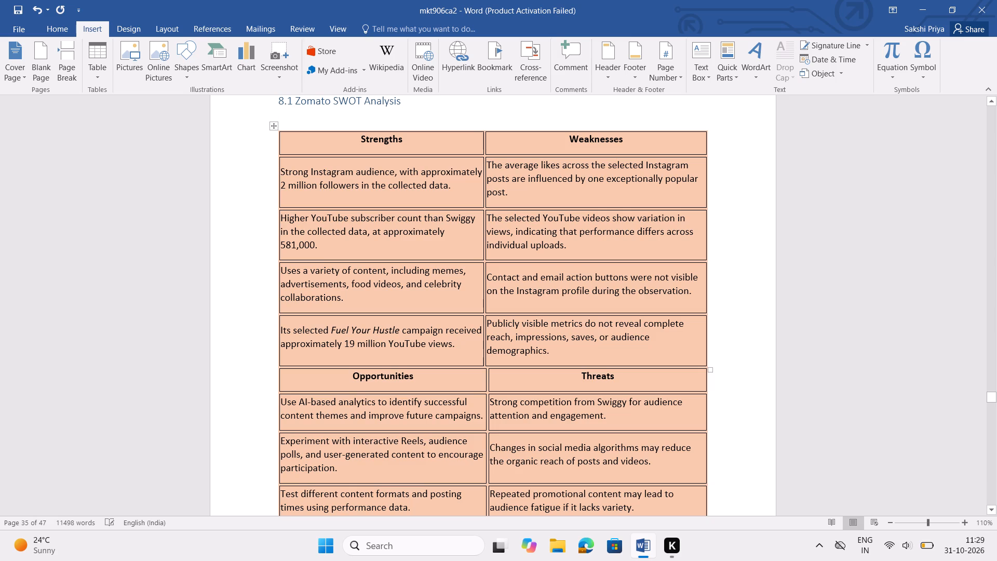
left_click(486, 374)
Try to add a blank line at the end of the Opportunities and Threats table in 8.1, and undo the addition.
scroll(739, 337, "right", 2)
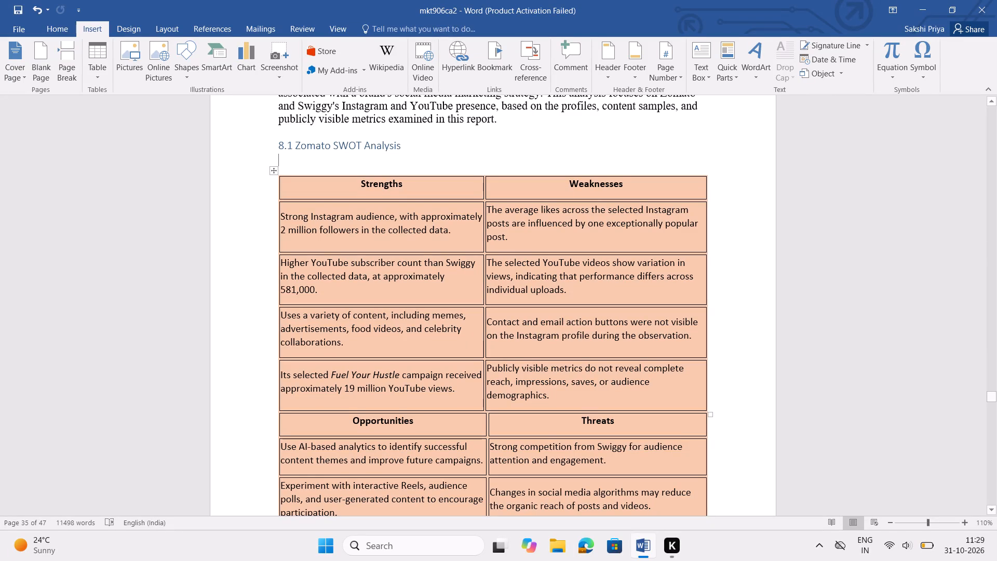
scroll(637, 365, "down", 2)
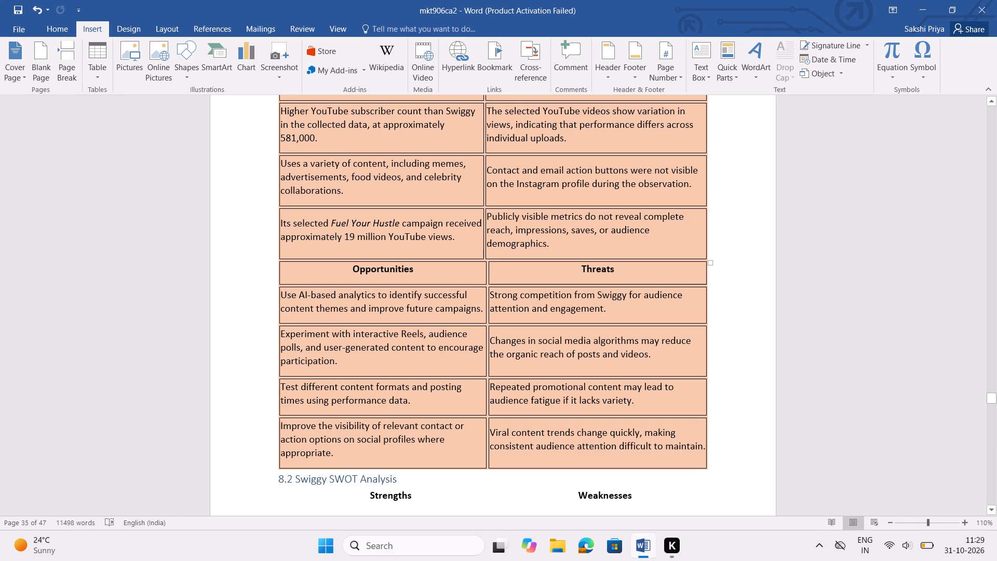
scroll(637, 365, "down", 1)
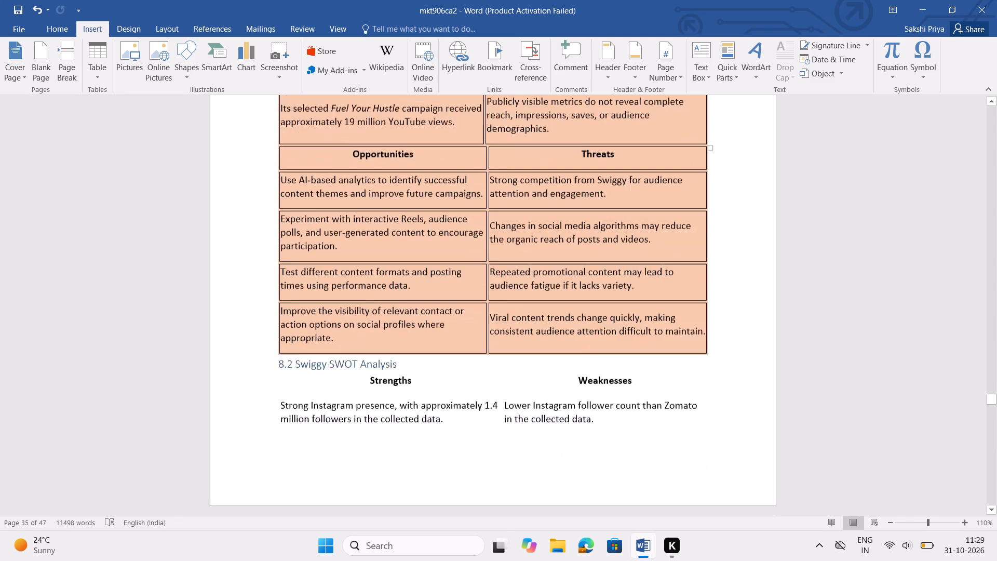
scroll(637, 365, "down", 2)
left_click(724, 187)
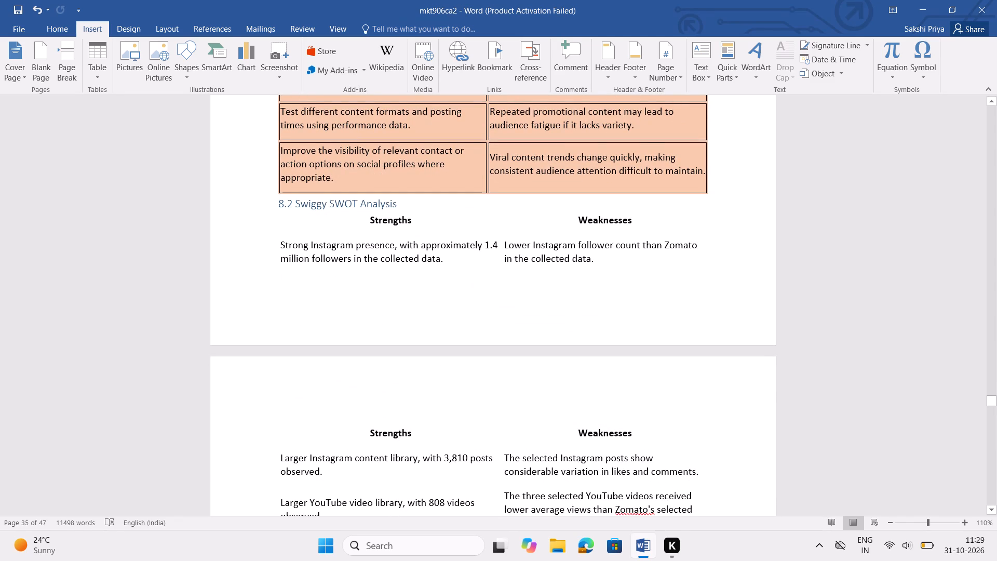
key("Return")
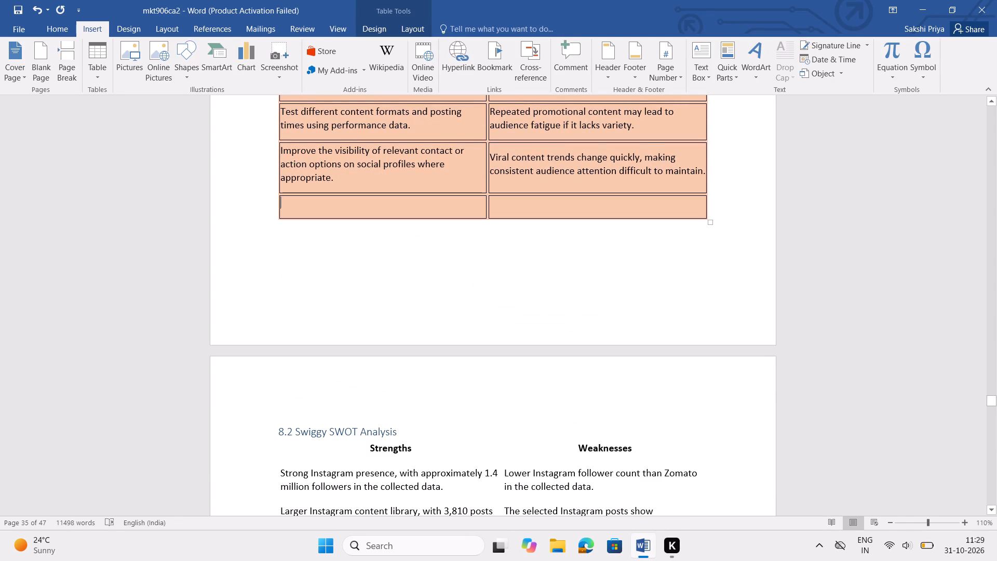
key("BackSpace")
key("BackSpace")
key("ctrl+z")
Insert a blank line before the heading "8.2 Swiggy SWOT Analysis".
left_click(279, 206)
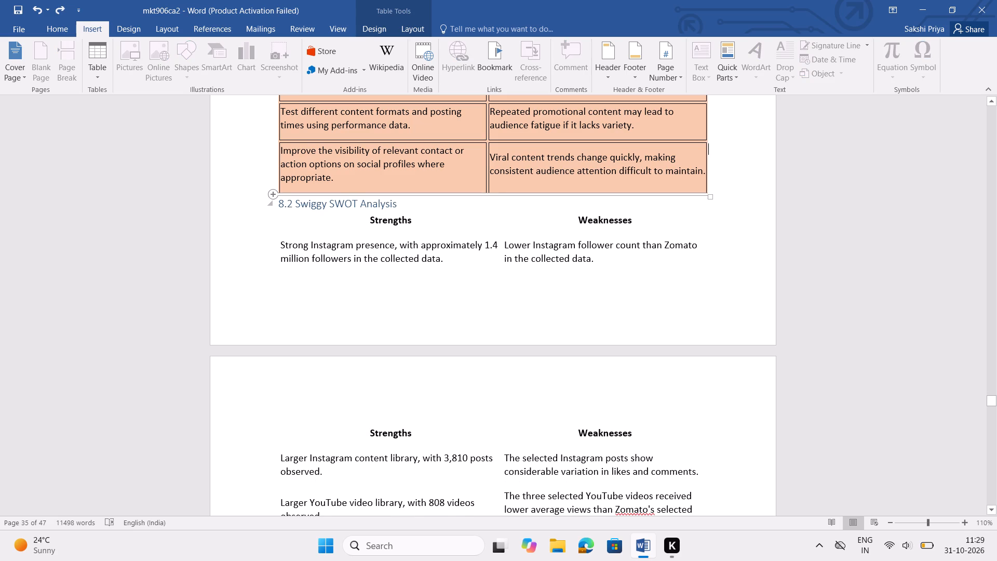
key("Return")
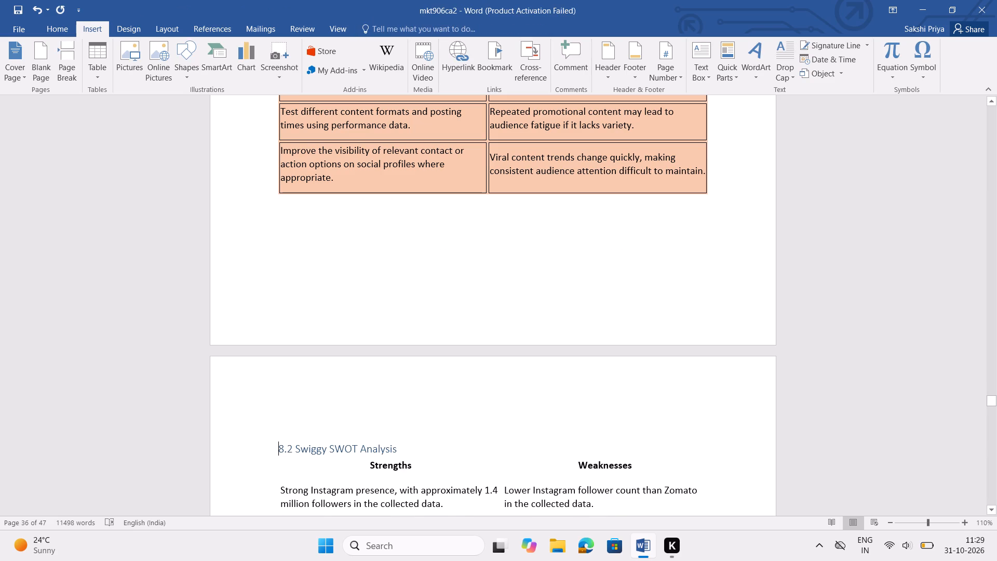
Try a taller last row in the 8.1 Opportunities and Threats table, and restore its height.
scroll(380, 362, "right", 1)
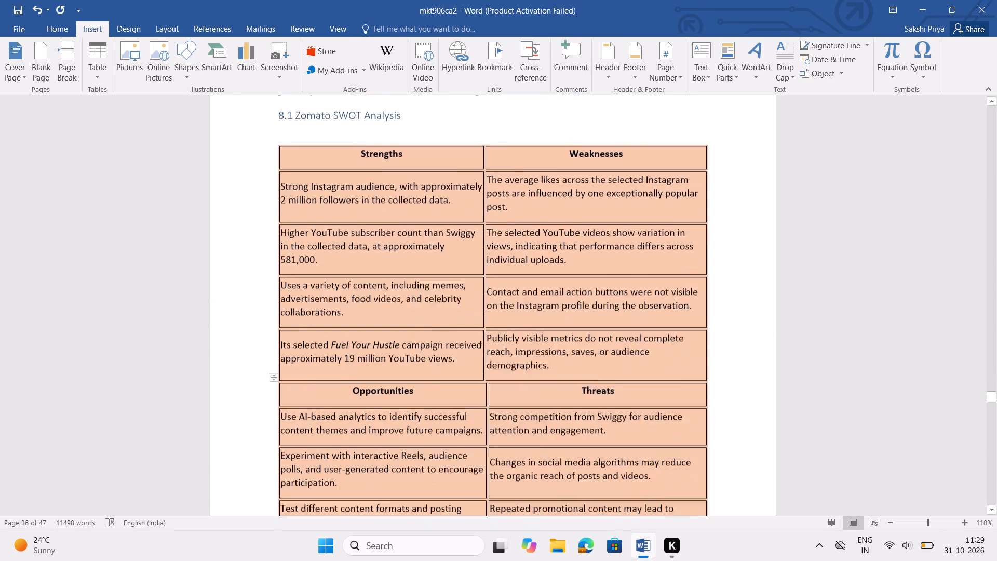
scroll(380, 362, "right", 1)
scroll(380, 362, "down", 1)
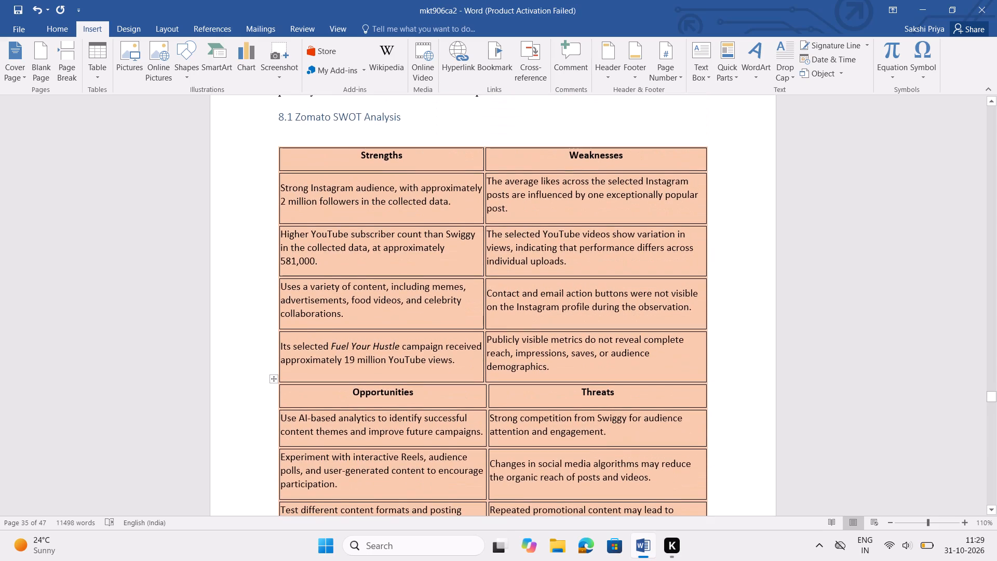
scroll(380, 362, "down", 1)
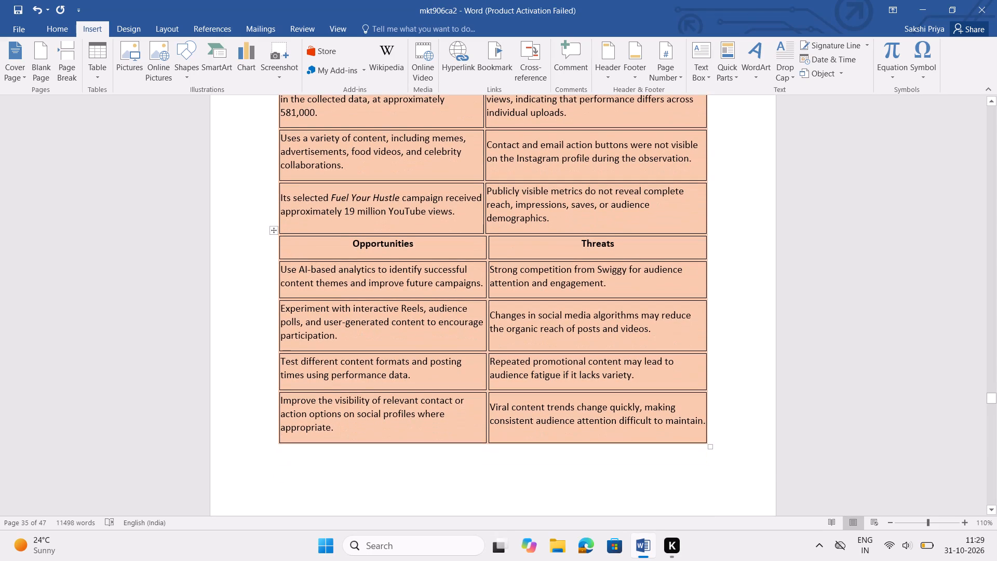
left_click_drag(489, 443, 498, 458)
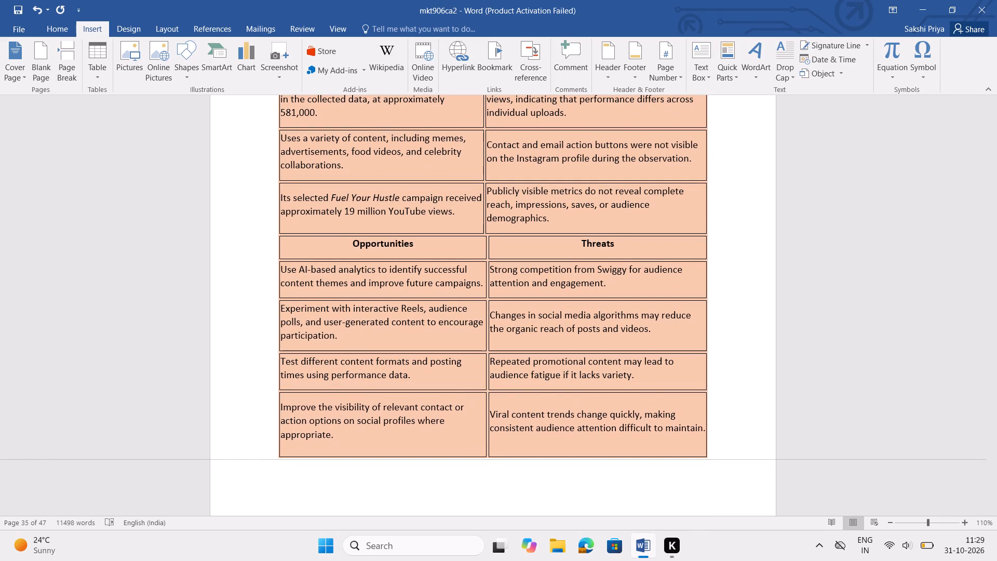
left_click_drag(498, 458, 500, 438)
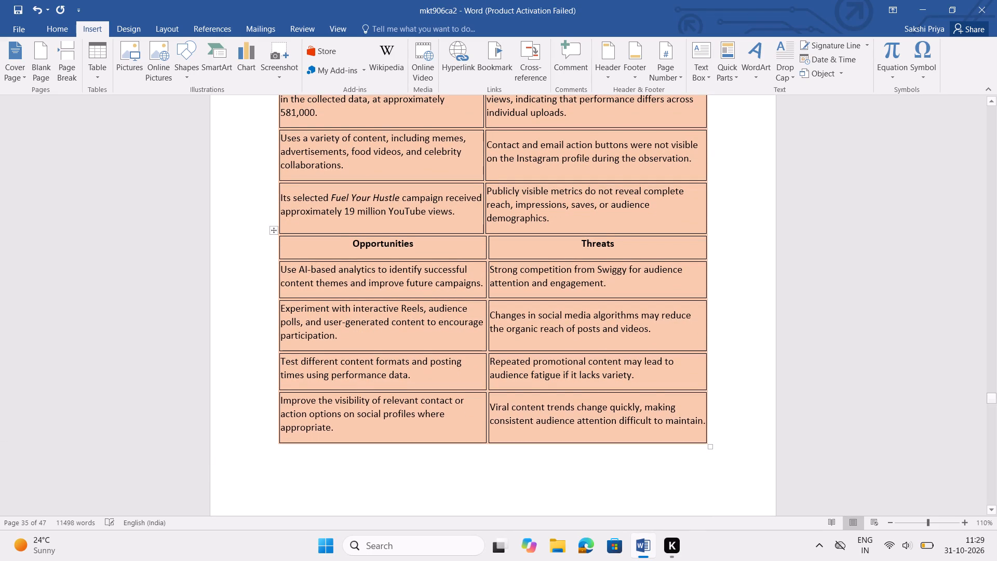
Insert another blank line between the heading "8.1 Zomato SWOT Analysis" and the Strengths and Weaknesses table.
scroll(520, 364, "right", 1)
scroll(520, 364, "up", 1)
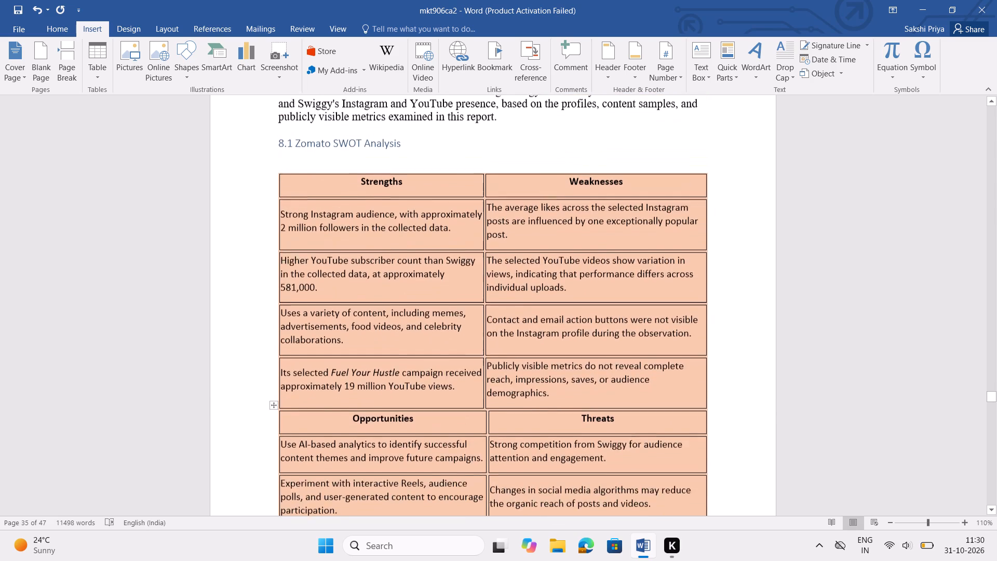
scroll(520, 364, "up", 1)
left_click(478, 188)
key("Return")
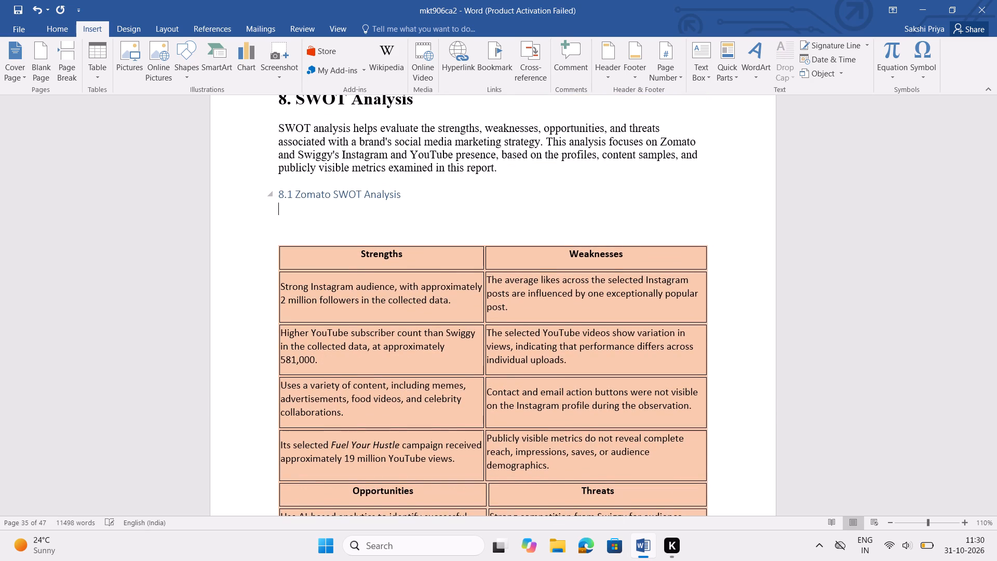
Add eight blank lines at the end of the 8.2 Opportunities and Threats table to push the heading "8.3 Comparative SWOT Findings" down.
scroll(538, 208, "down", 1)
scroll(538, 208, "right", 1)
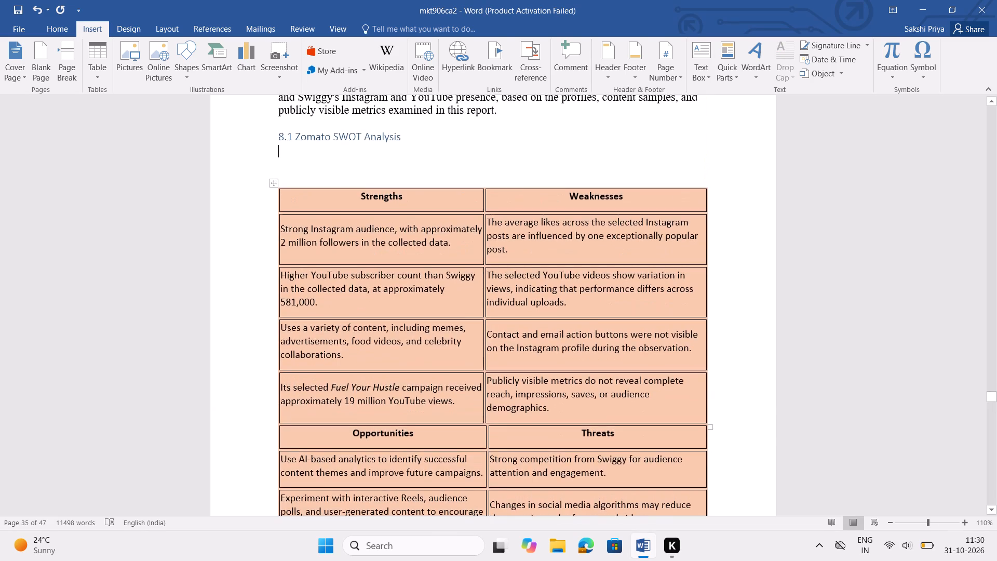
scroll(538, 208, "down", 6)
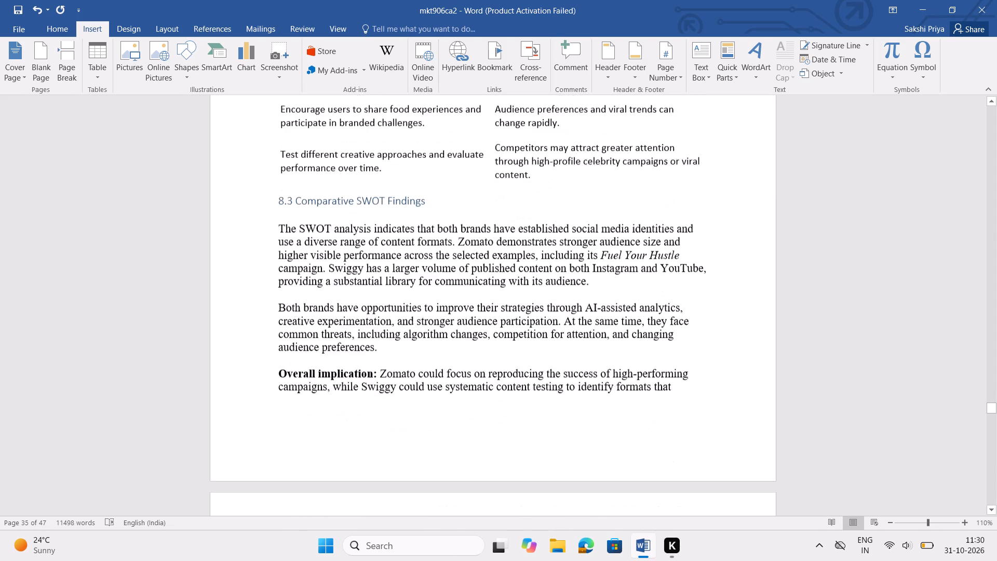
scroll(538, 208, "down", 1)
scroll(538, 208, "up", 1)
left_click(736, 270)
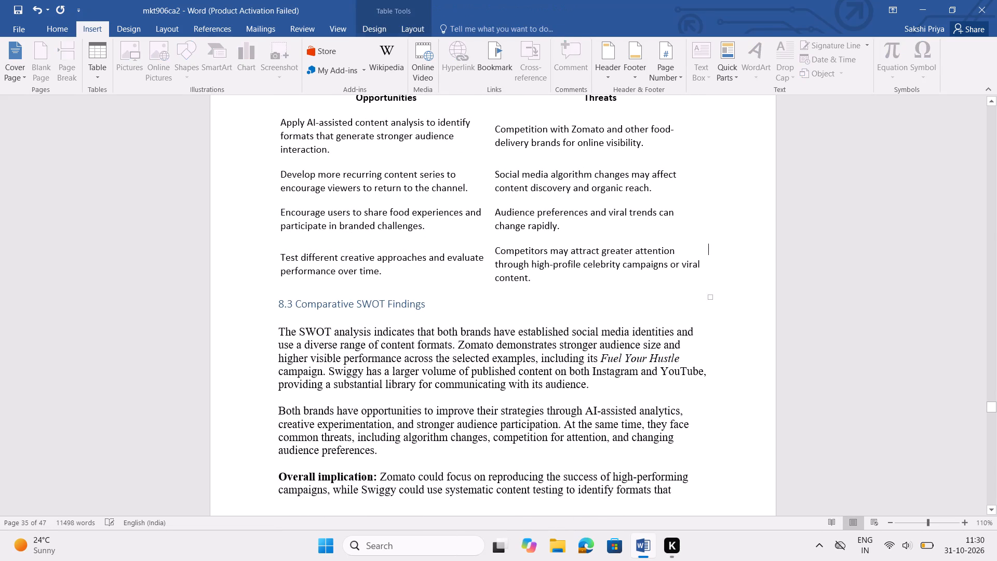
key("Return")
key("Return")
key("Return")
key("Return")
key("Return")
key("Return")
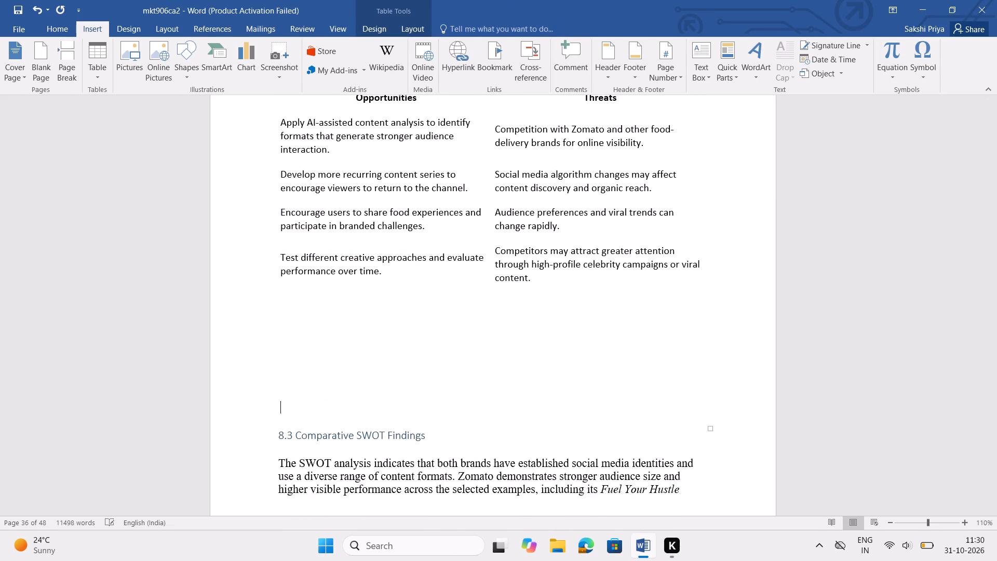
key("Return")
key("Return")
scroll(736, 270, "down", 3)
scroll(603, 288, "up", 2)
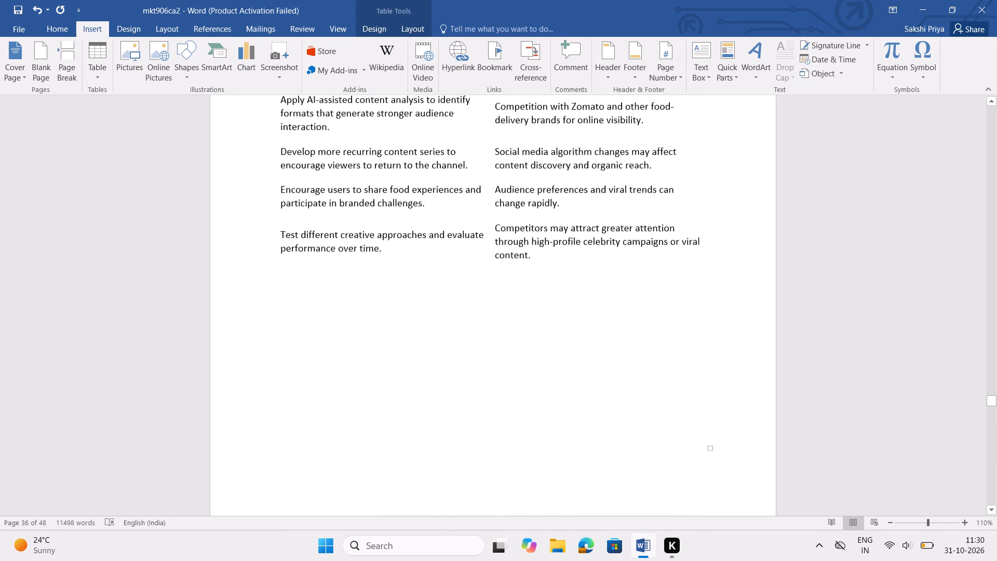
Shade the whole Strengths and Weaknesses table in 8.2 Swiggy SWOT Analysis light orange and apply Inside Borders to it.
scroll(603, 288, "up", 3)
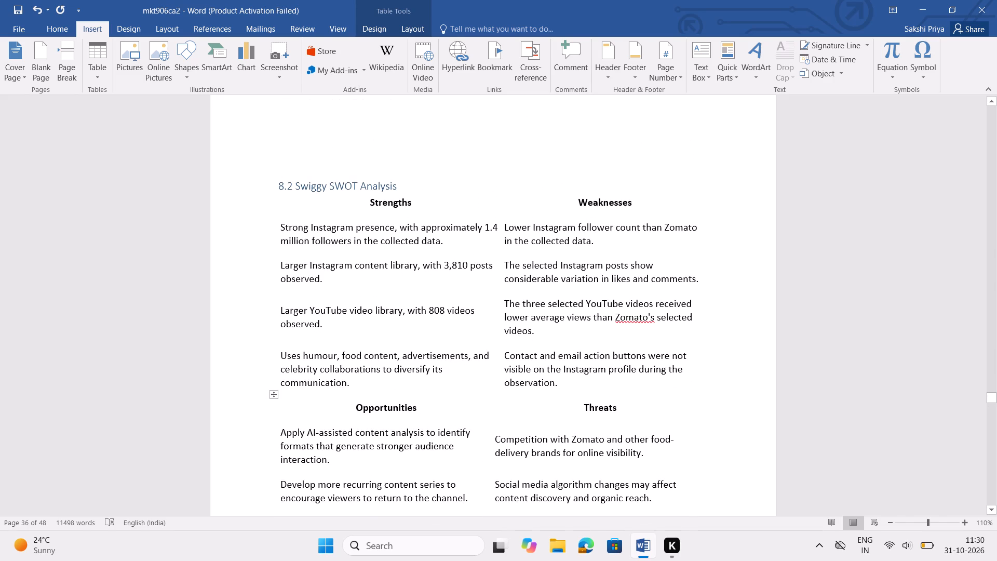
left_click(307, 198)
left_click(275, 189)
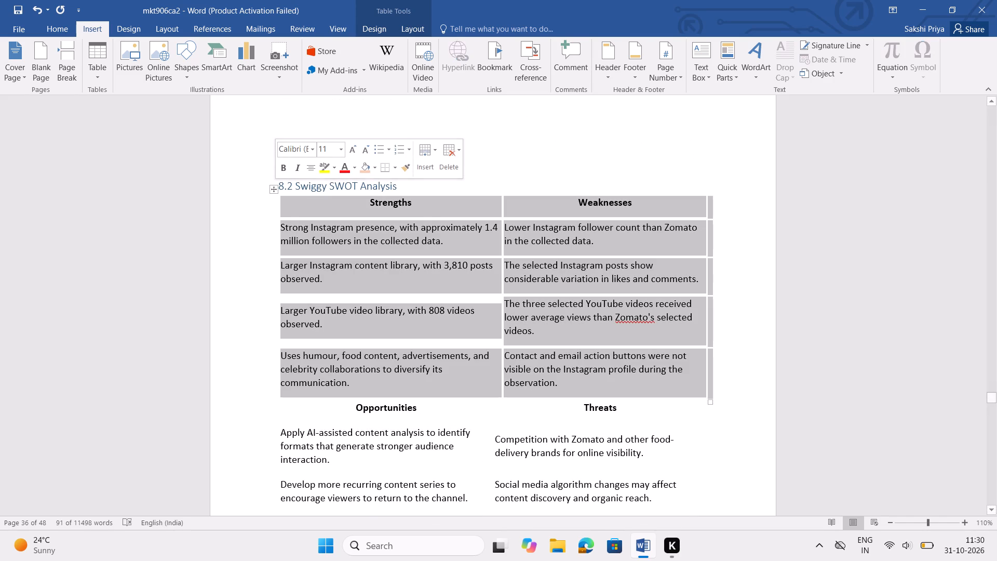
left_click(363, 167)
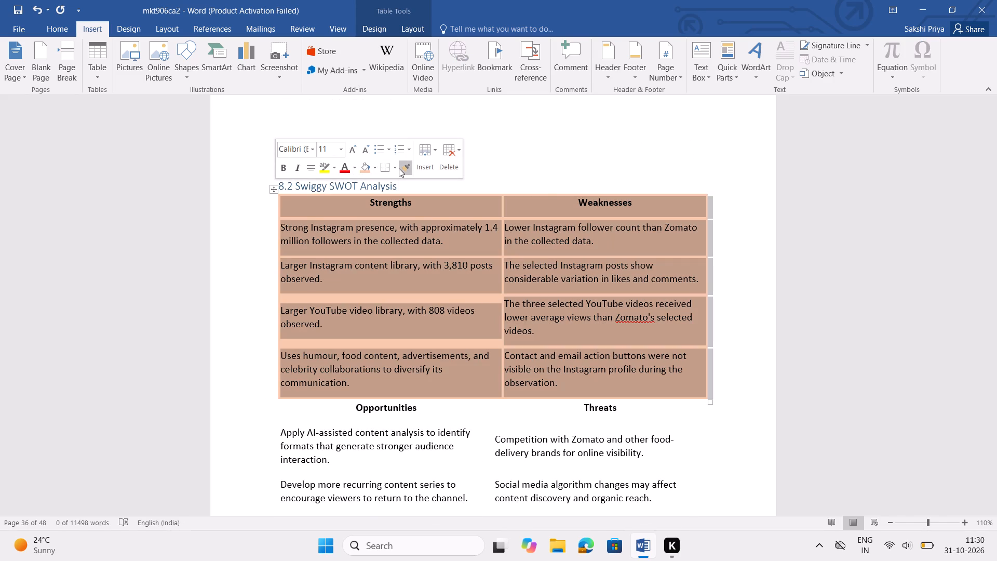
left_click(396, 168)
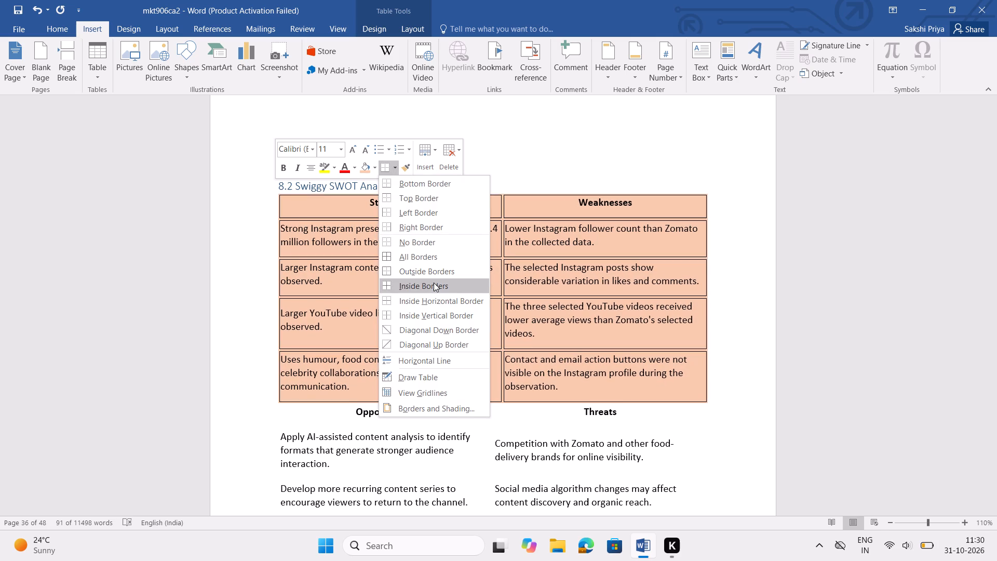
left_click(434, 283)
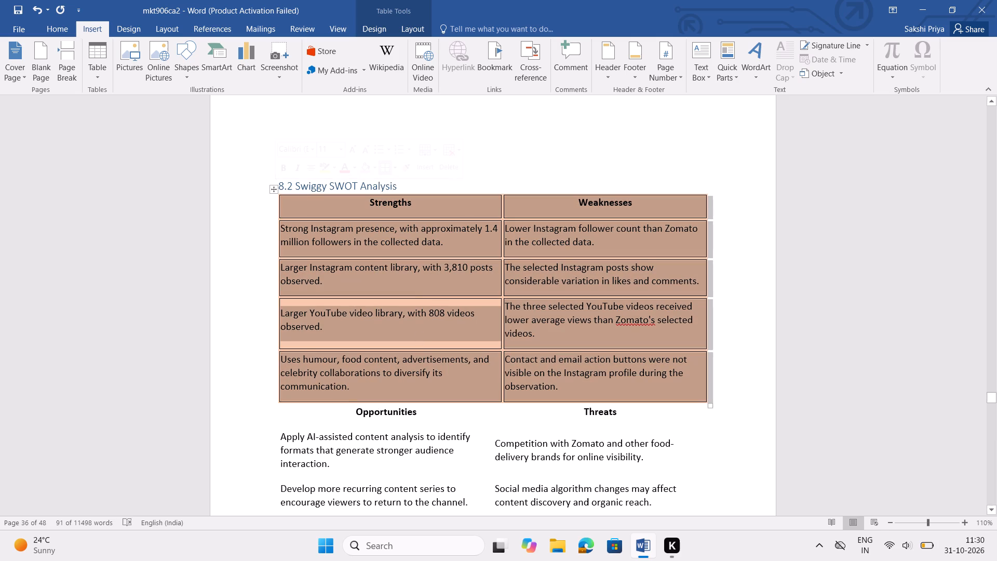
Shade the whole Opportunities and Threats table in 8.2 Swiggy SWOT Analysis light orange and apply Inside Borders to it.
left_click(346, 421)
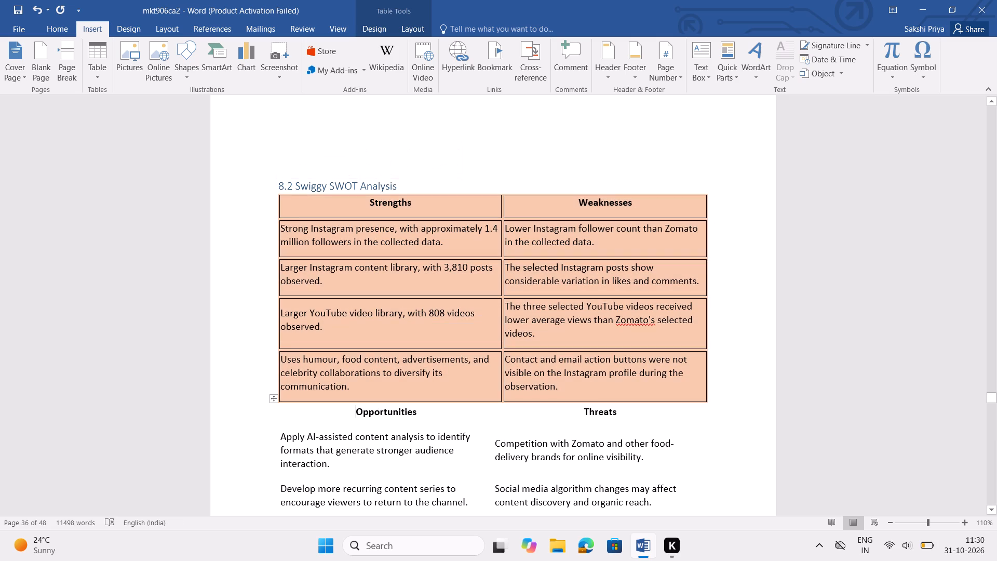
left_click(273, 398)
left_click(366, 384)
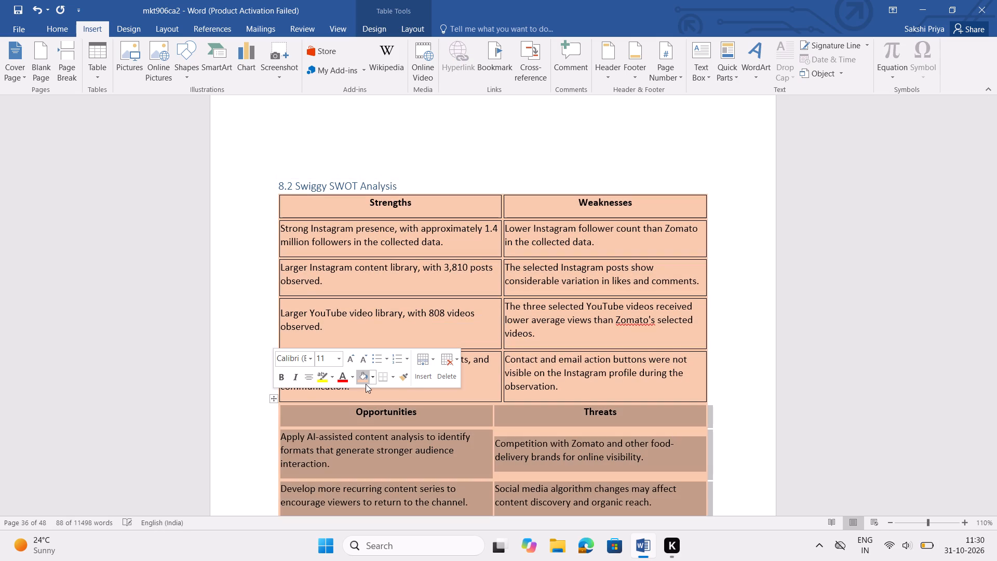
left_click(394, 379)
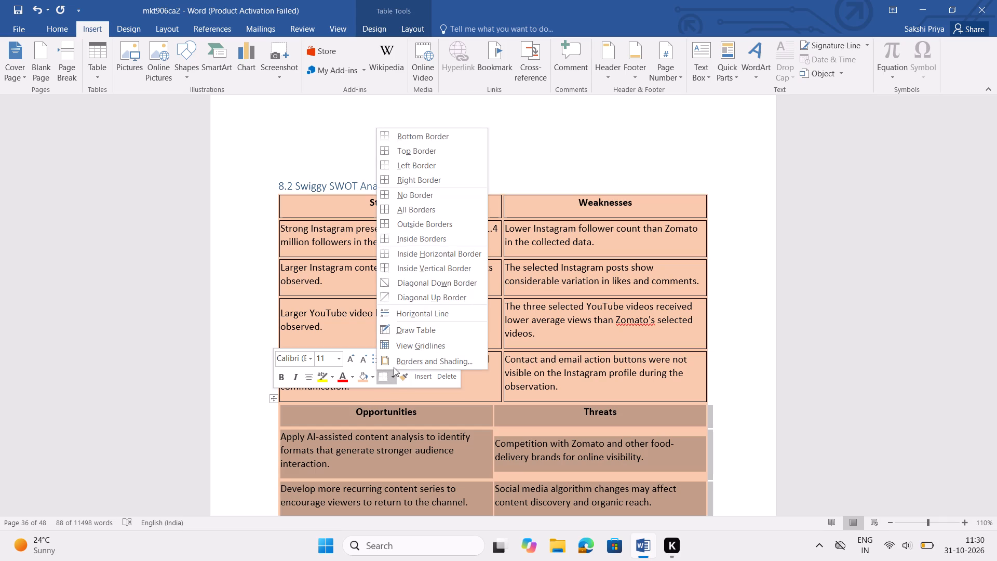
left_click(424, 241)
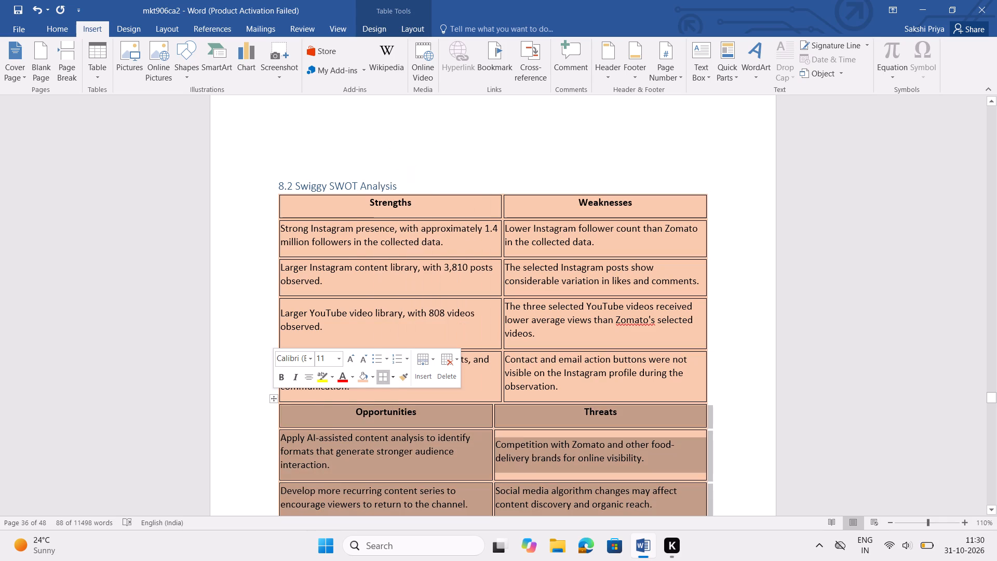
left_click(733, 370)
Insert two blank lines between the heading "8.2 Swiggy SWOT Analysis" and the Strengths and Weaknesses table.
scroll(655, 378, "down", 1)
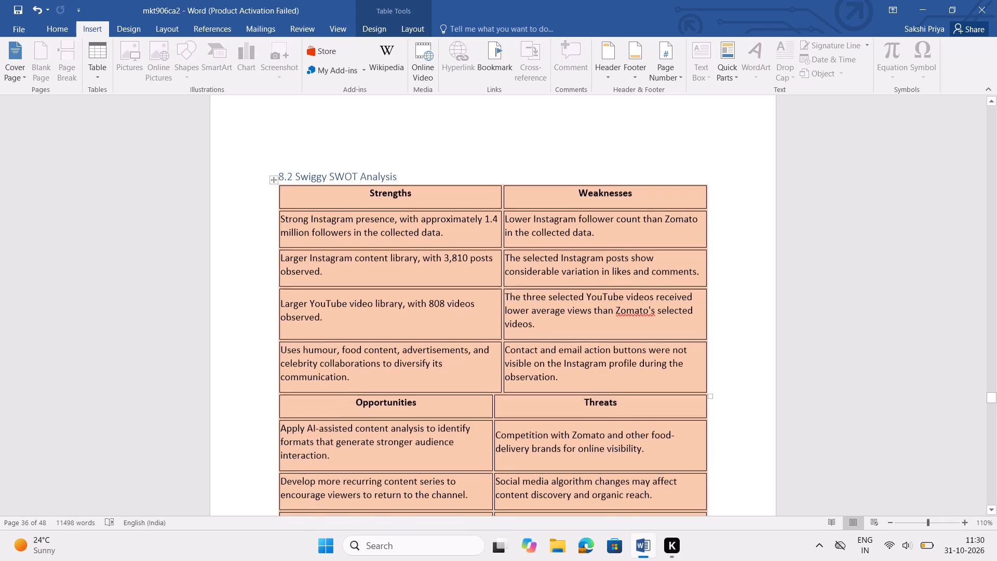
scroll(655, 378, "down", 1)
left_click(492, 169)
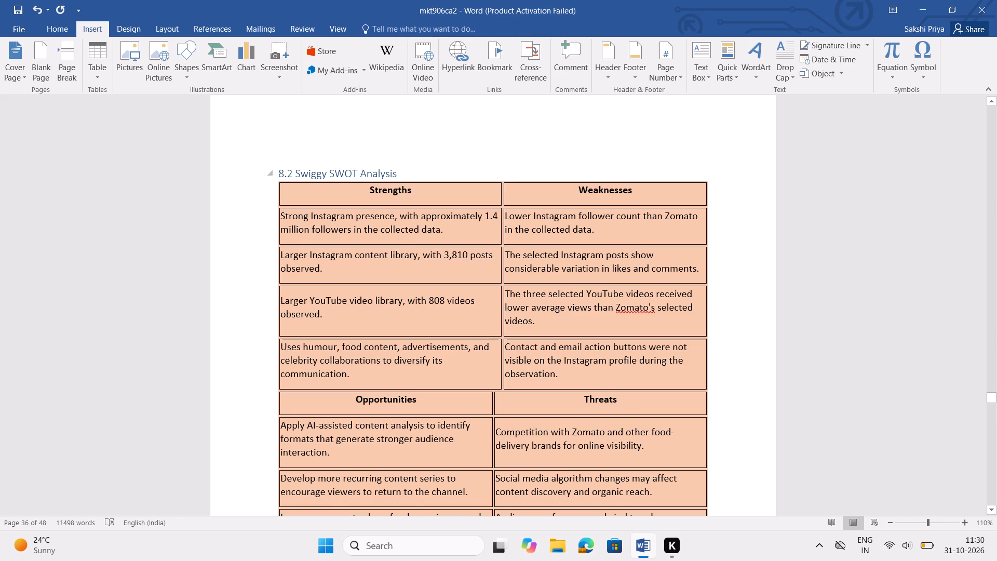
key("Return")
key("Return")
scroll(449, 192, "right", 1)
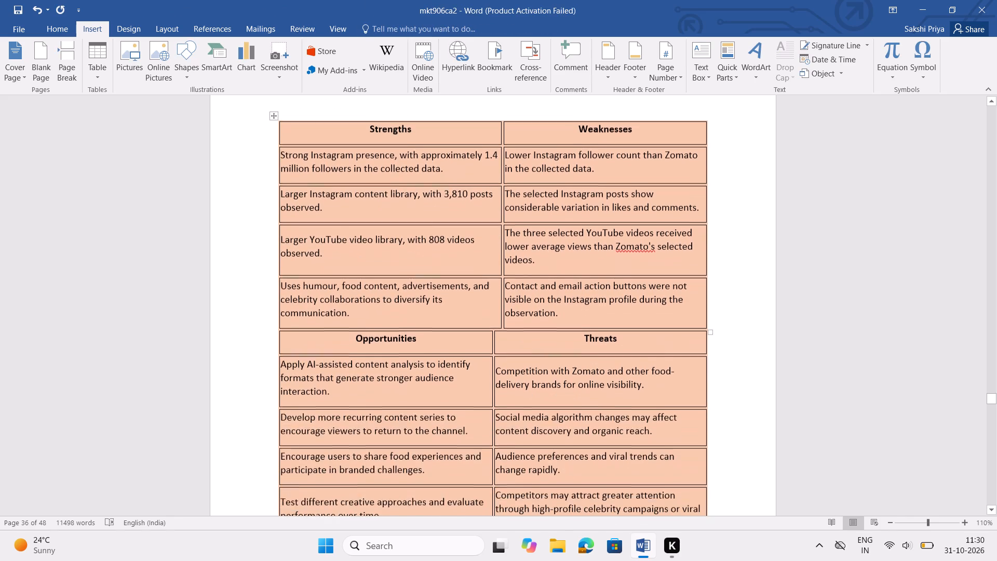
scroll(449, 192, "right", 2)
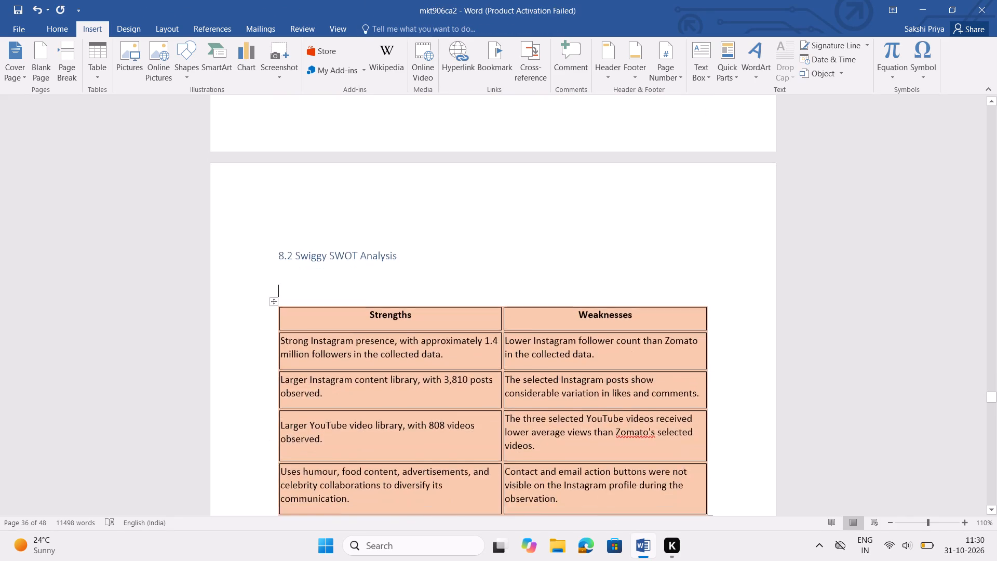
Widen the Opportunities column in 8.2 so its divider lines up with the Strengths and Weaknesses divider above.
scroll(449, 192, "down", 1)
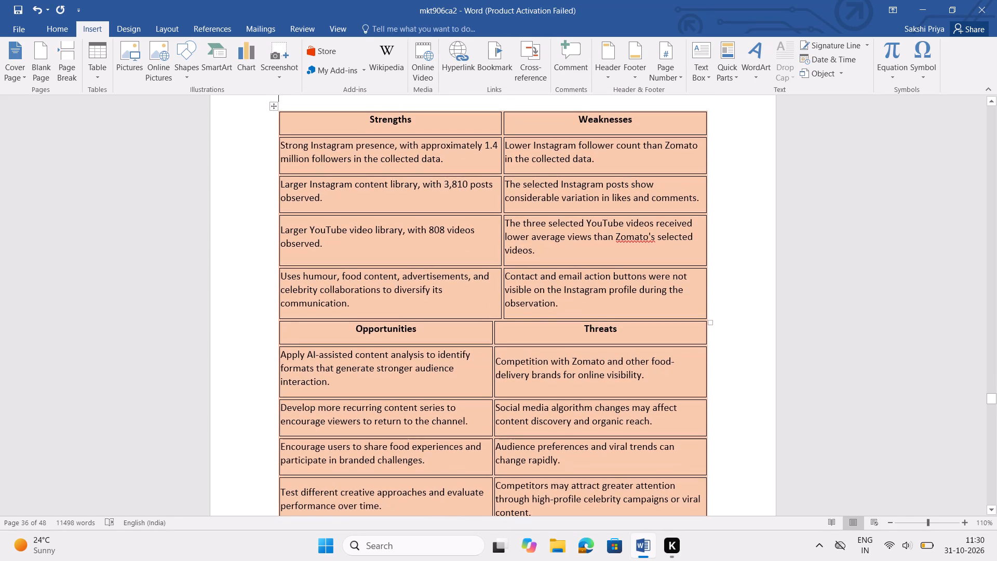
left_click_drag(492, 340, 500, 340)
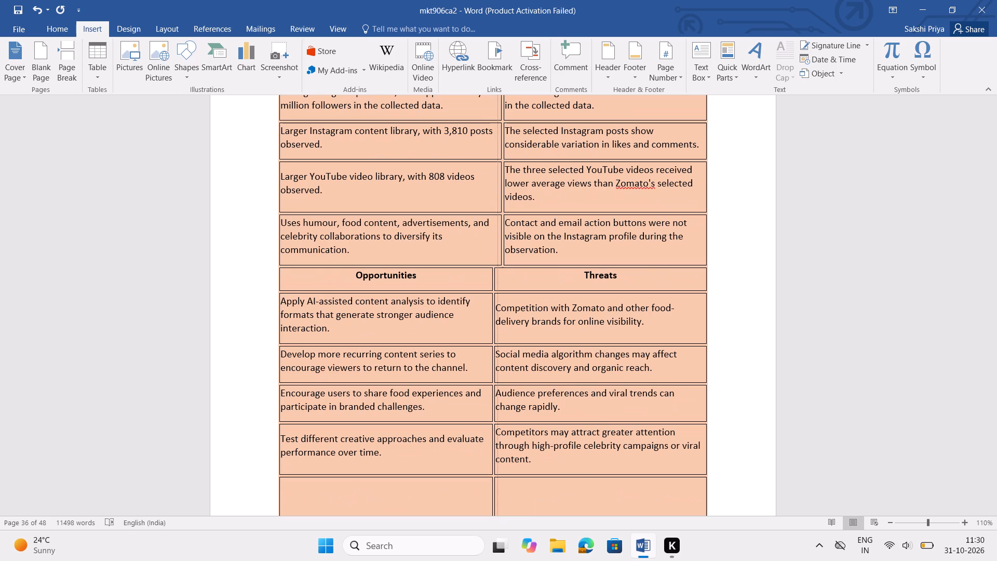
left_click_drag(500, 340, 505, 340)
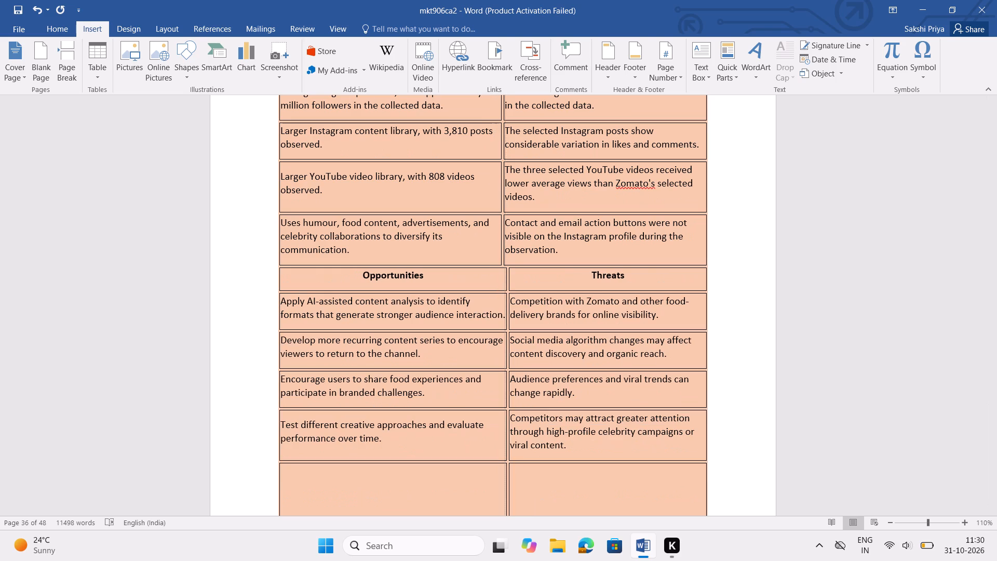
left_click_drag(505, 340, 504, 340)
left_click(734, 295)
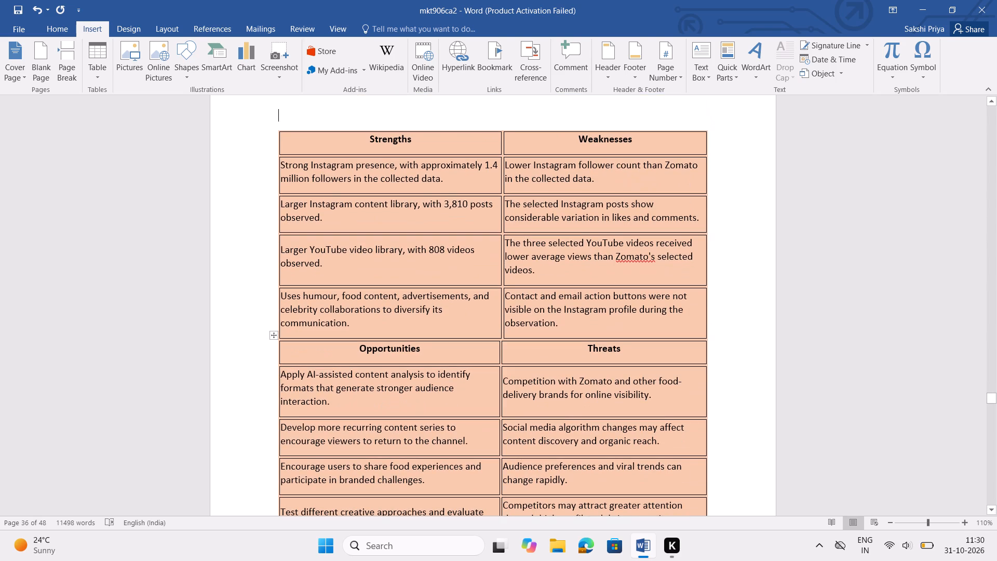
Compare the layout of the 8.1 and 8.2 SWOT tables, down to the empty last row of the Swiggy Opportunities and Threats table.
scroll(734, 295, "up", 1)
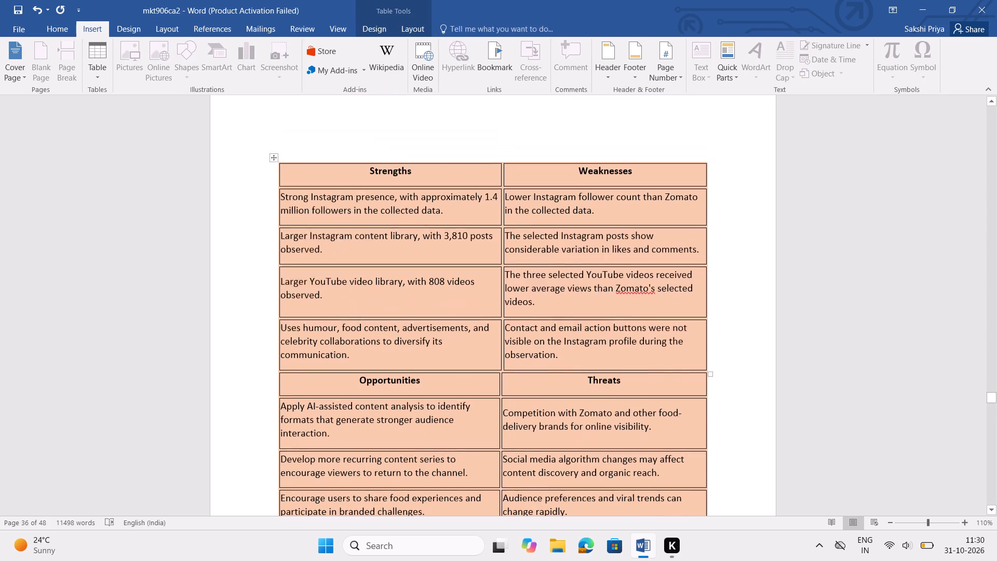
scroll(734, 295, "up", 3)
scroll(734, 295, "down", 1)
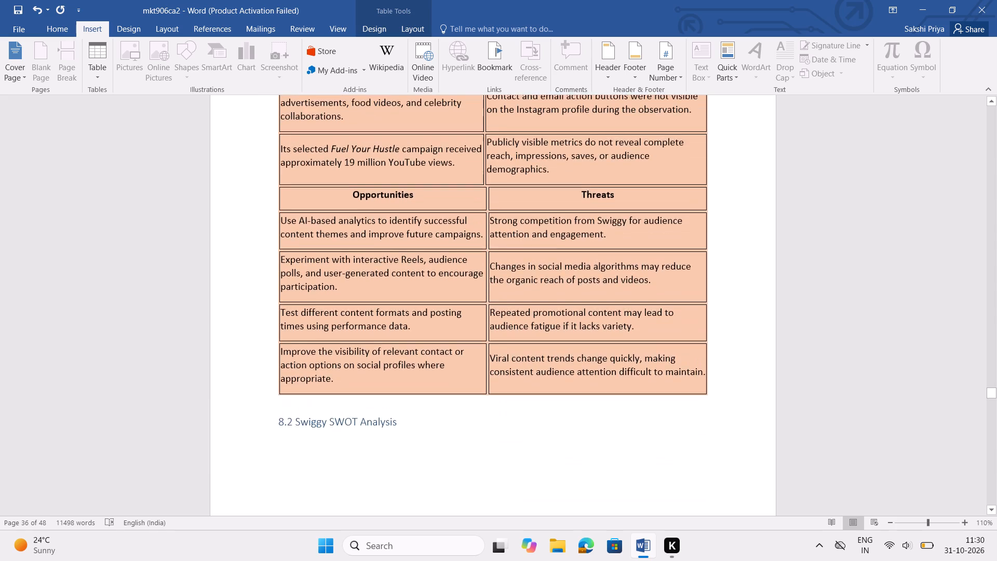
scroll(734, 295, "down", 2)
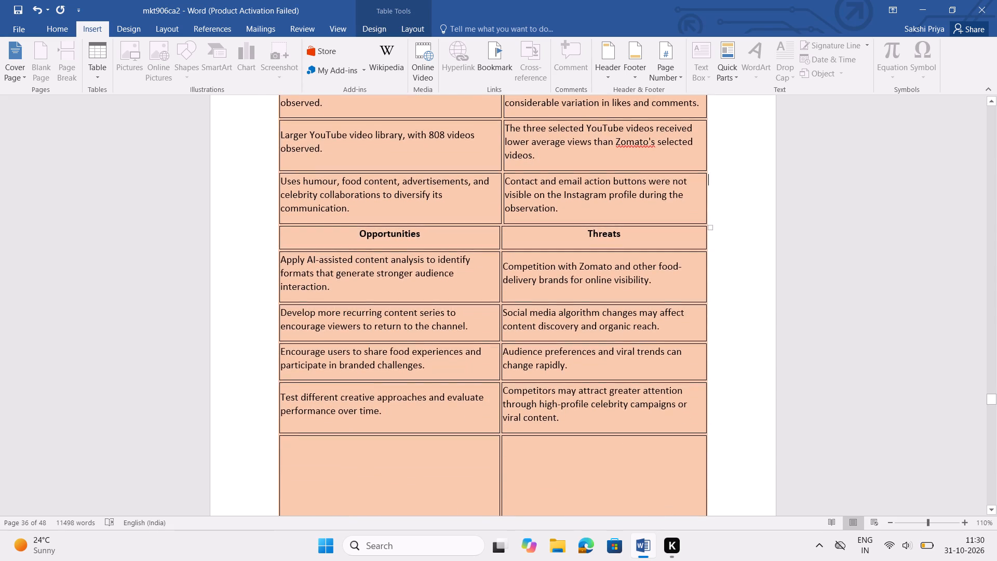
scroll(734, 295, "right", 2)
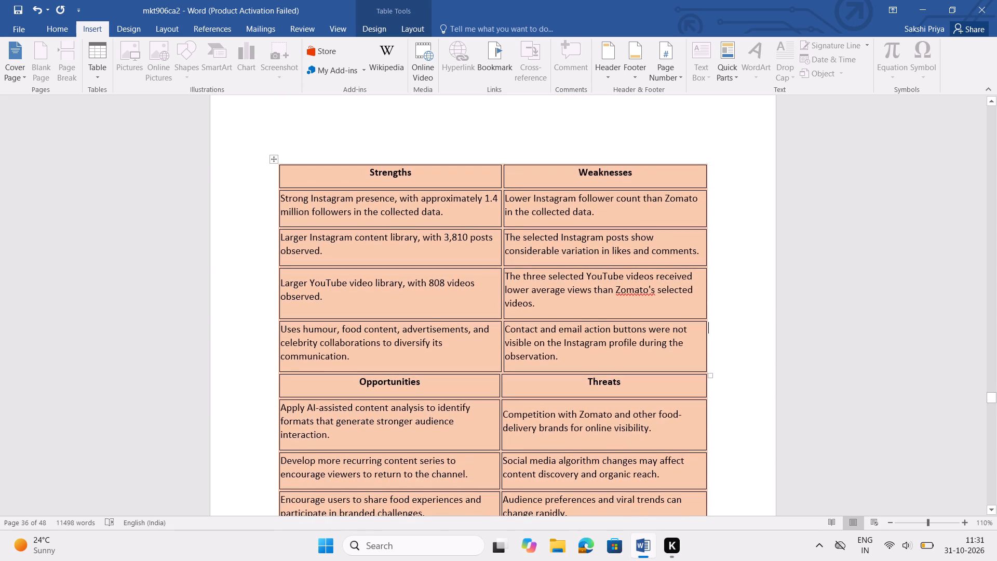
scroll(734, 295, "right", 1)
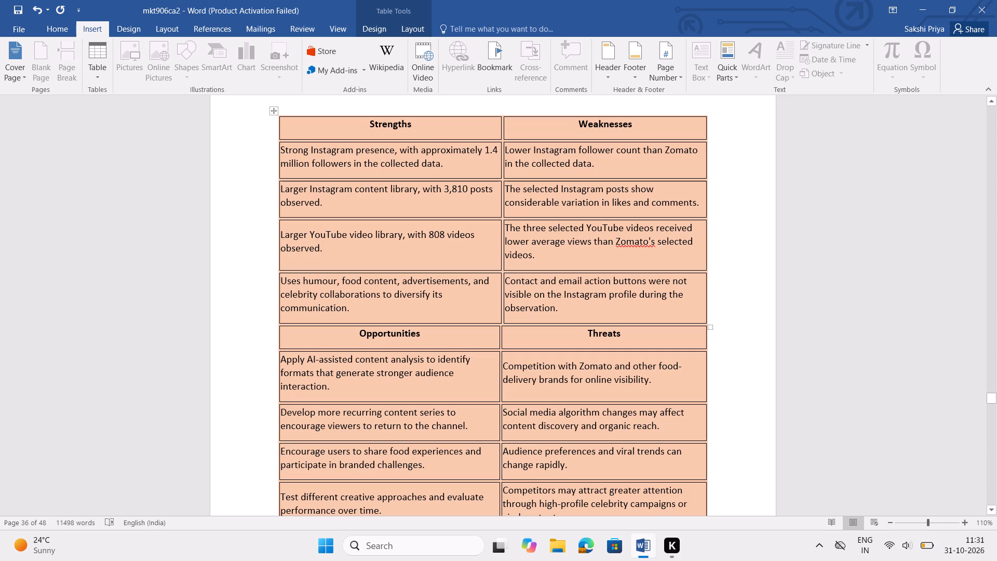
scroll(643, 264, "down", 3)
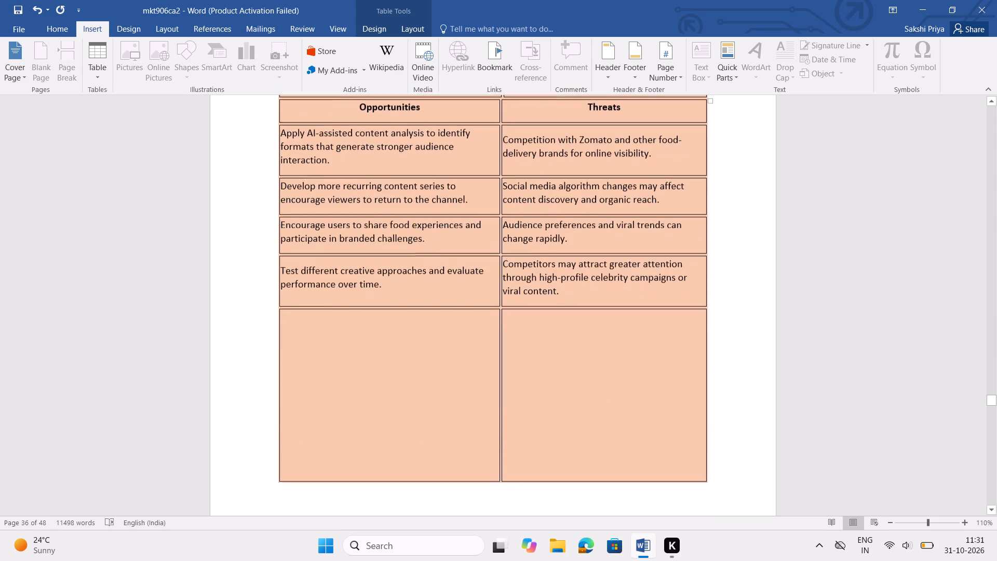
scroll(643, 264, "down", 1)
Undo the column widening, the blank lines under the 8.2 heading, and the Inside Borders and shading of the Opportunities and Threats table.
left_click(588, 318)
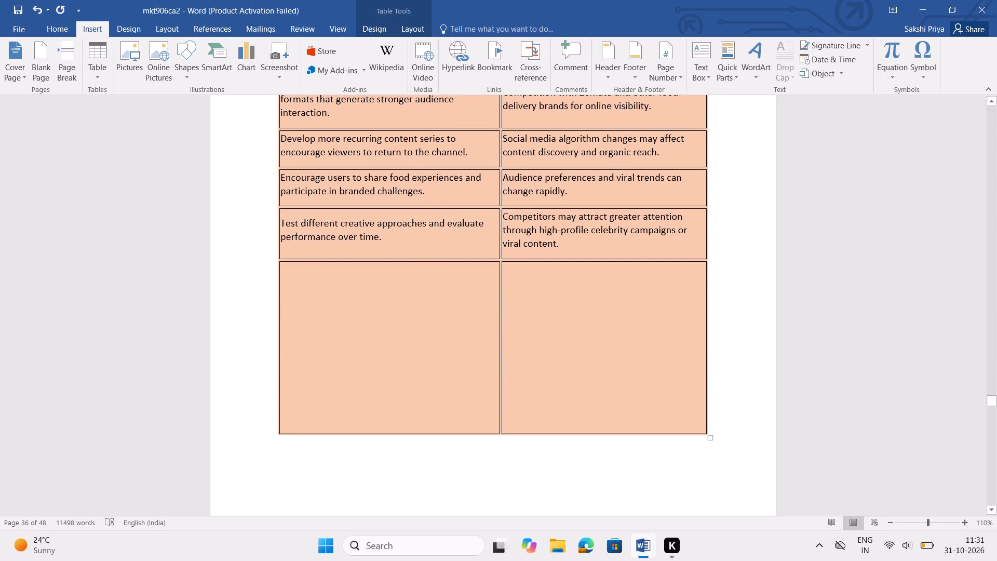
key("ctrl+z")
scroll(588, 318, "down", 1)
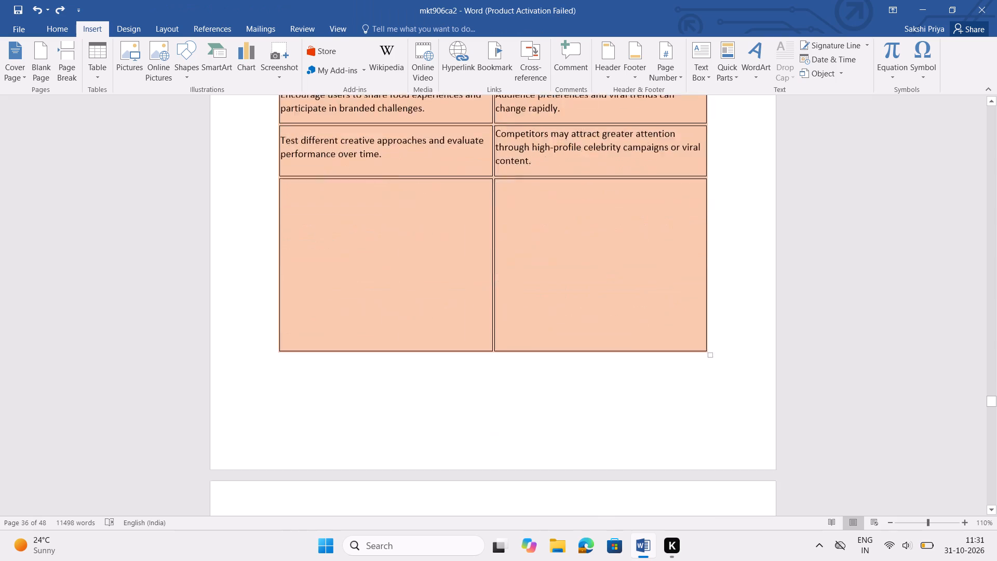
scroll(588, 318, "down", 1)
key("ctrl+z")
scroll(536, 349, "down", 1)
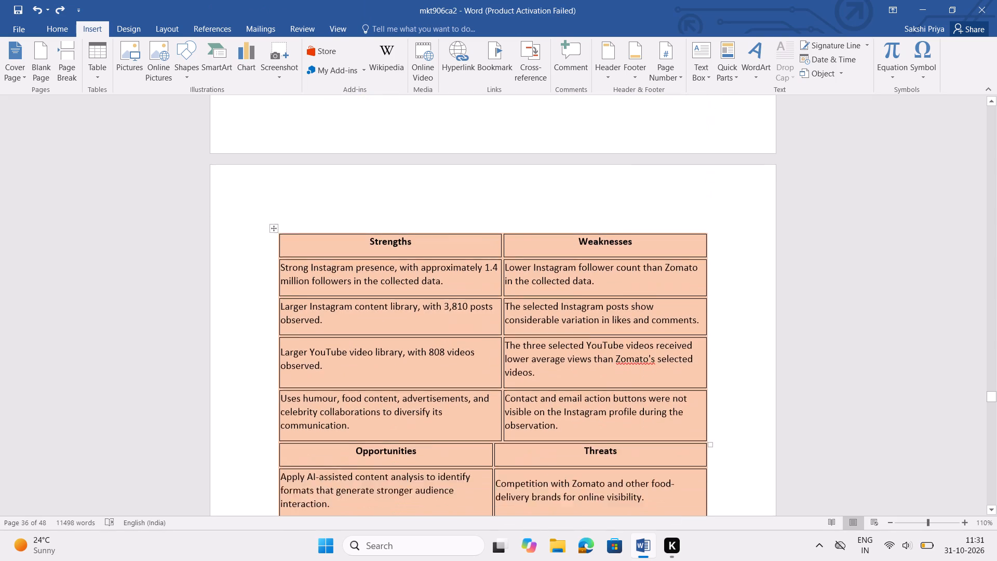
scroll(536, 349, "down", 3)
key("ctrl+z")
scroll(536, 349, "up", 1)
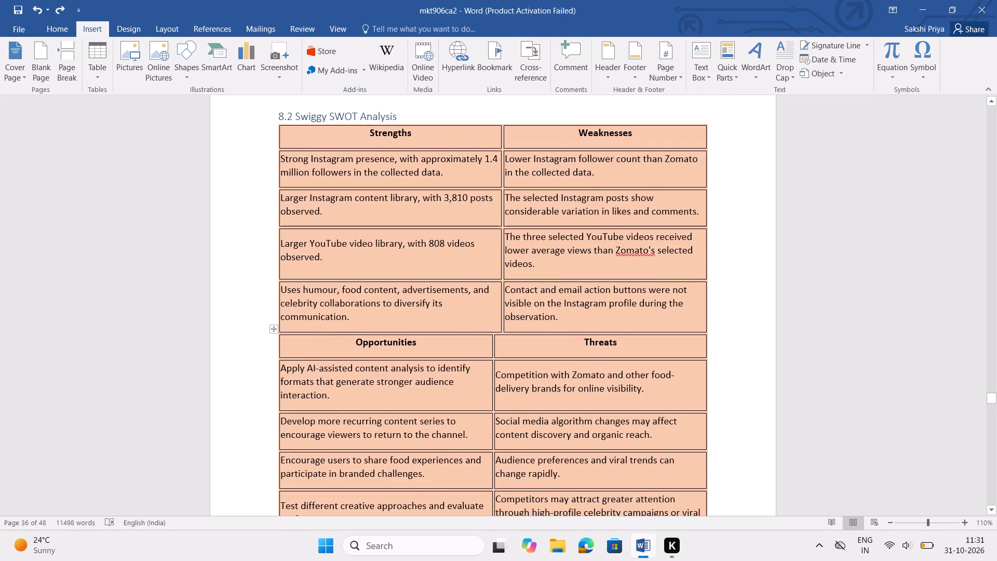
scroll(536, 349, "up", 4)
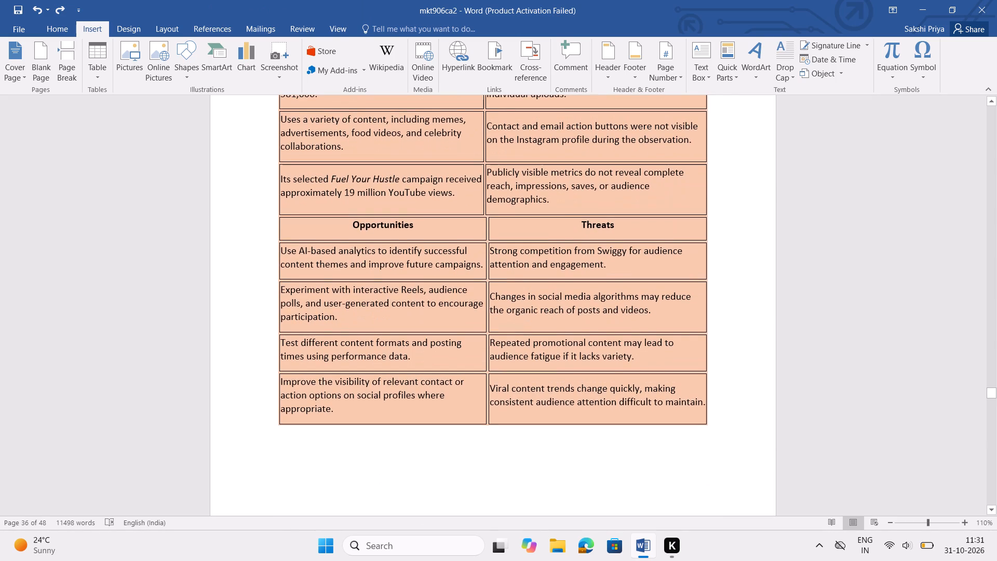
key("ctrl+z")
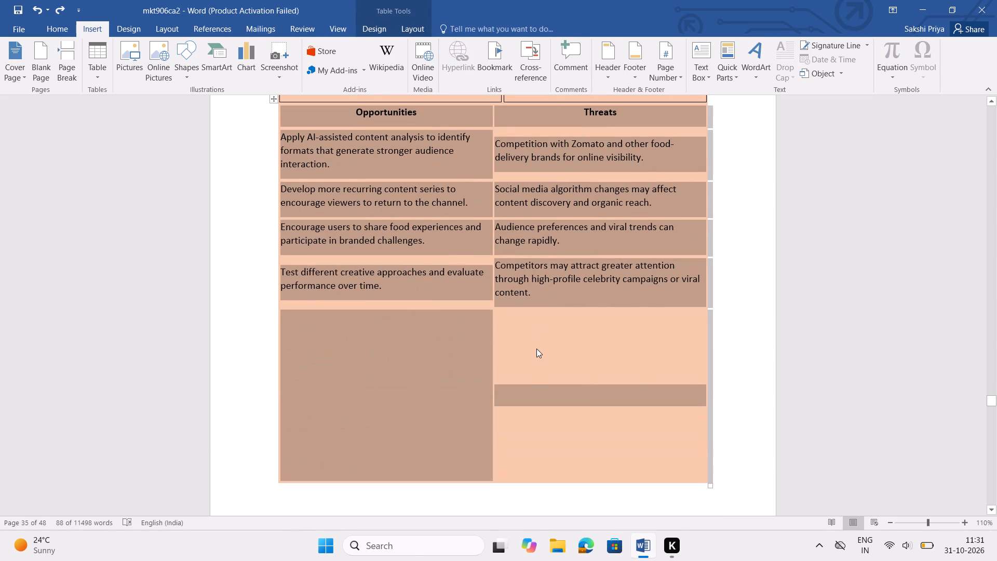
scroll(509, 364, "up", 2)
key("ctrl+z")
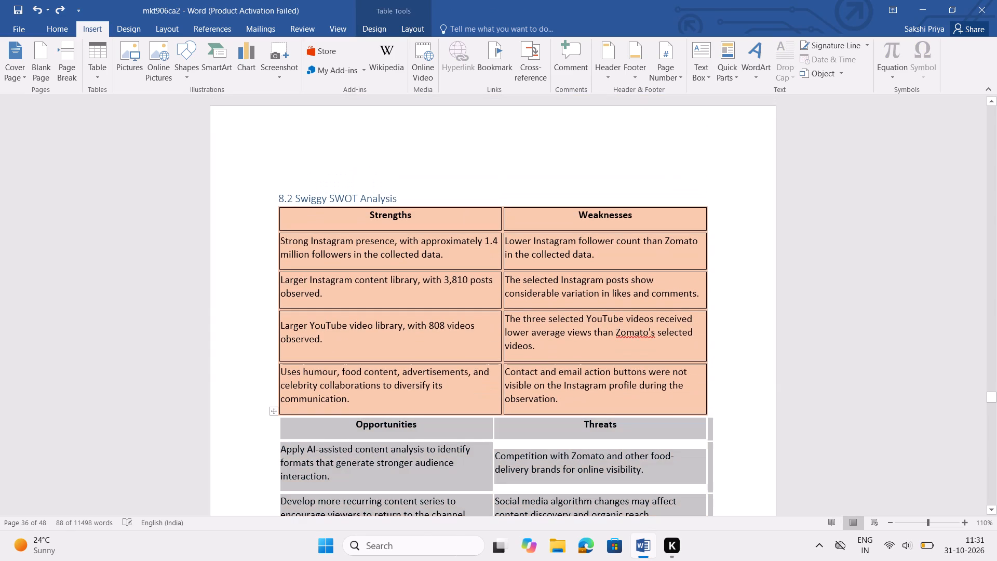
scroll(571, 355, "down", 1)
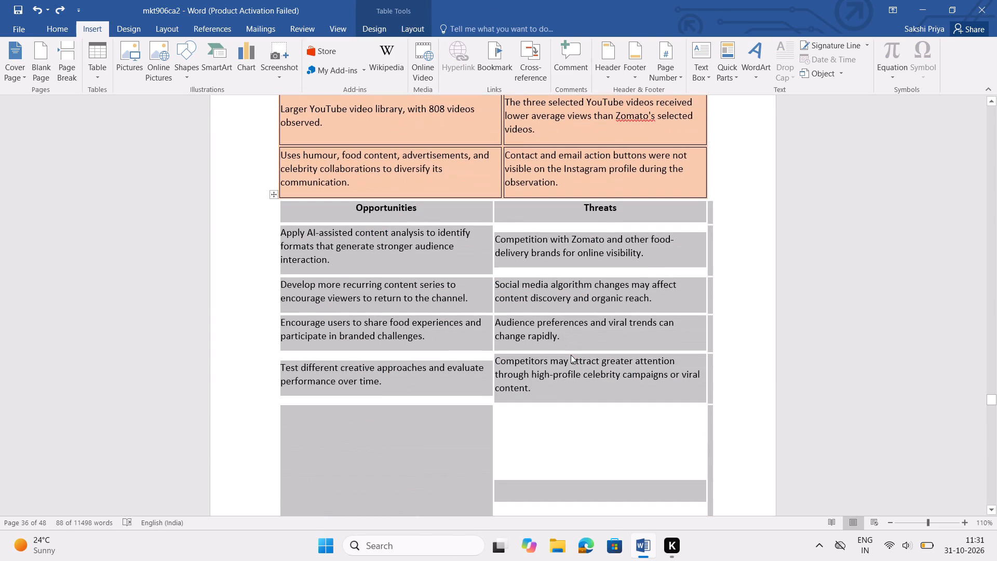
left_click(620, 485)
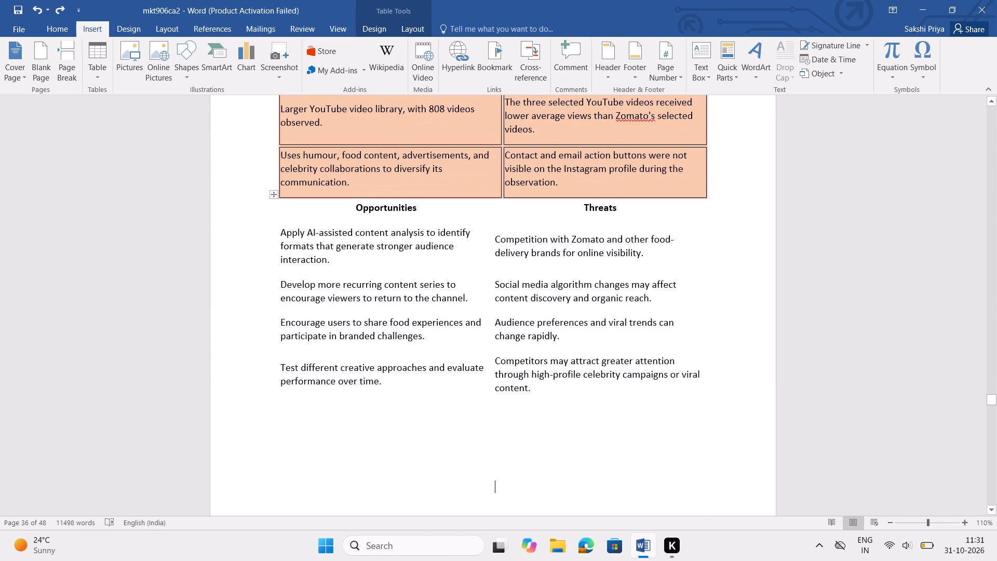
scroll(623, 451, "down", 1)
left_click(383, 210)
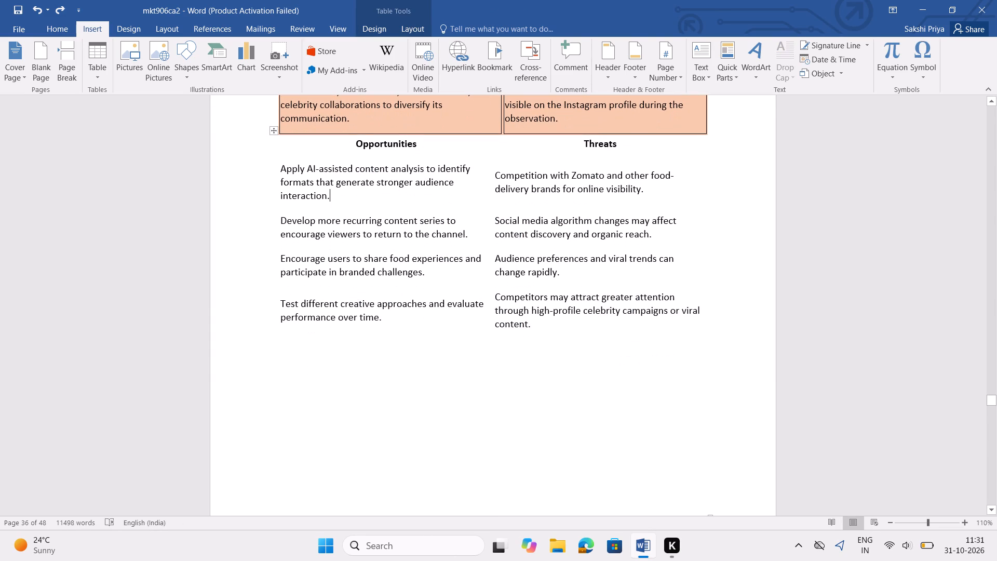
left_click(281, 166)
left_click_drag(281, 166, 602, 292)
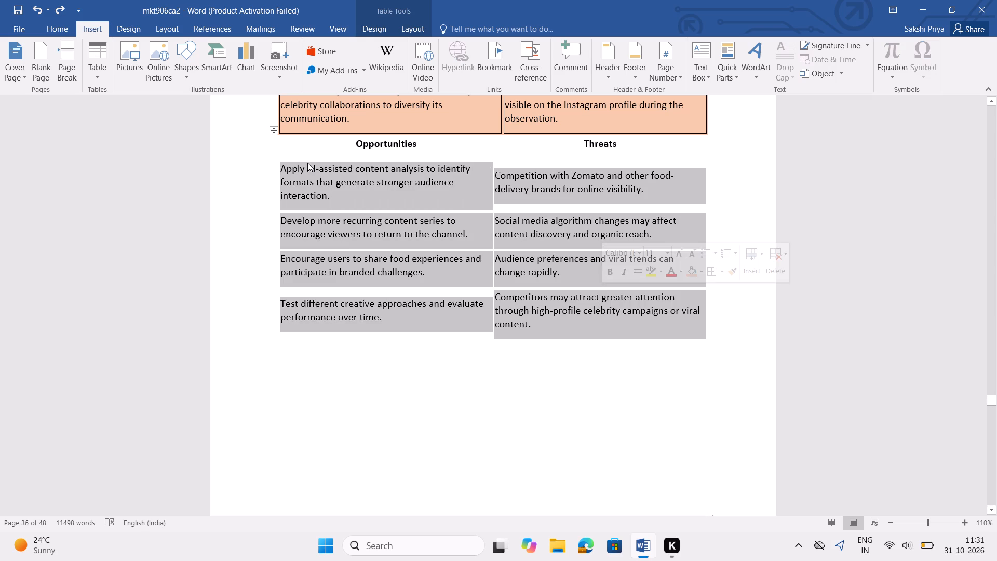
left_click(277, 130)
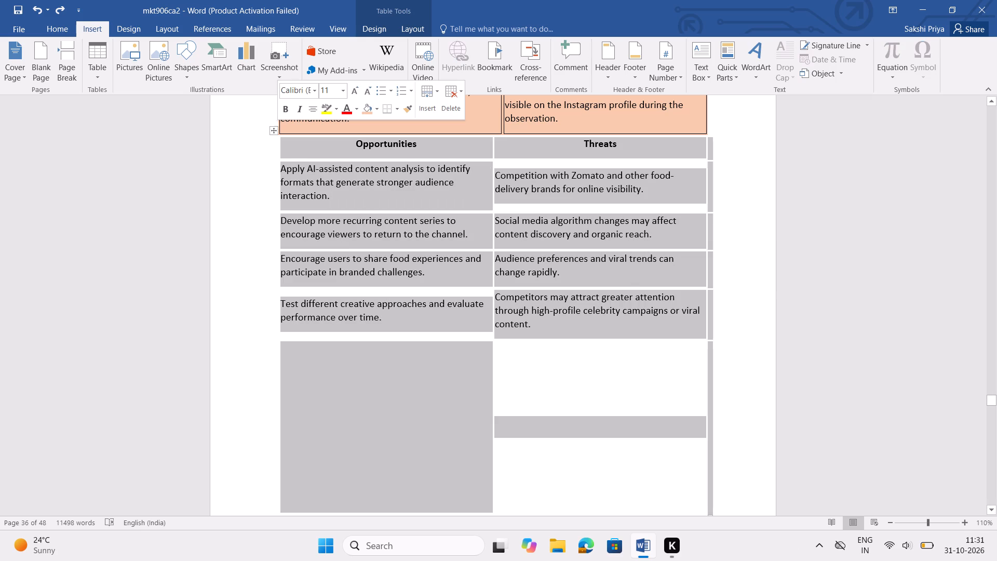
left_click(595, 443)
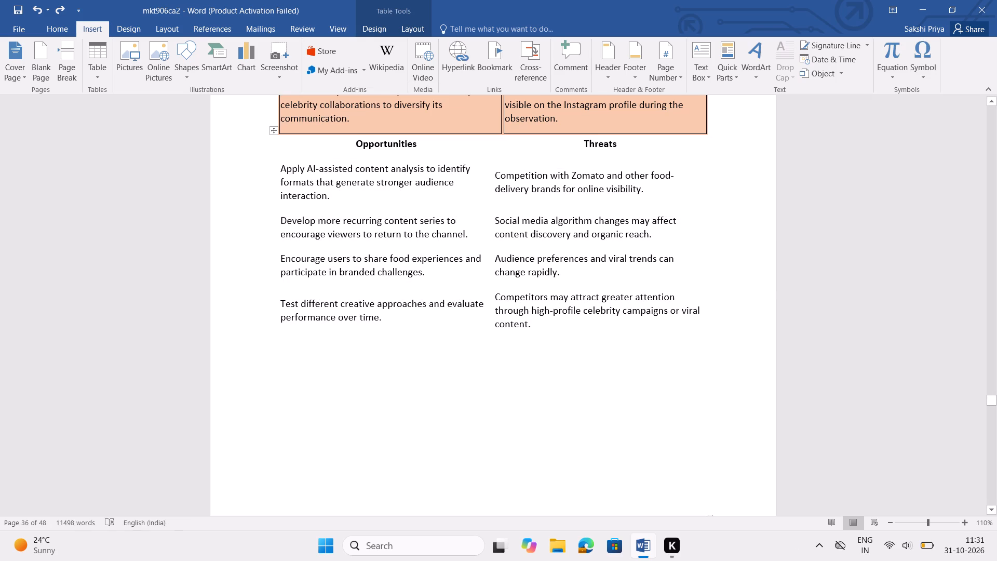
Undo the 8.2 Strengths and Weaknesses table's Inside Borders and shading, and the blank lines added at the end of the Opportunities and Threats table.
key("ctrl+z")
key("ctrl+z")
scroll(532, 412, "up", 3)
scroll(587, 498, "down", 2, "ctrl")
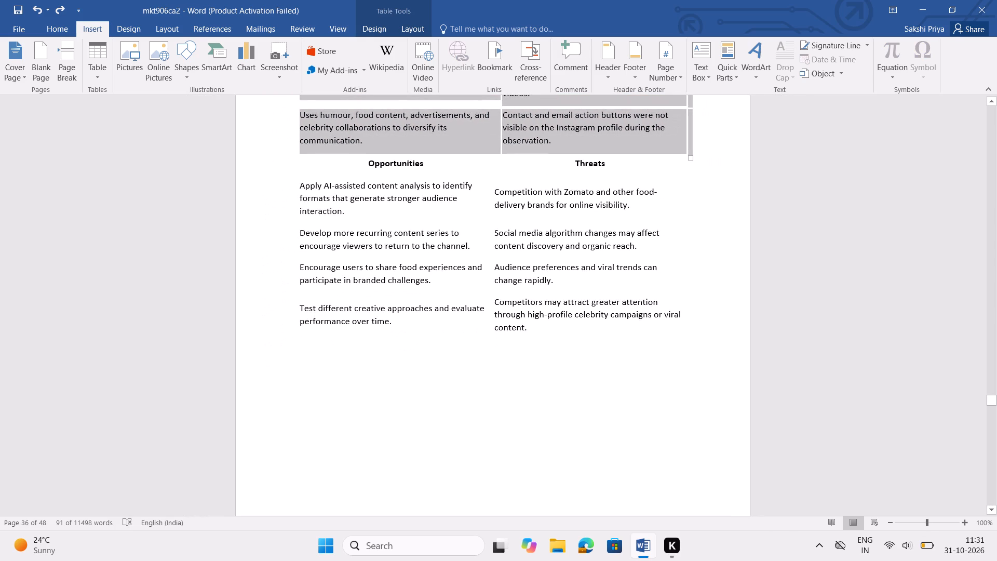
scroll(590, 456, "up", 1)
key("ctrl+z")
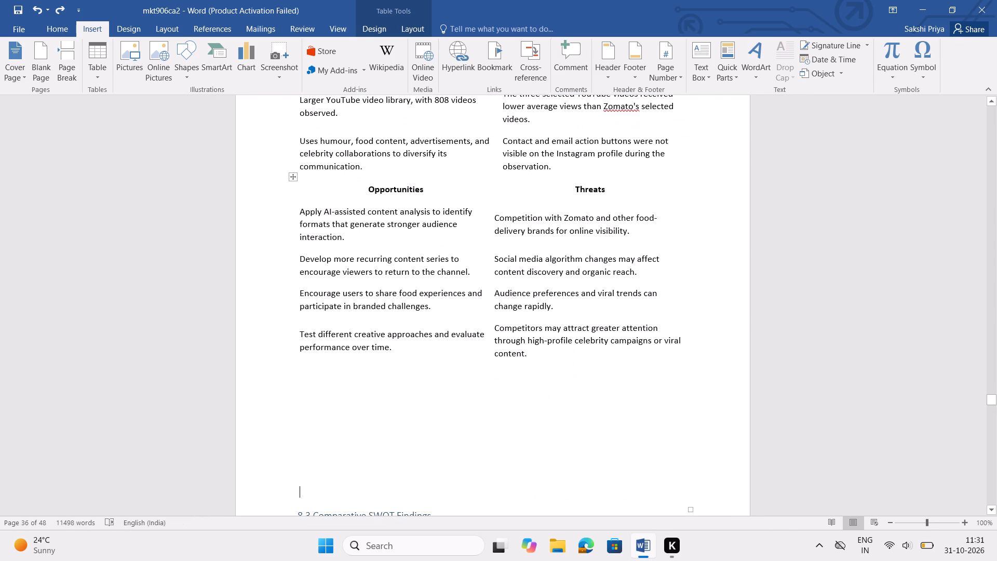
Undo the remaining blank lines between the 8.2 Opportunities and Threats table and the 8.3 Comparative SWOT Findings heading.
key("ctrl+z")
key("ctrl+z")
key("ctrl+z")
key("ctrl+z")
key("ctrl+z")
key("ctrl+z")
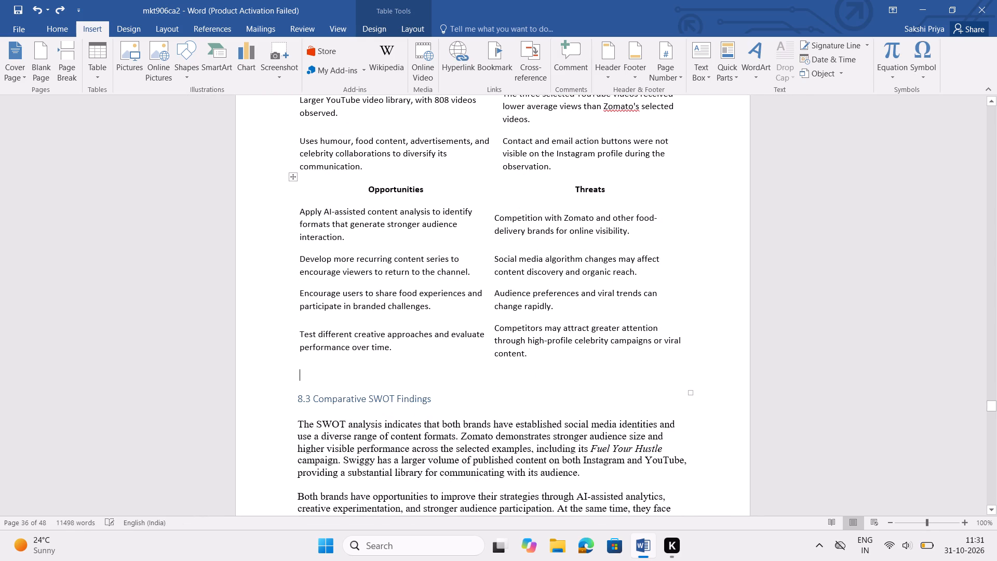
key("ctrl+z")
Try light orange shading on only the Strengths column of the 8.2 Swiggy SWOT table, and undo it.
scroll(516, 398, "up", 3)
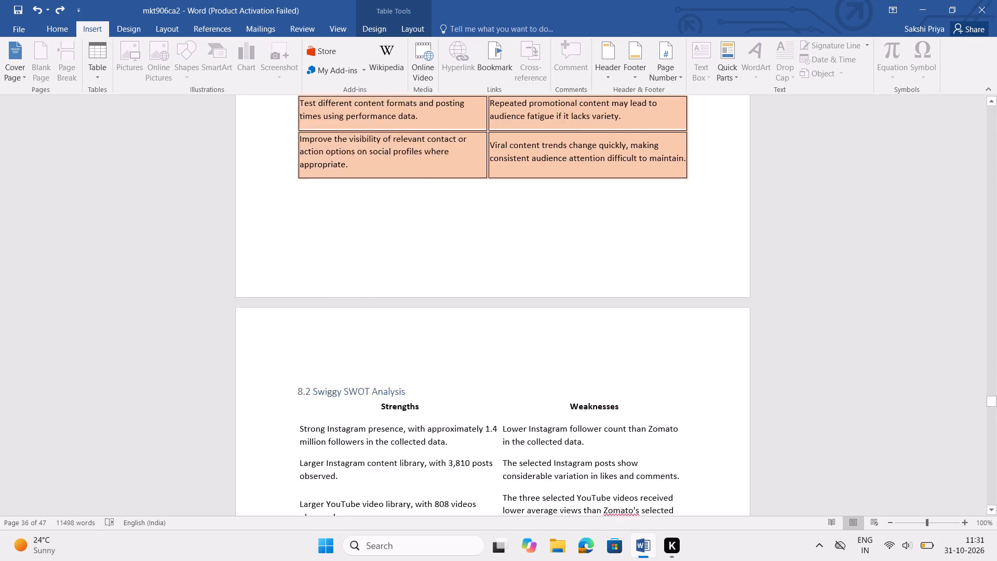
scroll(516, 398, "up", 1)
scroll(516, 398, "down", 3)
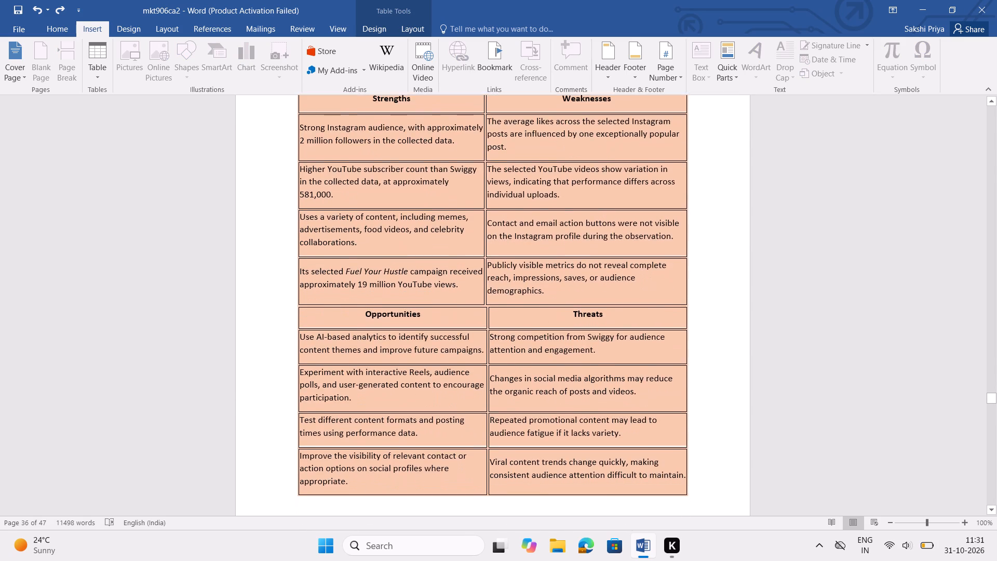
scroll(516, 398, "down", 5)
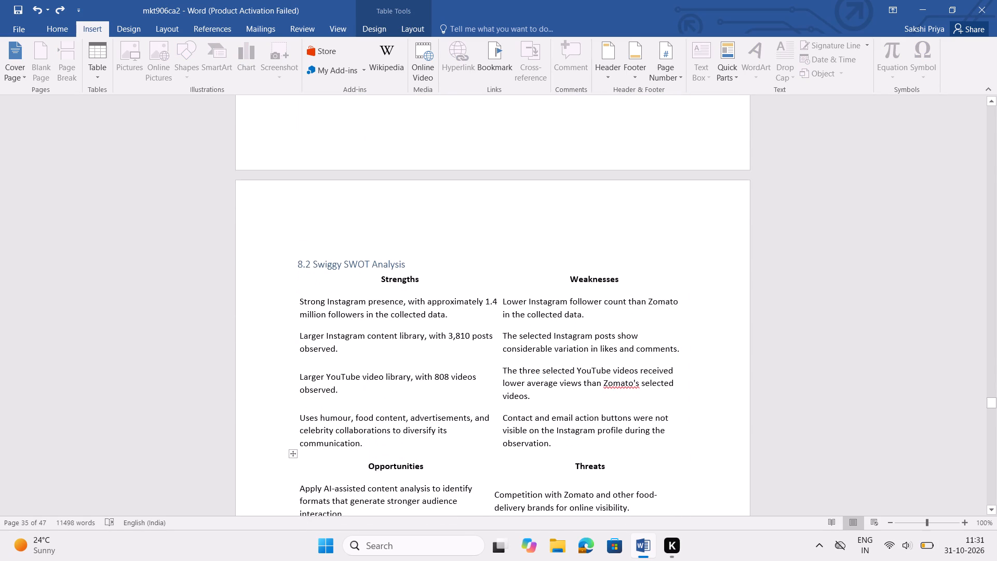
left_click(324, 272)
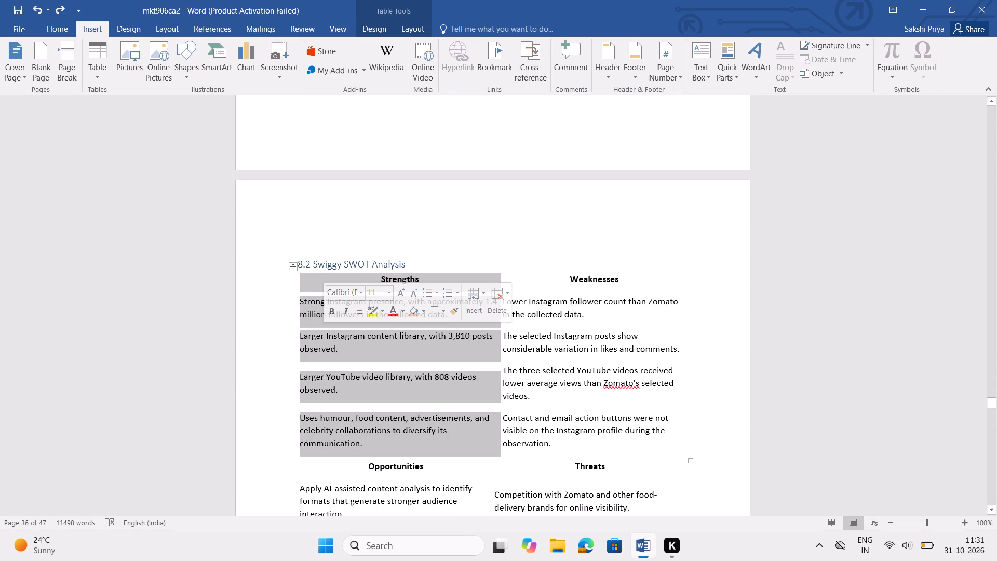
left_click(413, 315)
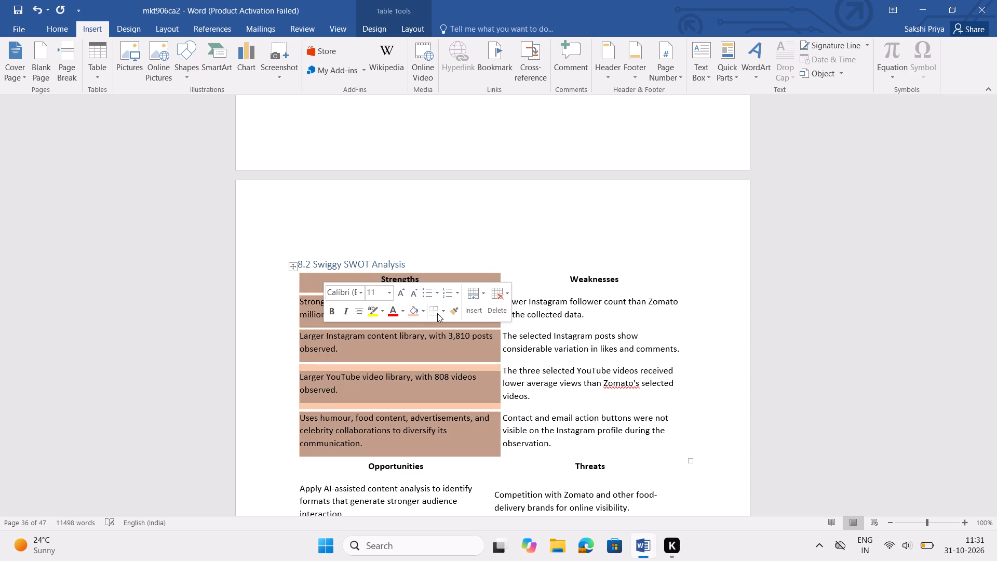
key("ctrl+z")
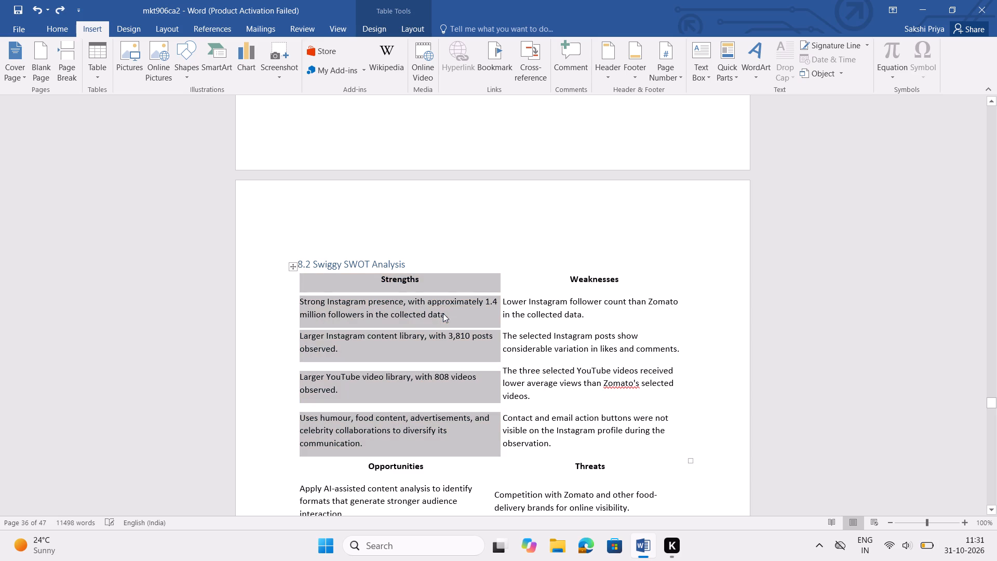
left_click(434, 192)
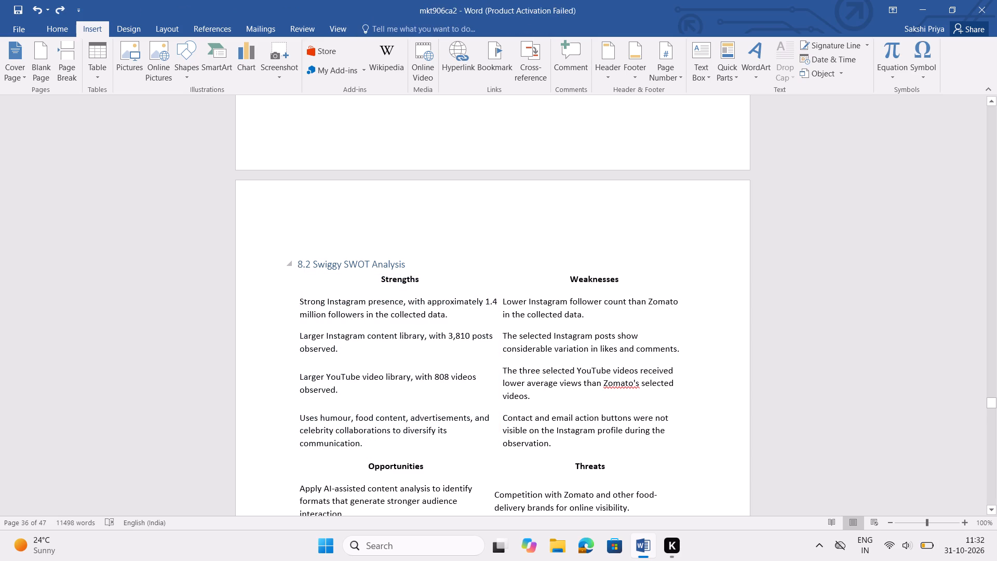
Apply light orange shading and Inside Borders to the whole 8.2 Strengths and Weaknesses table, matching the 8.1 tables.
left_click(293, 265)
left_click(299, 262)
left_click(295, 270)
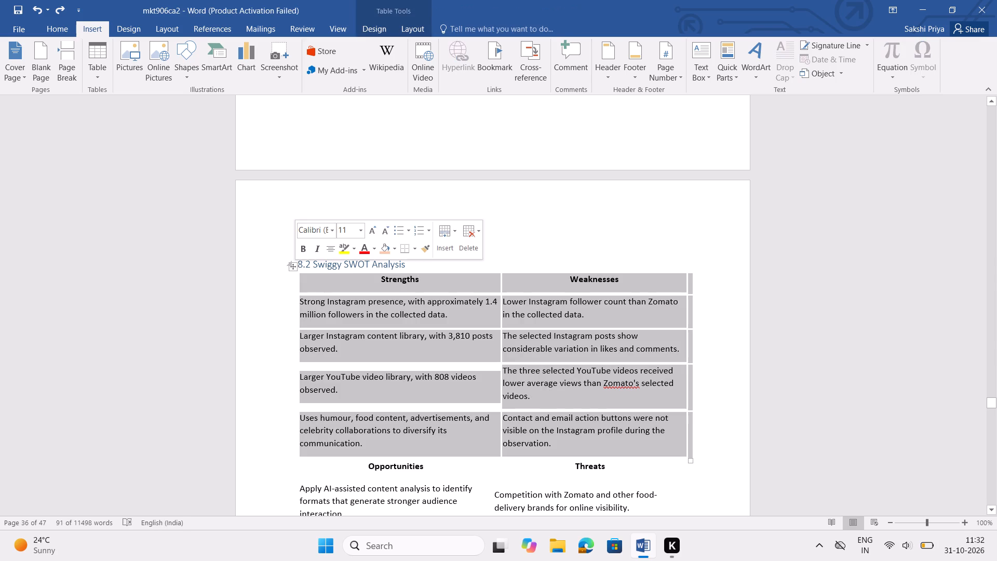
left_click(388, 253)
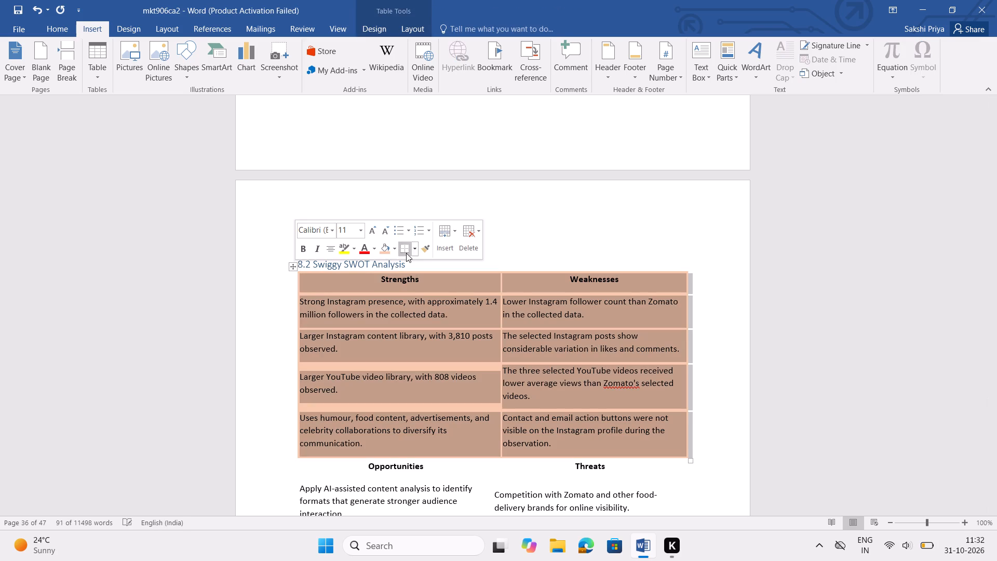
left_click(416, 253)
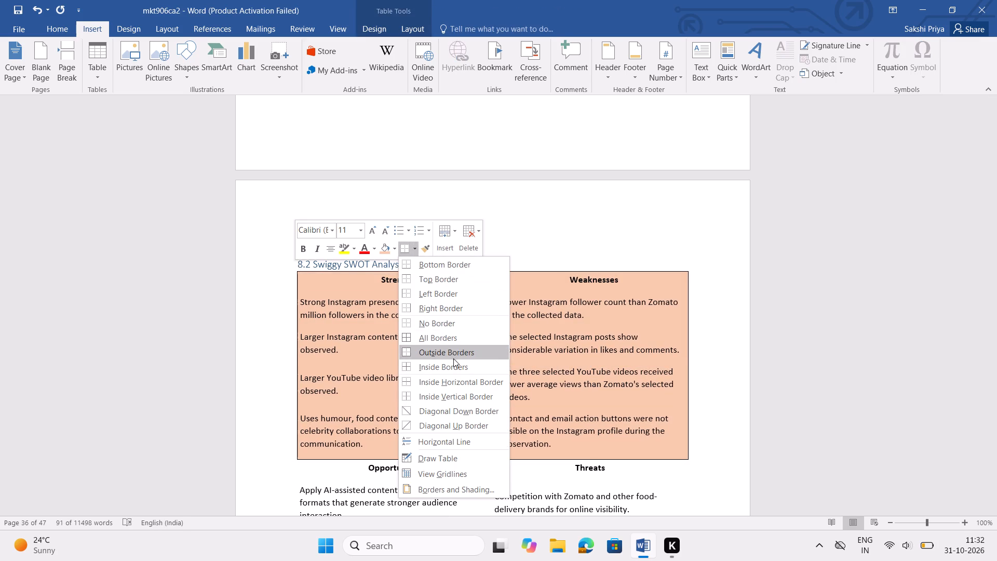
left_click(455, 366)
Apply the same light orange shading and borders to the whole 8.2 Opportunities and Threats table.
scroll(496, 395, "down", 1)
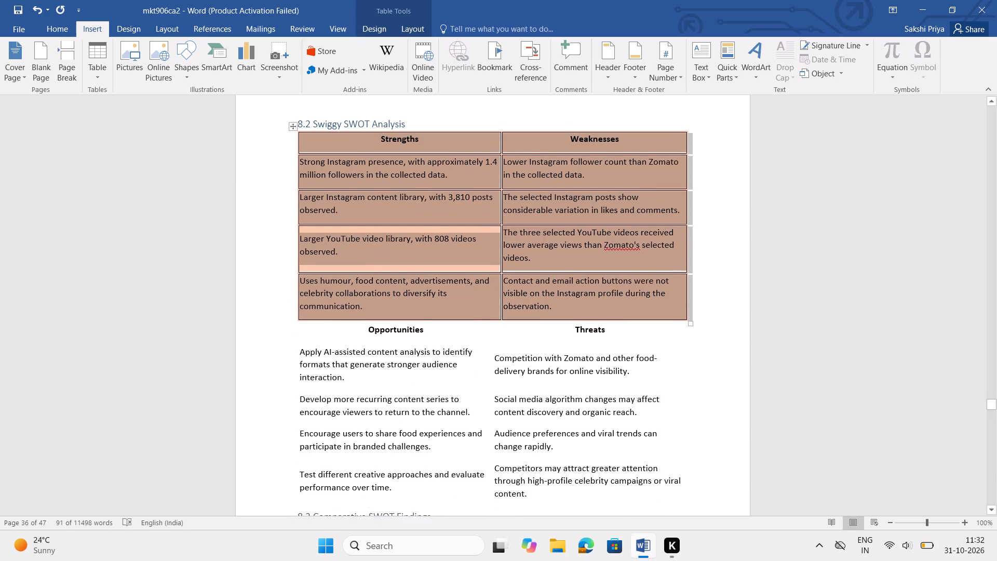
left_click(441, 379)
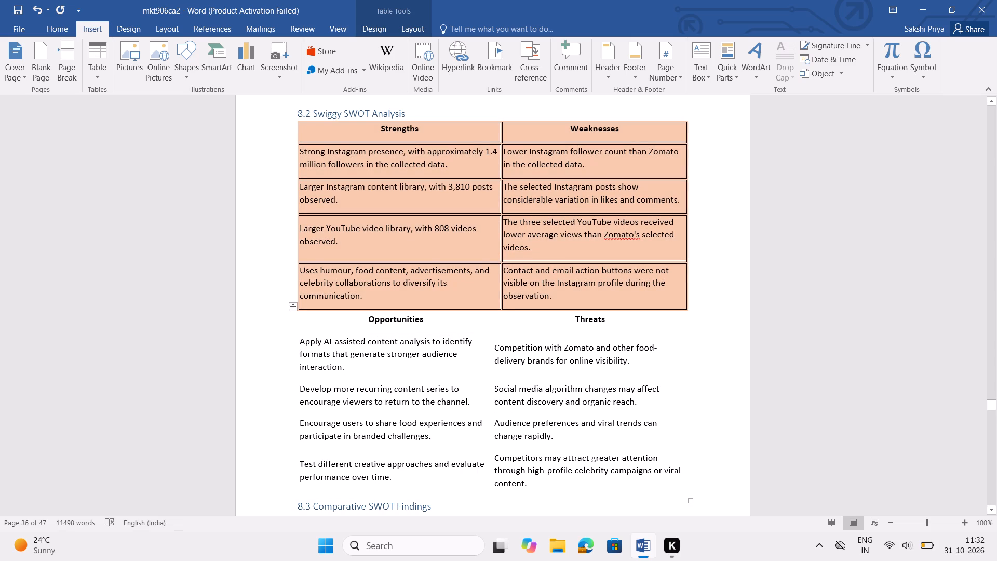
left_click(293, 304)
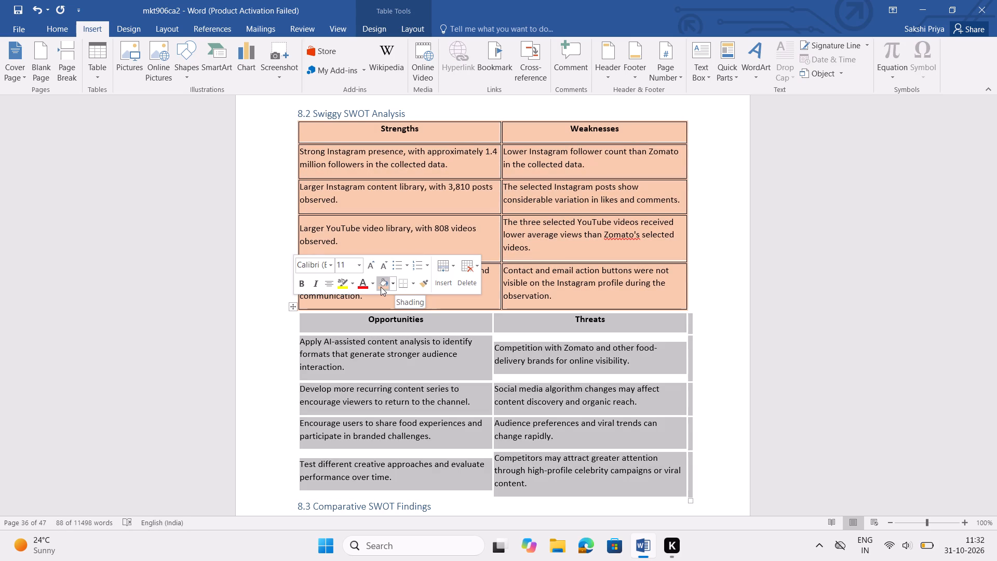
left_click(381, 287)
left_click(414, 289)
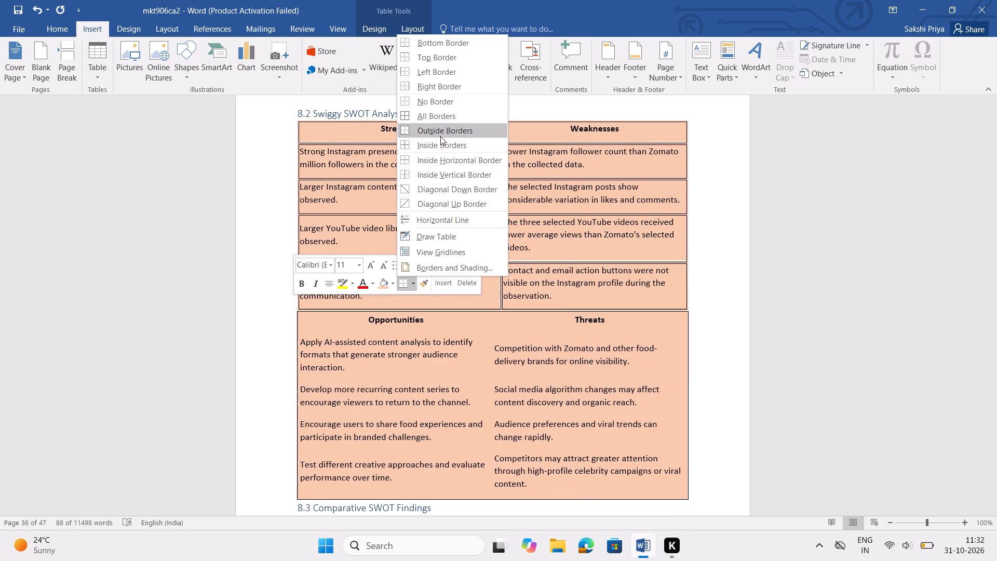
Apply Inside Borders to the whole Opportunities and Threats table in 8.2 Swiggy SWOT Analysis.
left_click(442, 145)
left_click(541, 364)
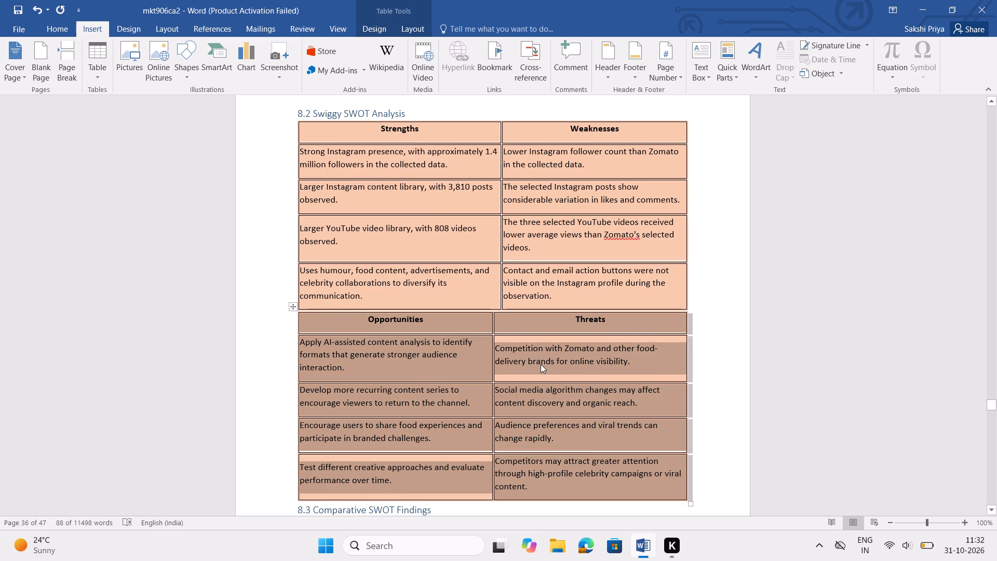
Widen the Opportunities column in the 8.2 table so its divider lines up with the Strengths and Weaknesses divider above.
left_click_drag(492, 371, 493, 371)
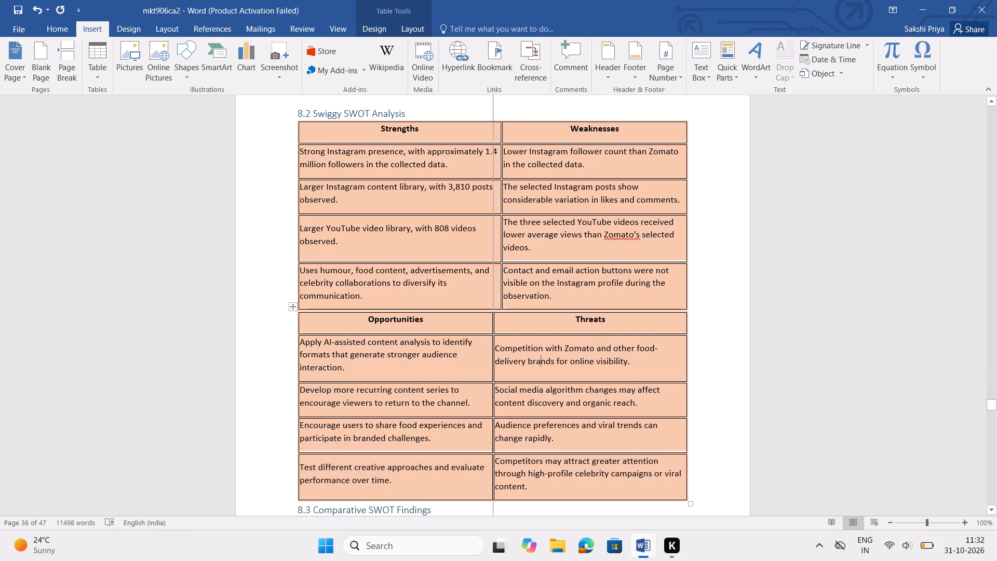
left_click_drag(493, 371, 502, 370)
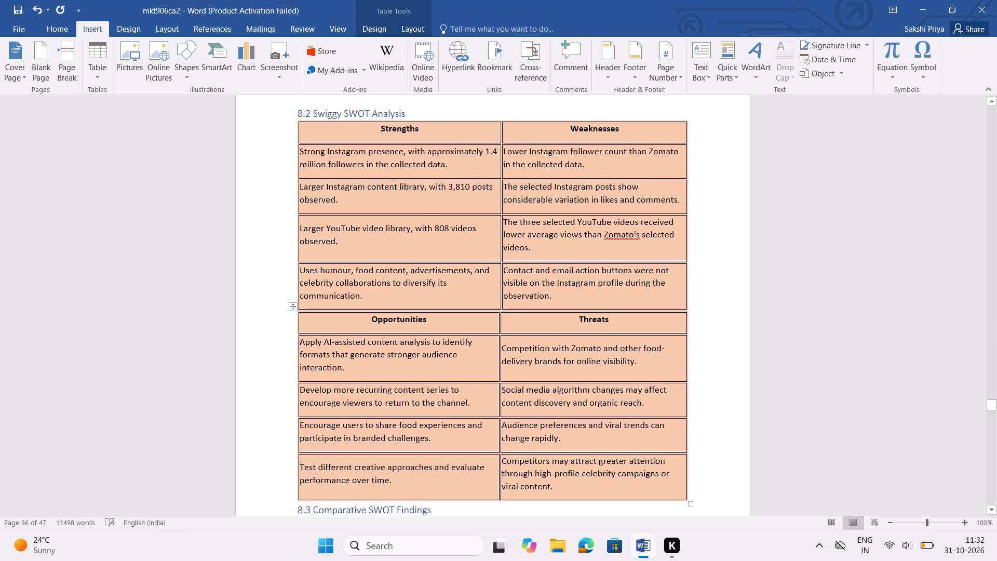
left_click(709, 339)
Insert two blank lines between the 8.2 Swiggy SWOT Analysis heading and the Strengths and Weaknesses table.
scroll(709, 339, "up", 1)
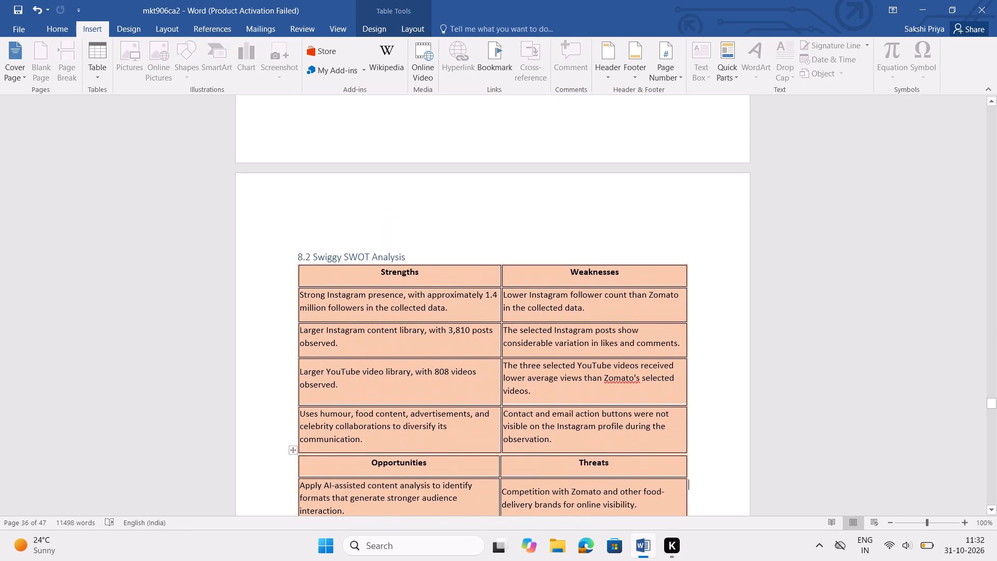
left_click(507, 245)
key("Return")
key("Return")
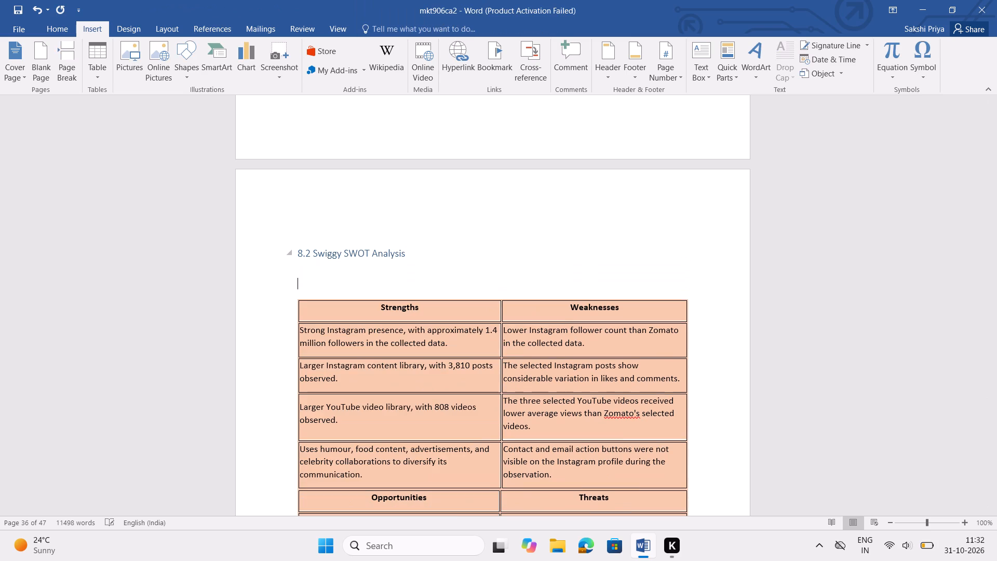
Examine how the 8.2 tables and the 8.3 Comparative SWOT Findings text fall on the page, compared with the 8.1 tables.
scroll(478, 220, "down", 1)
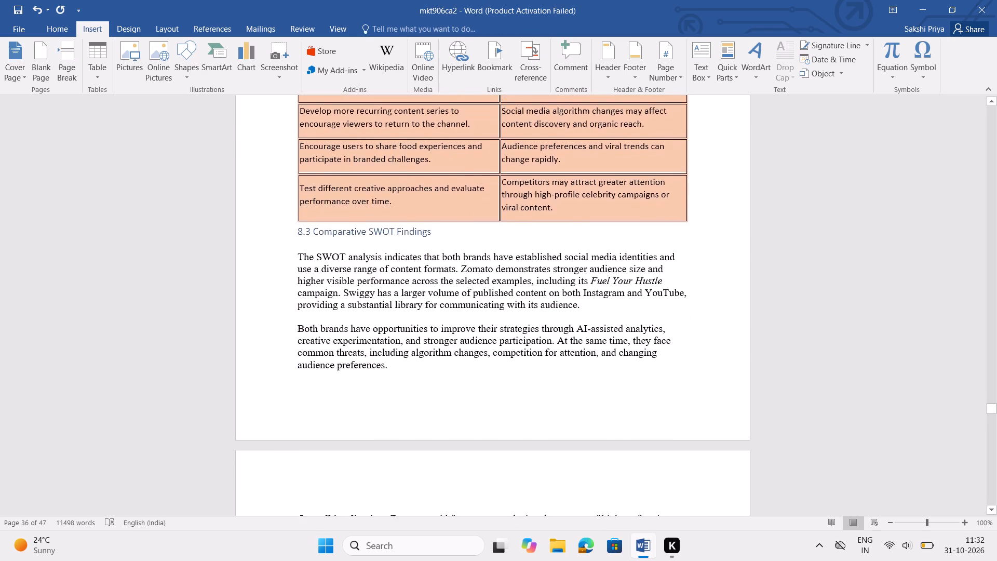
scroll(478, 220, "down", 1)
scroll(478, 220, "right", 2)
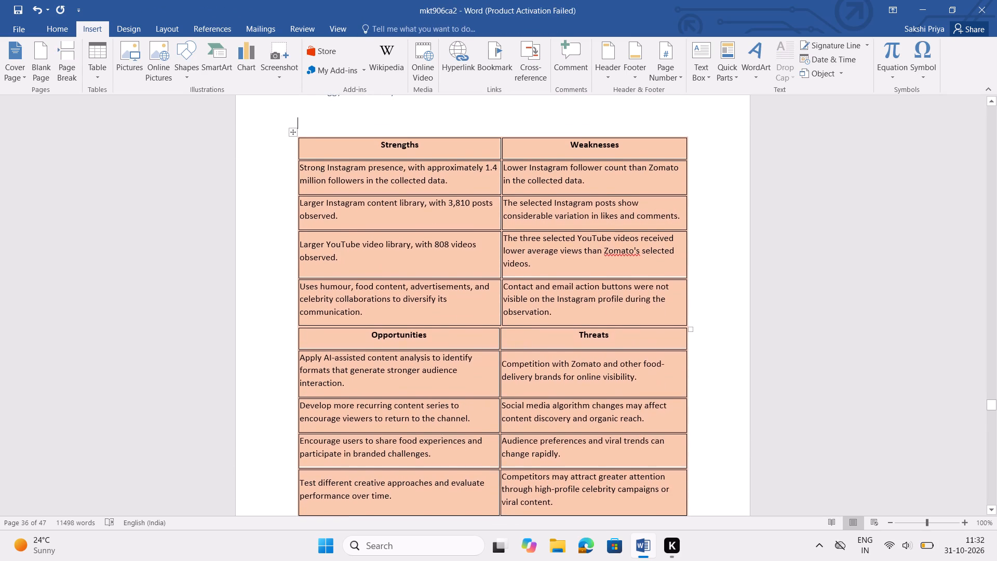
scroll(478, 220, "right", 1)
scroll(694, 376, "up", 1)
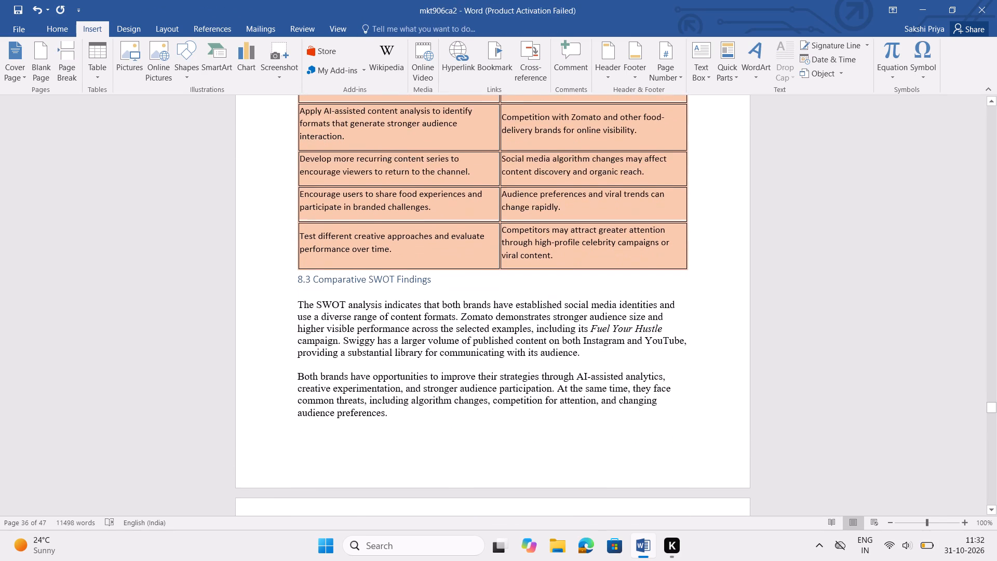
scroll(694, 376, "up", 1)
scroll(586, 313, "down", 1)
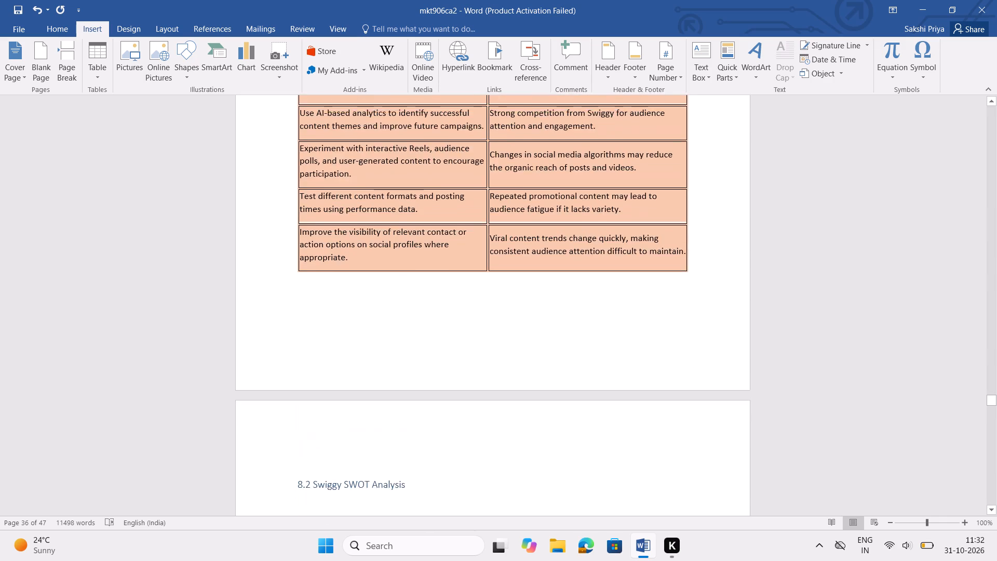
scroll(586, 313, "down", 5)
scroll(586, 313, "up", 1)
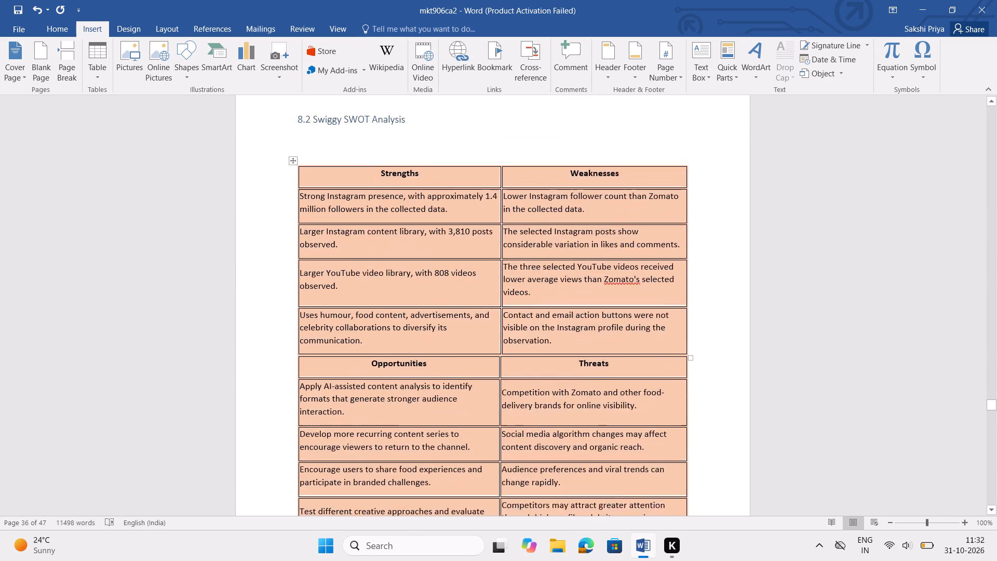
scroll(586, 313, "up", 1)
scroll(586, 313, "down", 1)
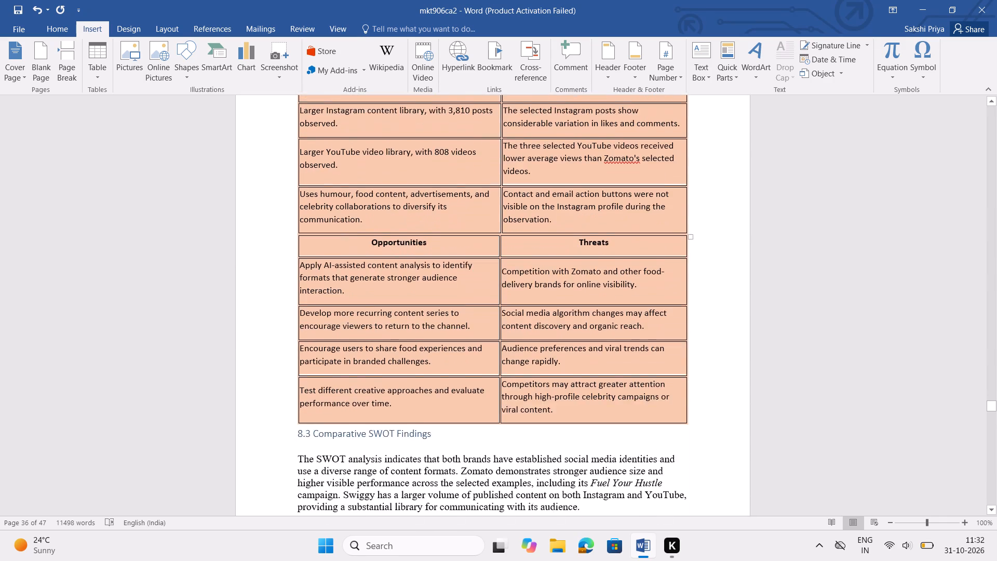
scroll(586, 313, "down", 3)
scroll(586, 313, "up", 2)
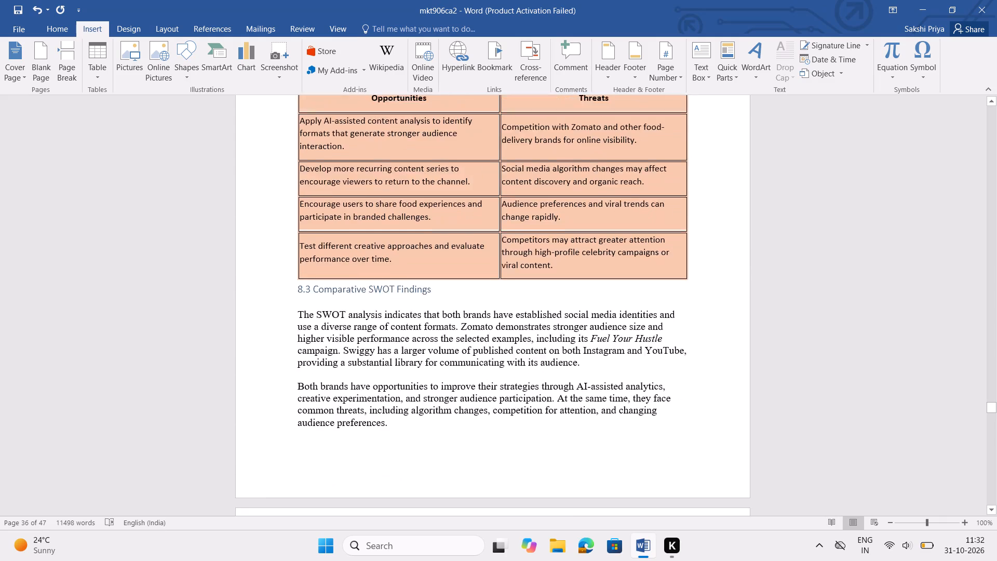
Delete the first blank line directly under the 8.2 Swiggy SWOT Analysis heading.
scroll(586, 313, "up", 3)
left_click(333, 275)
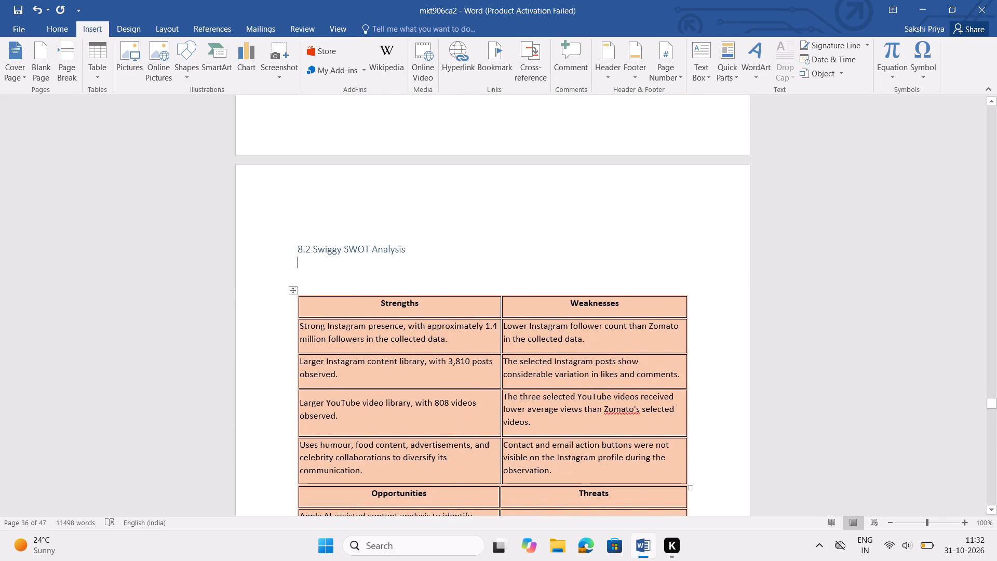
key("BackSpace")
Check the page layout from the 8.1 Zomato tables through the 8.2 heading and its tables to section 8.3.
scroll(333, 275, "up", 2)
scroll(401, 420, "down", 2)
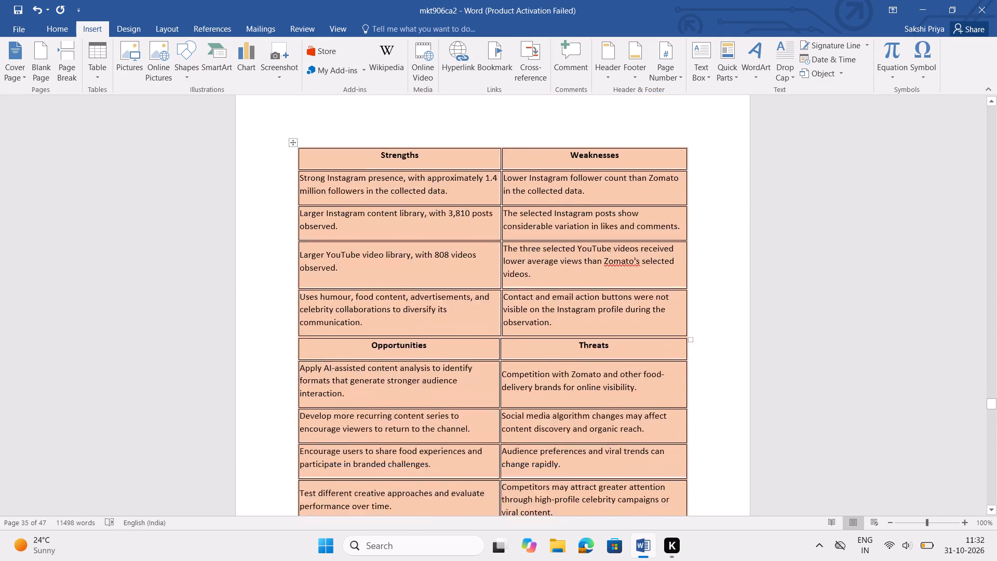
scroll(401, 420, "down", 3)
scroll(401, 420, "up", 2)
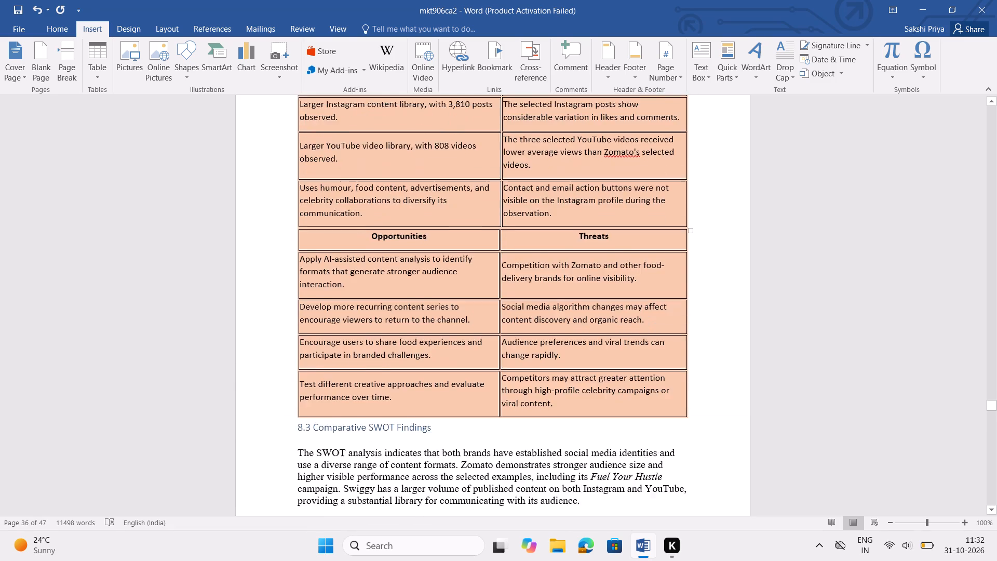
scroll(401, 420, "up", 6)
scroll(401, 420, "right", 1)
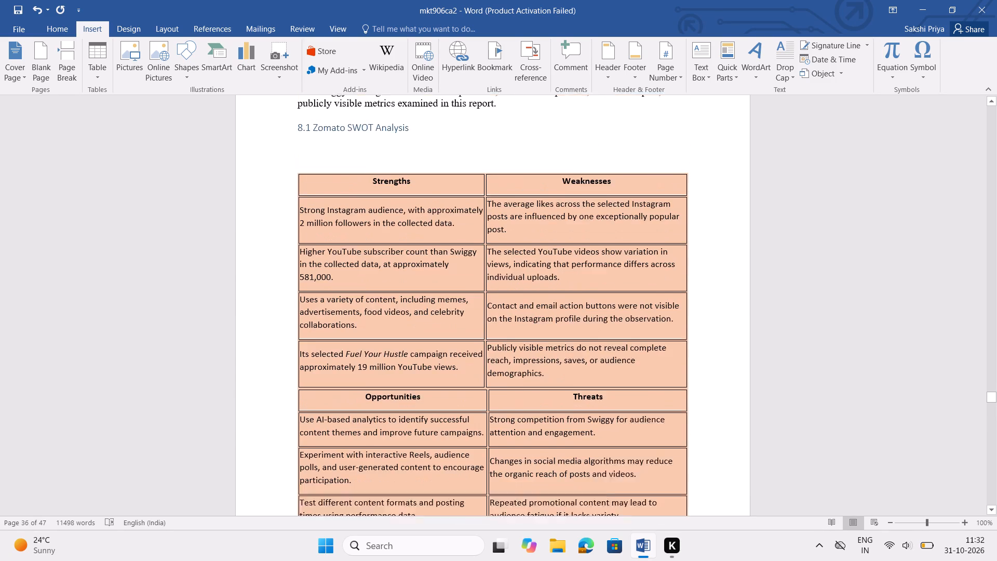
scroll(401, 420, "right", 2)
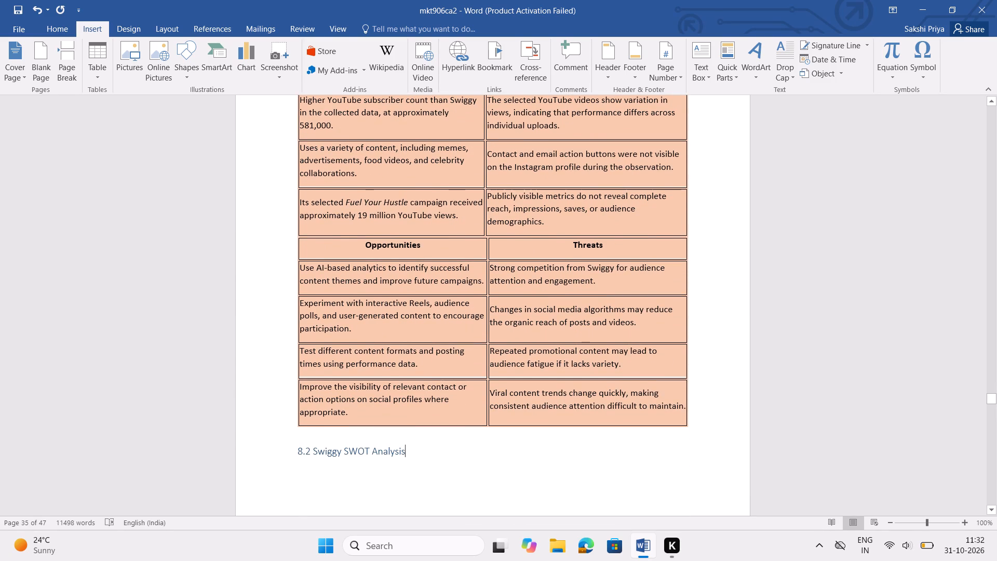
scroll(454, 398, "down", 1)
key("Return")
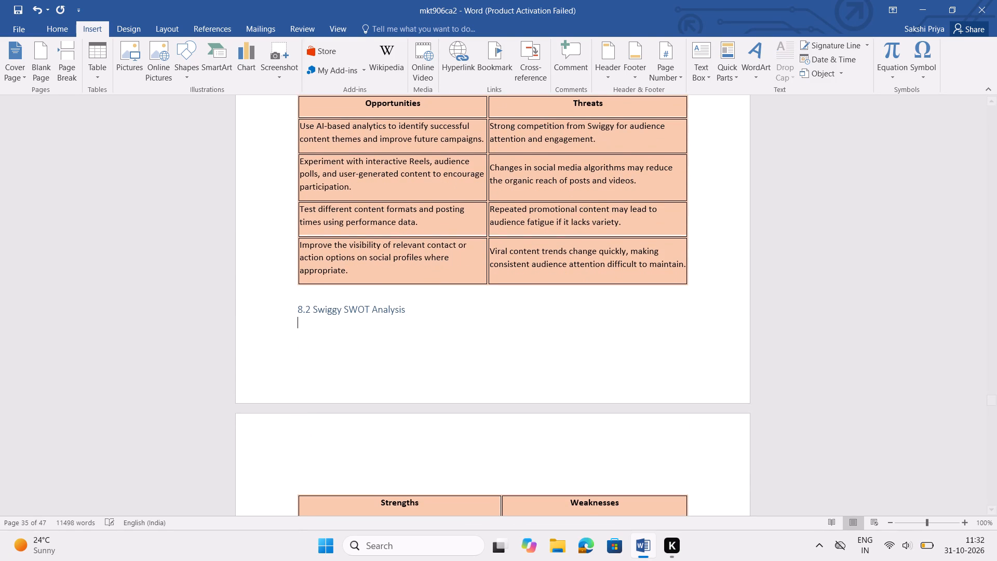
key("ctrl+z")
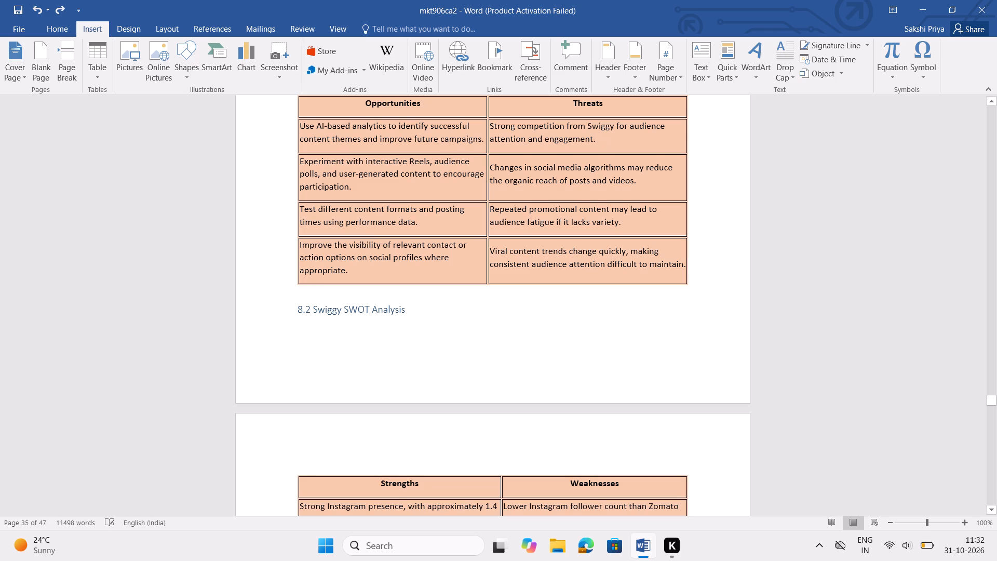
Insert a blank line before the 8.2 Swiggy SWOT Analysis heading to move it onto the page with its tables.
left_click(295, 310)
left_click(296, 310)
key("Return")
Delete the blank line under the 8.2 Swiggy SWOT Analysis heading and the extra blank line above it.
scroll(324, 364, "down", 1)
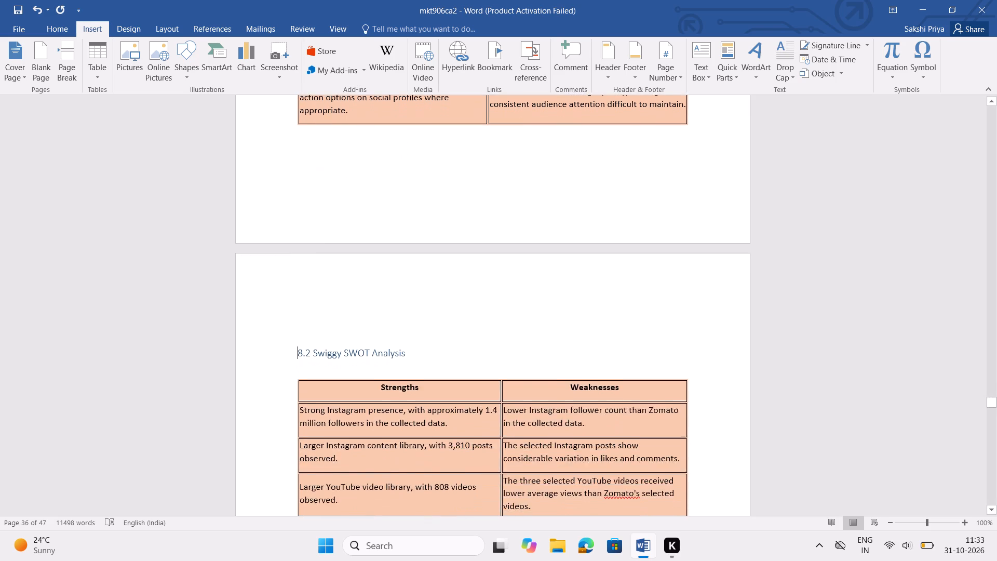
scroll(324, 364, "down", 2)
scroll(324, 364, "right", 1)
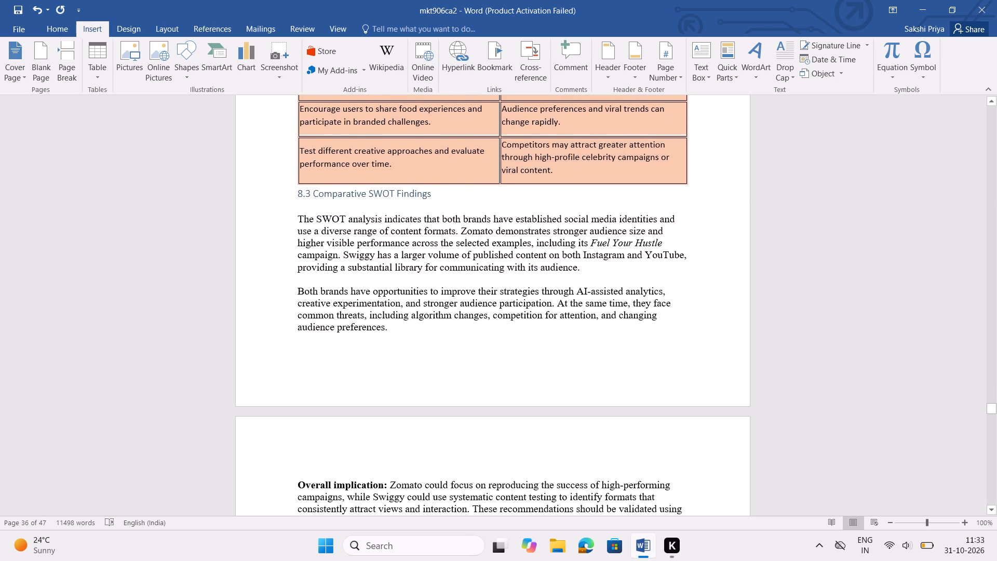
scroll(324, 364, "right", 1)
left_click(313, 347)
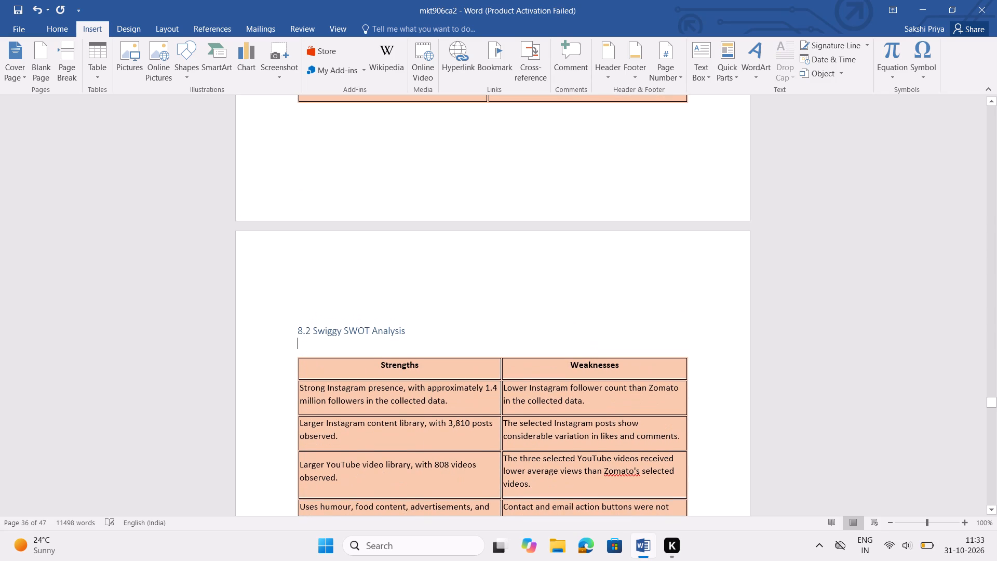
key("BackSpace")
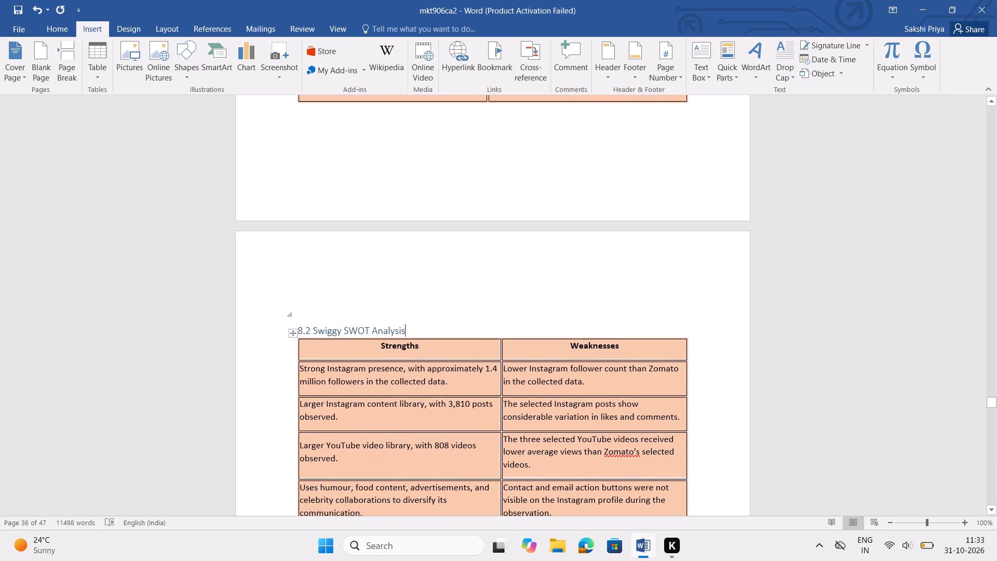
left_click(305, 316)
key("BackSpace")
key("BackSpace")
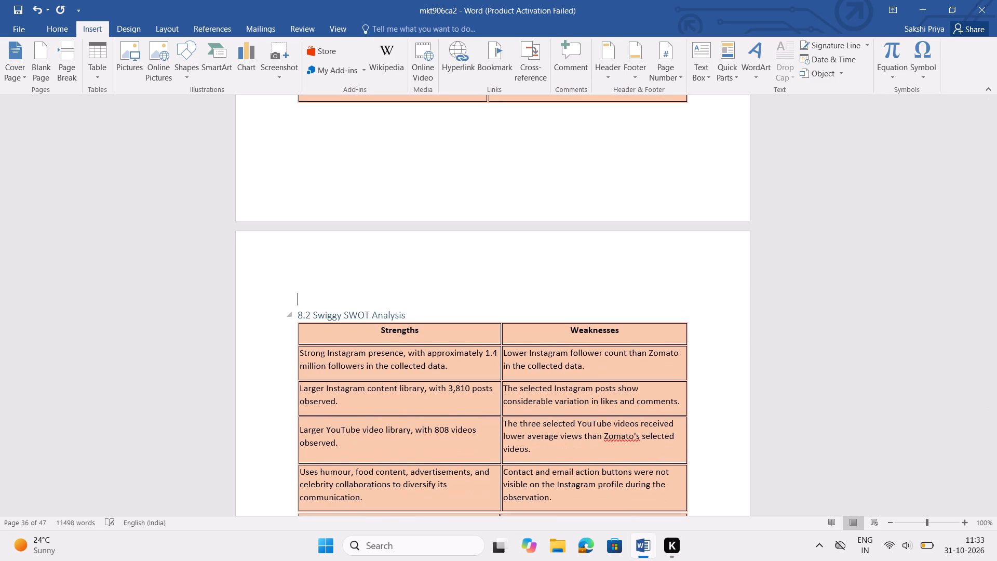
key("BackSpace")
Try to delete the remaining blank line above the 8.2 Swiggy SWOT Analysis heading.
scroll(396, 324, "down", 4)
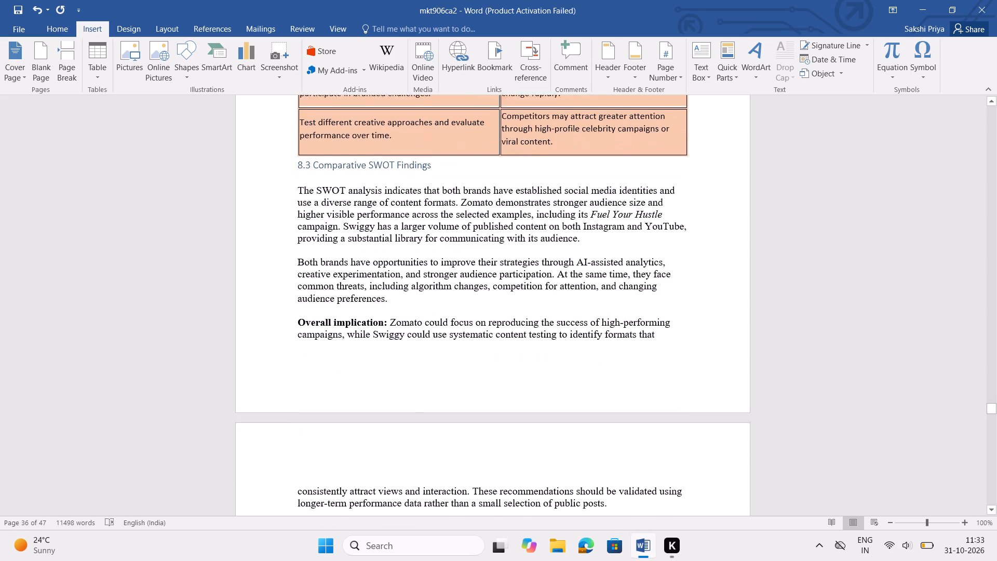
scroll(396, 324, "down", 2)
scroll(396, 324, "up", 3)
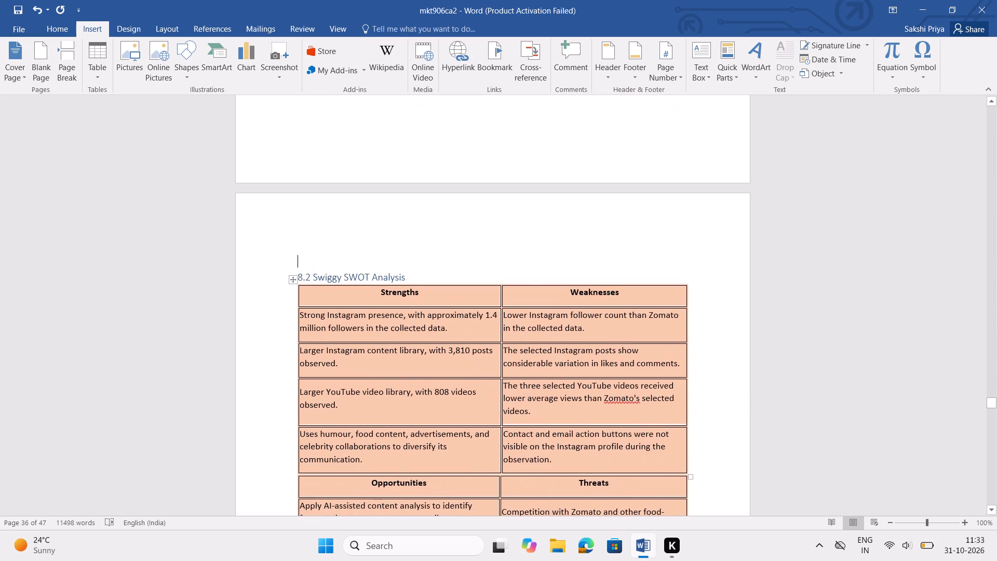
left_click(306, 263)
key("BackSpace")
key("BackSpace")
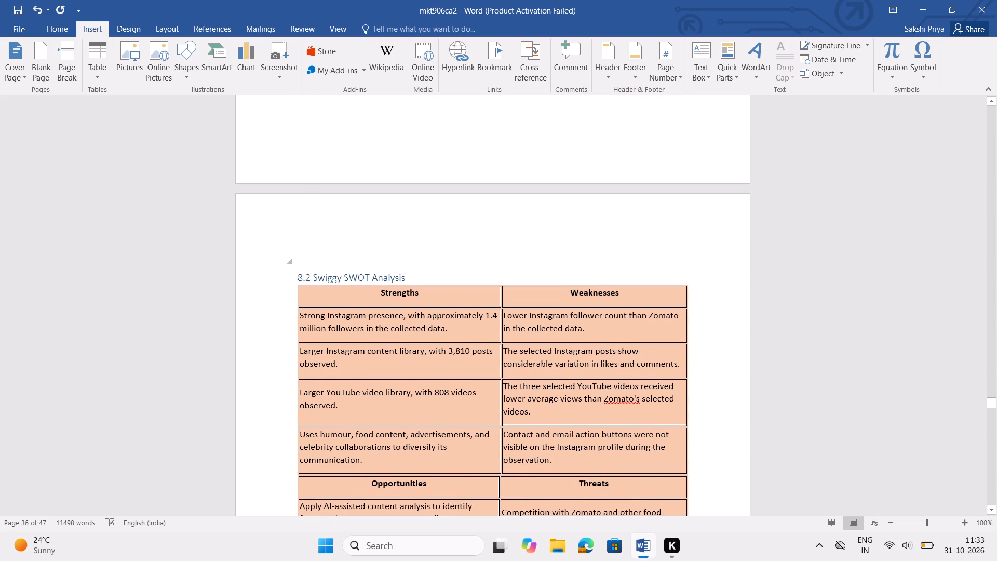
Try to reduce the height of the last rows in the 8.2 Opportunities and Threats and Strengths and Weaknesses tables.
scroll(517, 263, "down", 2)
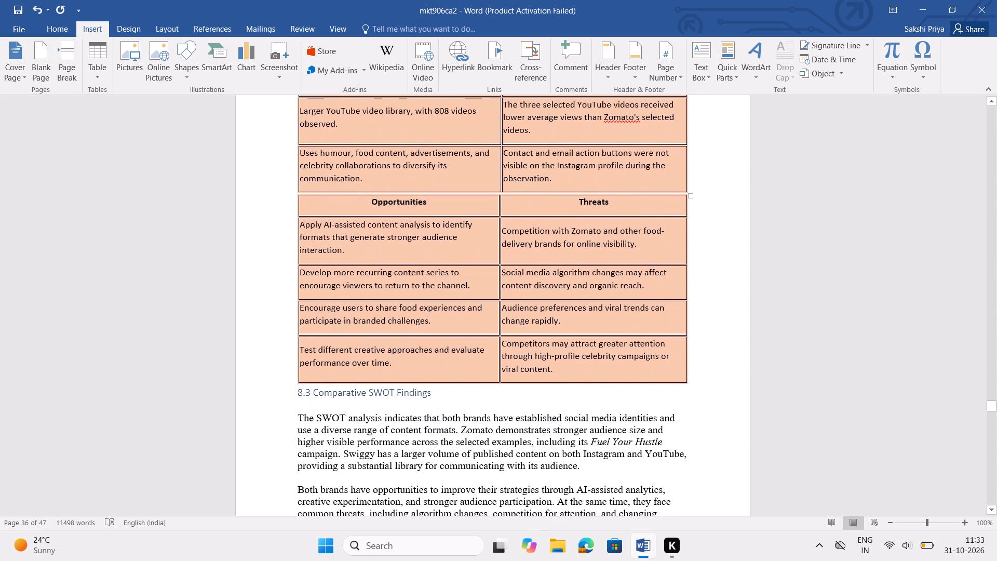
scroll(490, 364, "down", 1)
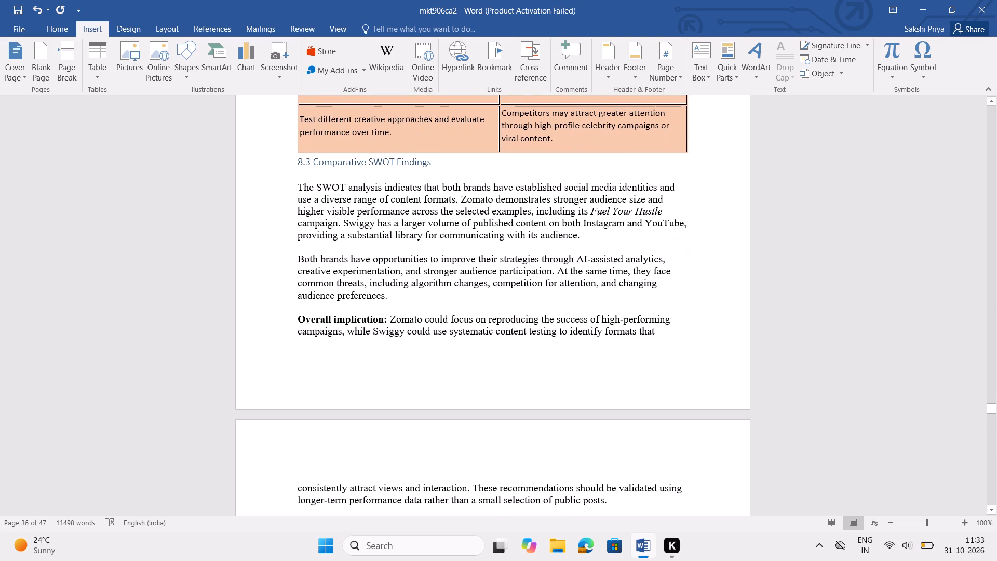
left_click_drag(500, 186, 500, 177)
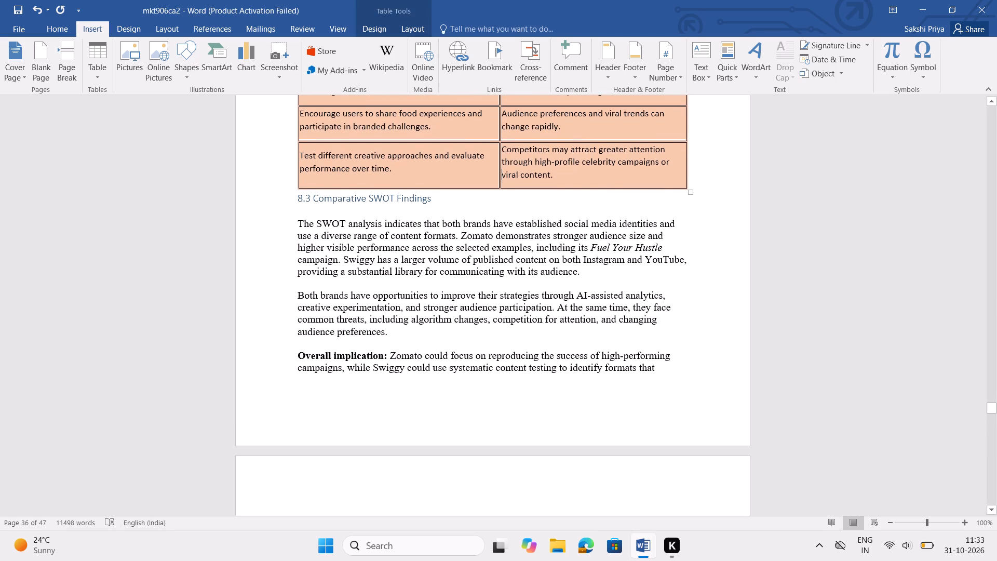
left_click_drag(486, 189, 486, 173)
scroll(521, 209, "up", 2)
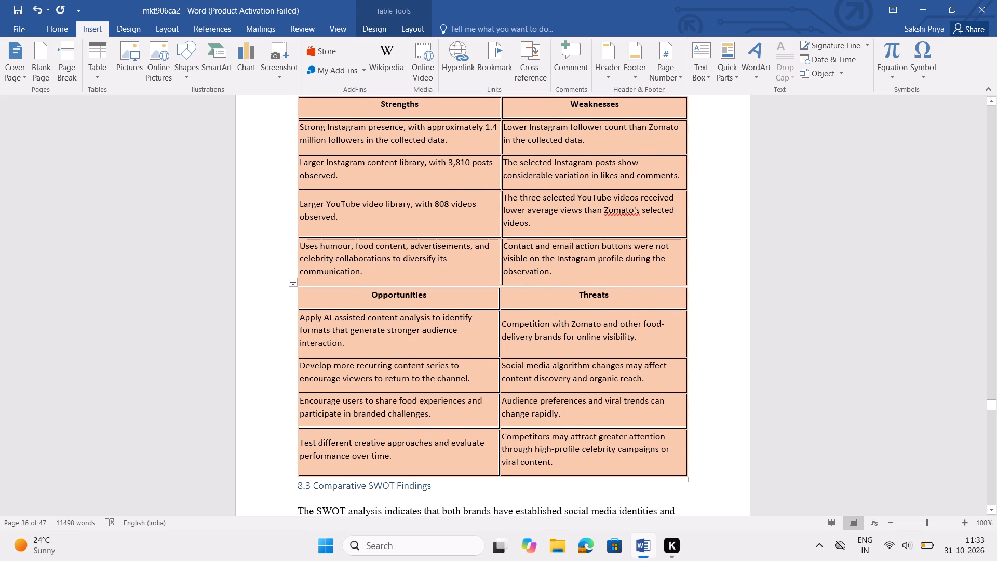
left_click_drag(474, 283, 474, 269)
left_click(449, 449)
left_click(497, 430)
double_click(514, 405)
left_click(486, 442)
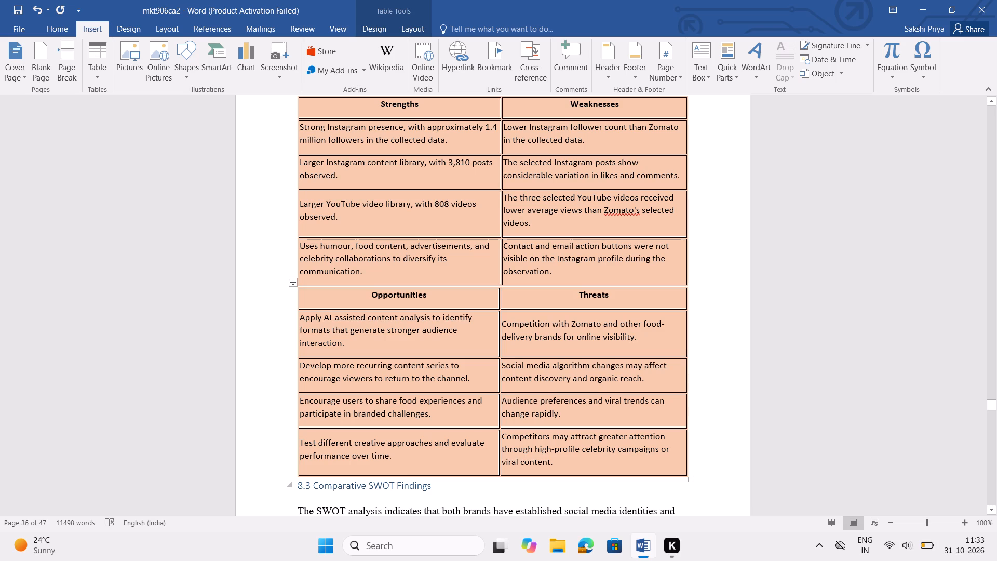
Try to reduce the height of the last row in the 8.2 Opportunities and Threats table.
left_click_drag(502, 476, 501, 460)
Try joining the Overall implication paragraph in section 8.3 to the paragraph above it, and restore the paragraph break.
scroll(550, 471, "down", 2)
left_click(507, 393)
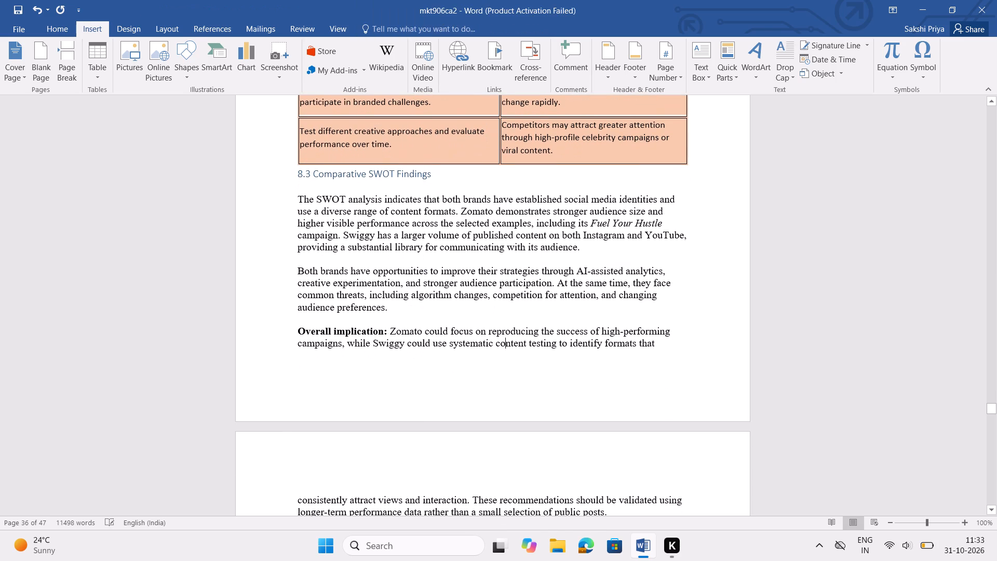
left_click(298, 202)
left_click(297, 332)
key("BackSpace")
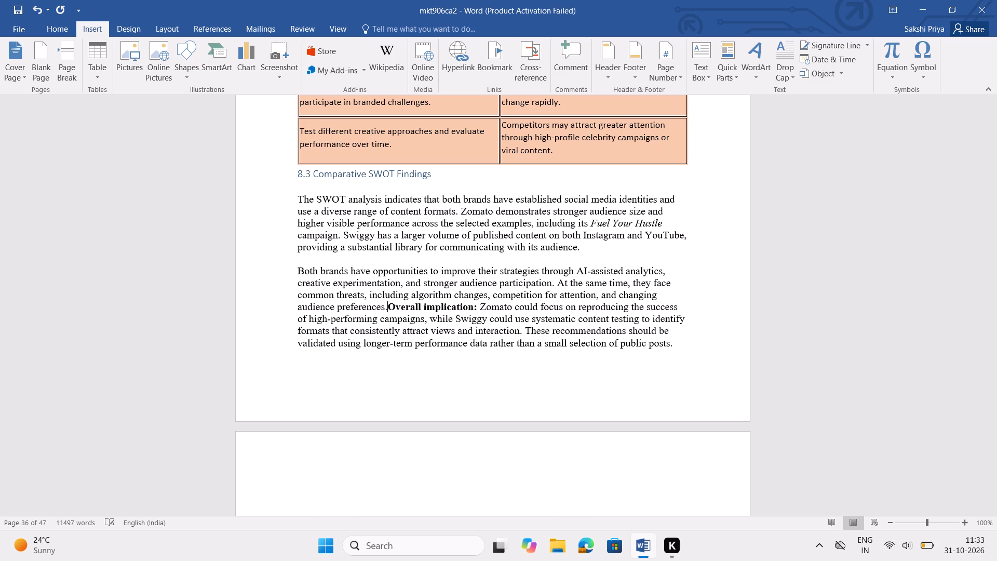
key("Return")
Insert one blank line between the 8.2 Swiggy SWOT Analysis heading and the Strengths and Weaknesses table.
scroll(297, 332, "down", 1)
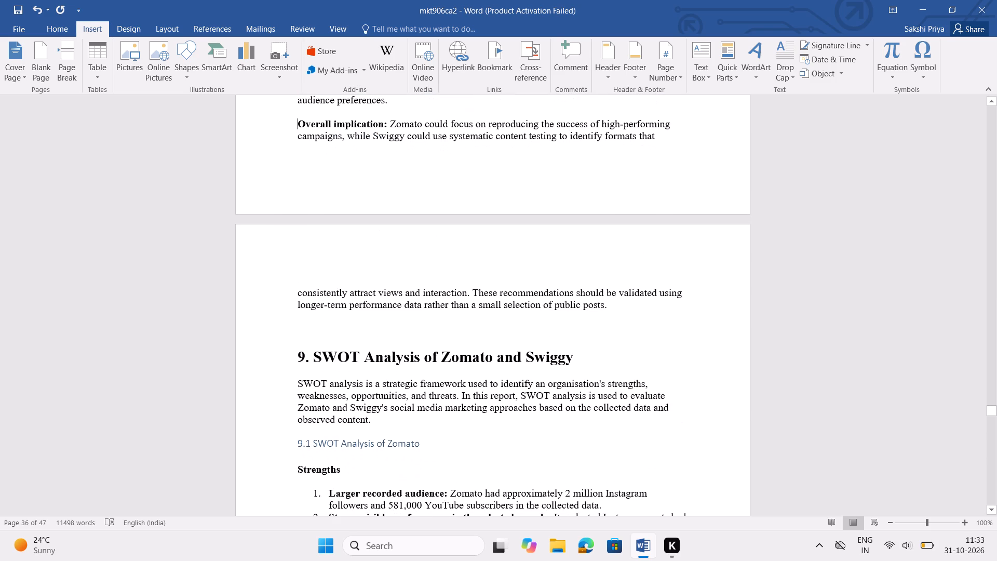
scroll(297, 332, "up", 1)
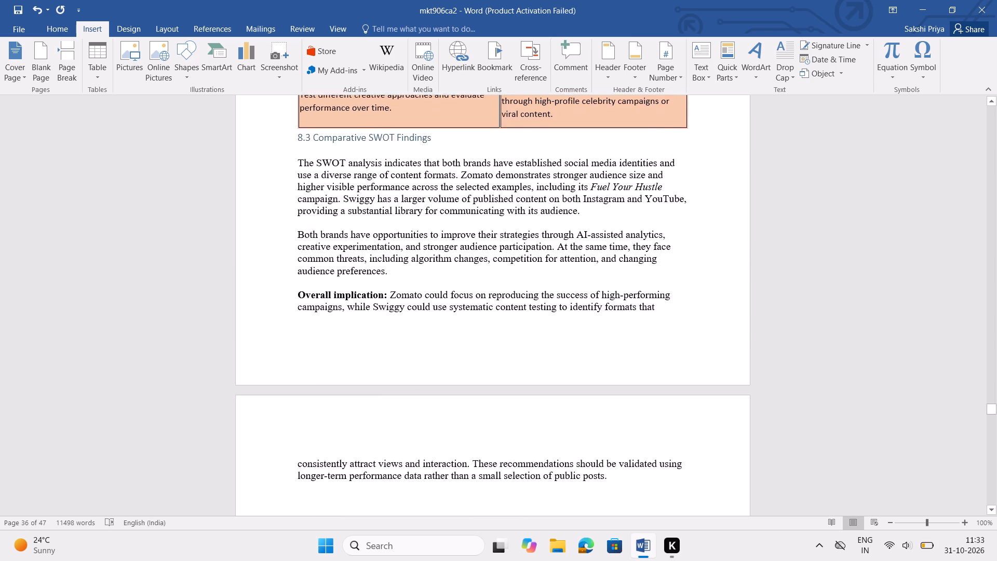
scroll(297, 332, "up", 3)
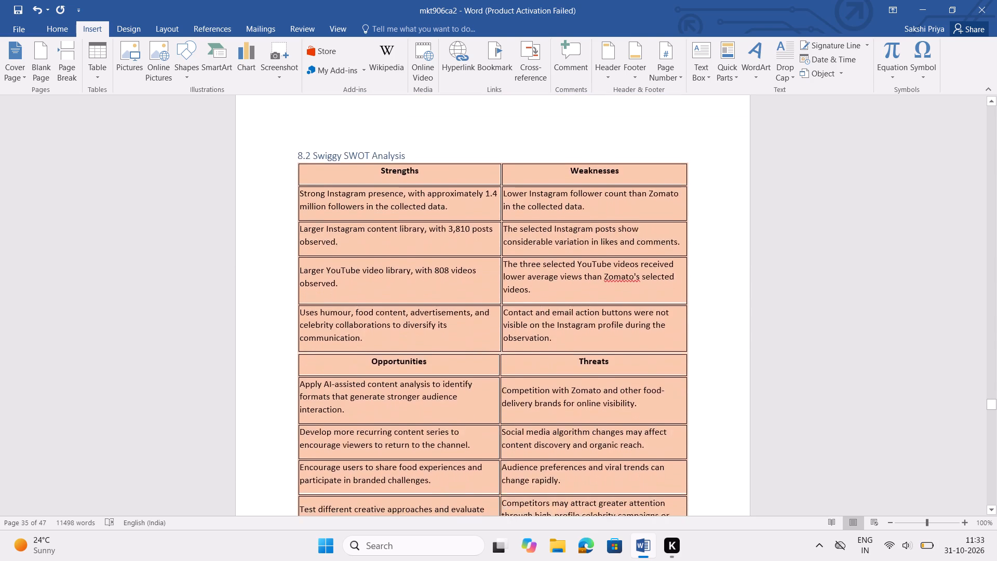
scroll(297, 332, "up", 1)
scroll(297, 332, "down", 1)
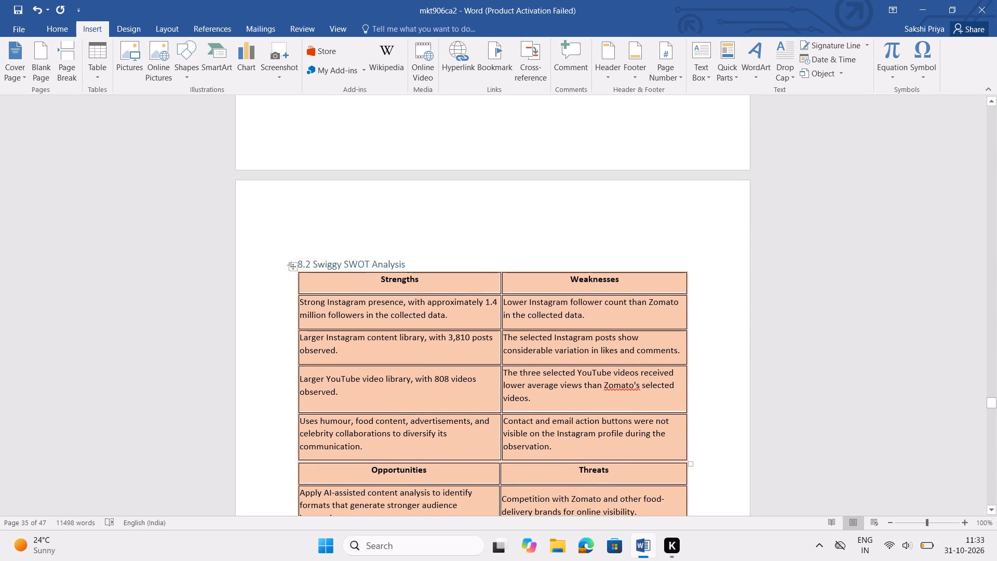
scroll(440, 264, "down", 2)
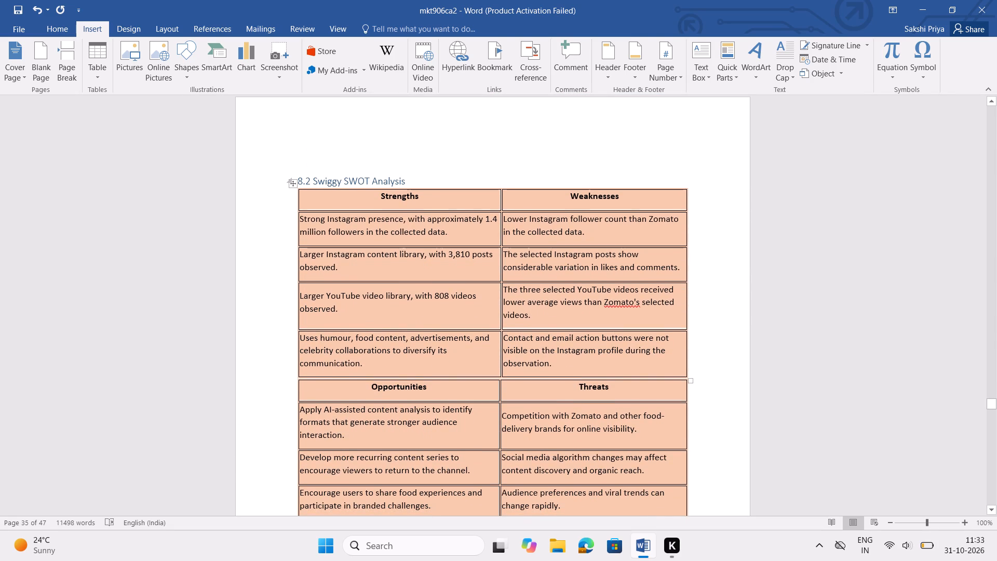
left_click(479, 171)
left_click(492, 187)
key("Return")
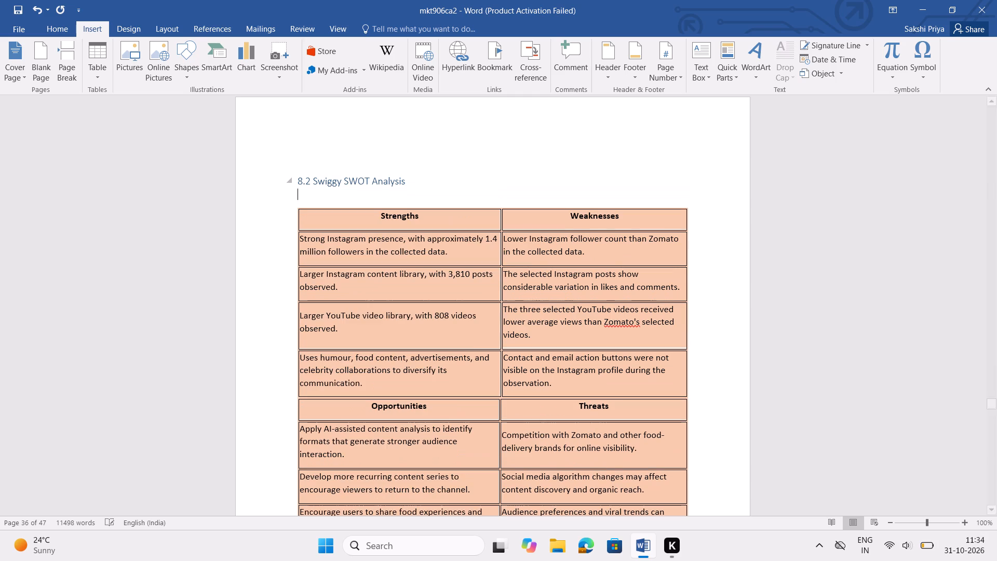
key("Return")
scroll(456, 194, "up", 1)
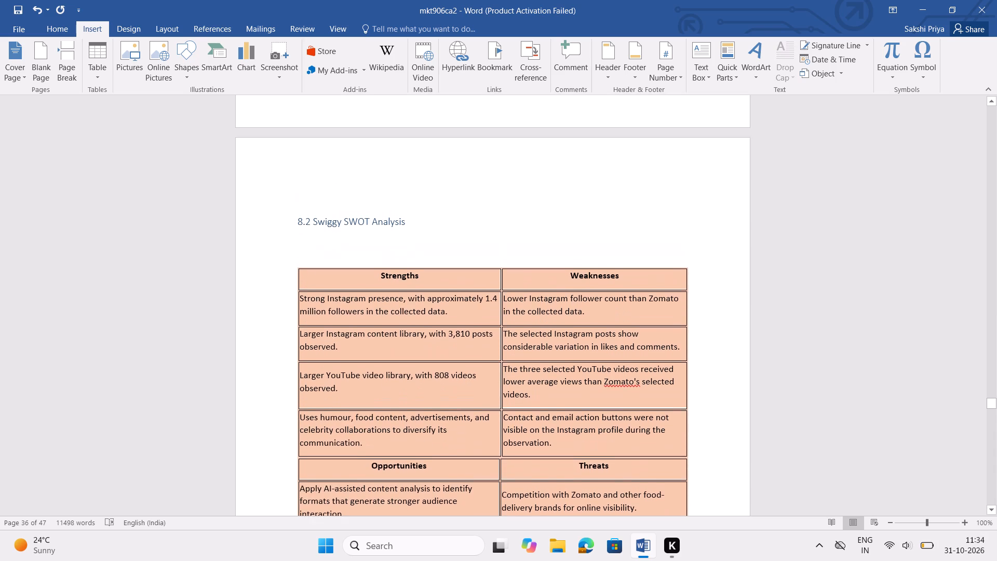
scroll(456, 194, "up", 1)
key("BackSpace")
Review the content from the 8.2 tables through section 9 to the start of section 10.
scroll(507, 221, "down", 2)
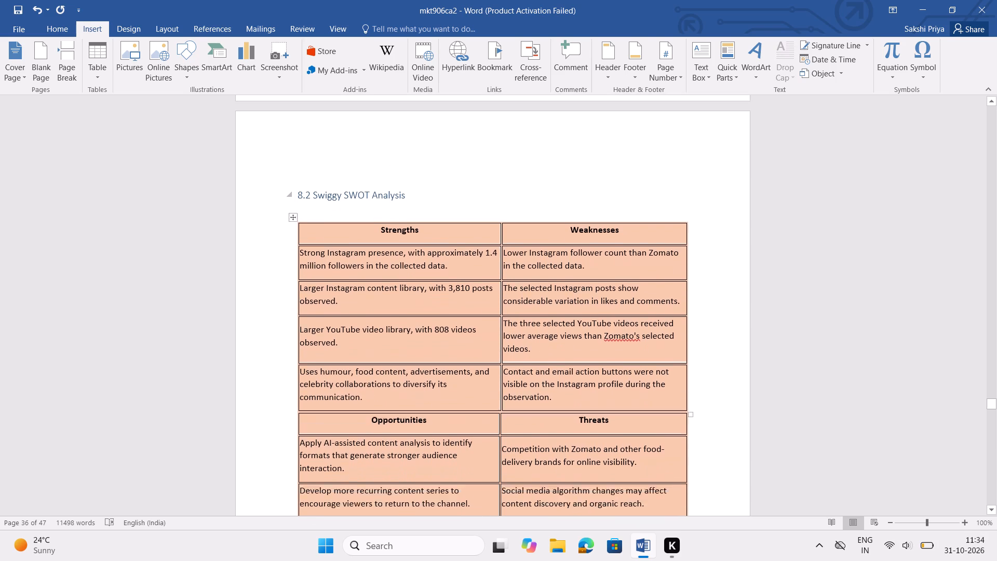
scroll(507, 221, "down", 6)
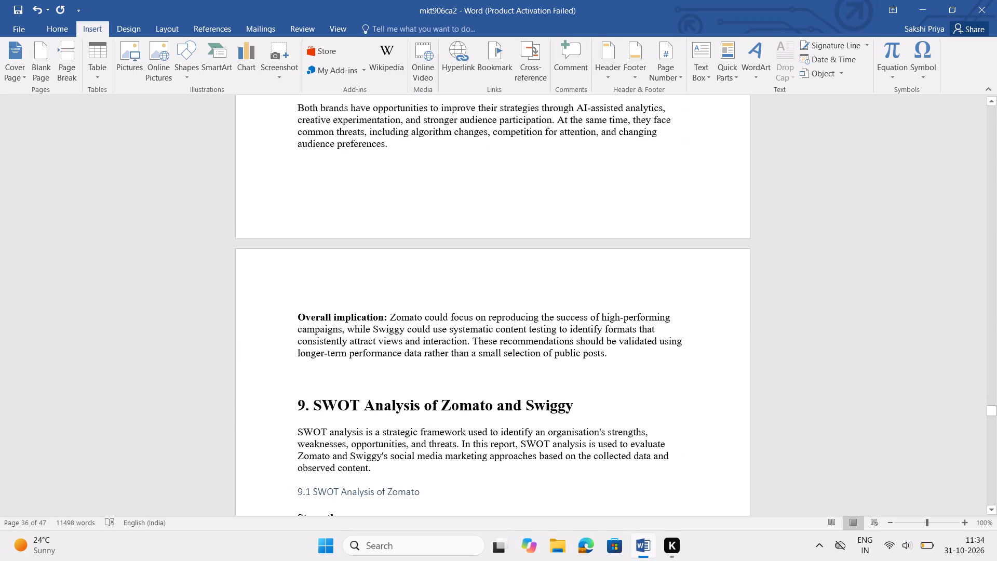
scroll(507, 221, "down", 4)
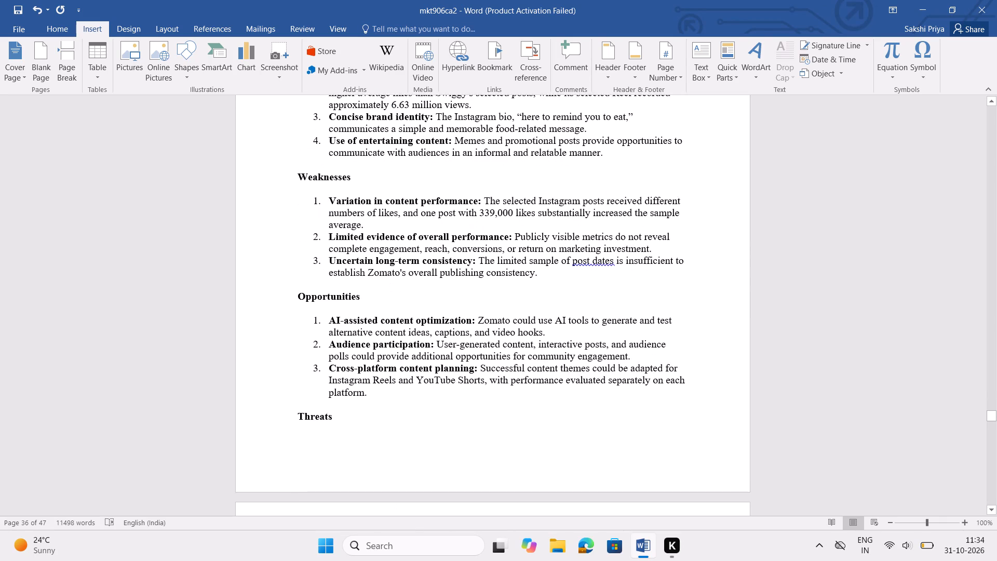
scroll(507, 221, "down", 4)
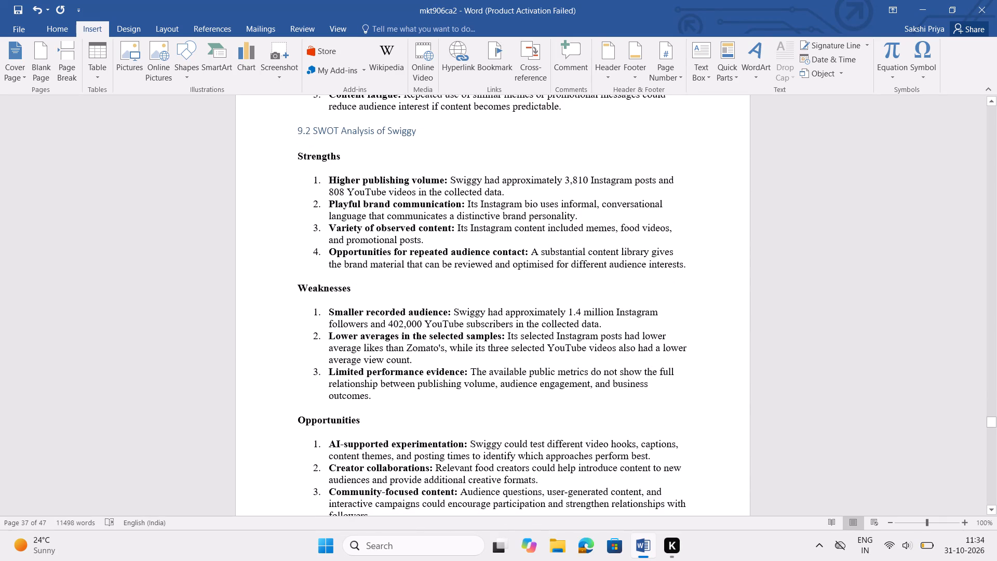
scroll(507, 221, "down", 4)
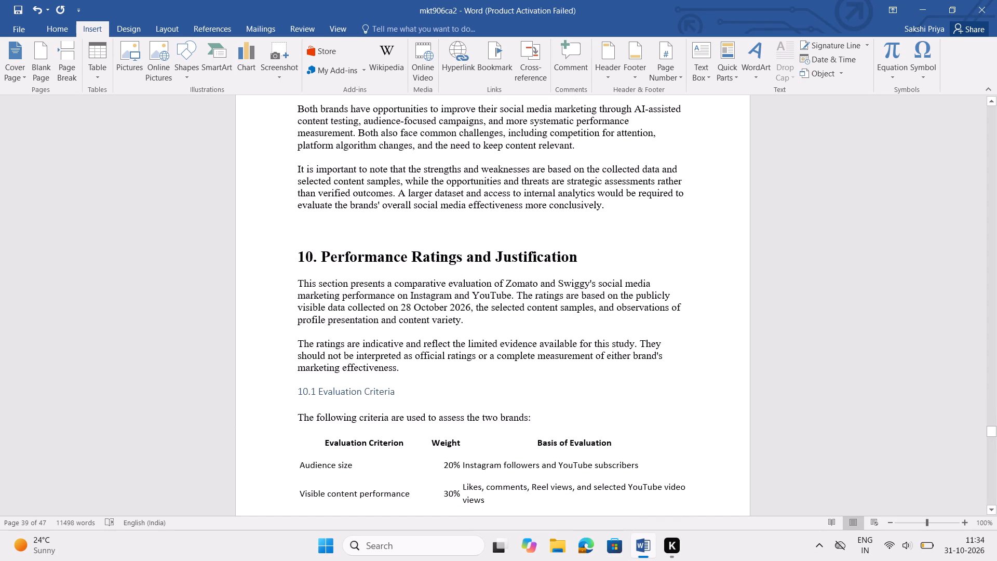
Delete the 9.3 Comparative SWOT Summary together with Swiggy's Platform dependency and Negative audience reactions items.
scroll(507, 221, "up", 2)
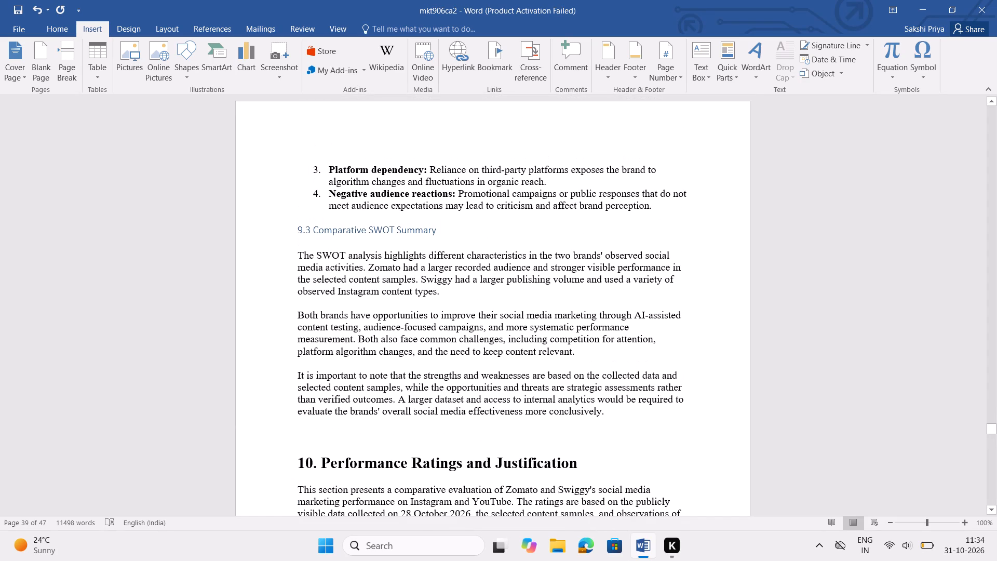
left_click_drag(614, 413, 308, 179)
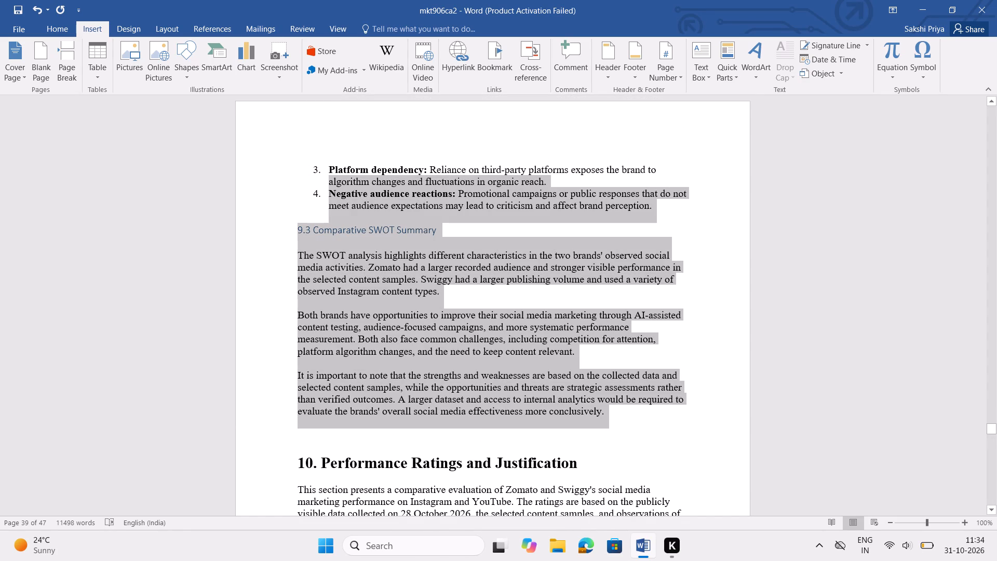
left_click_drag(308, 179, 302, 172)
key("BackSpace")
Delete the remaining 9.2 SWOT Analysis of Swiggy, back through the Content fatigue item in Zomato's Threats list.
scroll(422, 250, "up", 1)
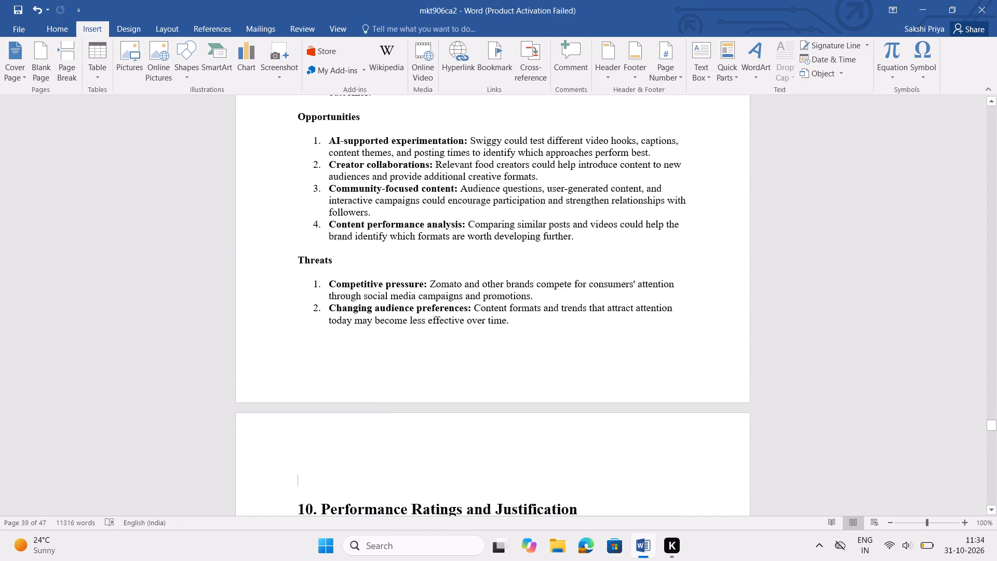
scroll(422, 250, "up", 2)
scroll(500, 353, "down", 1)
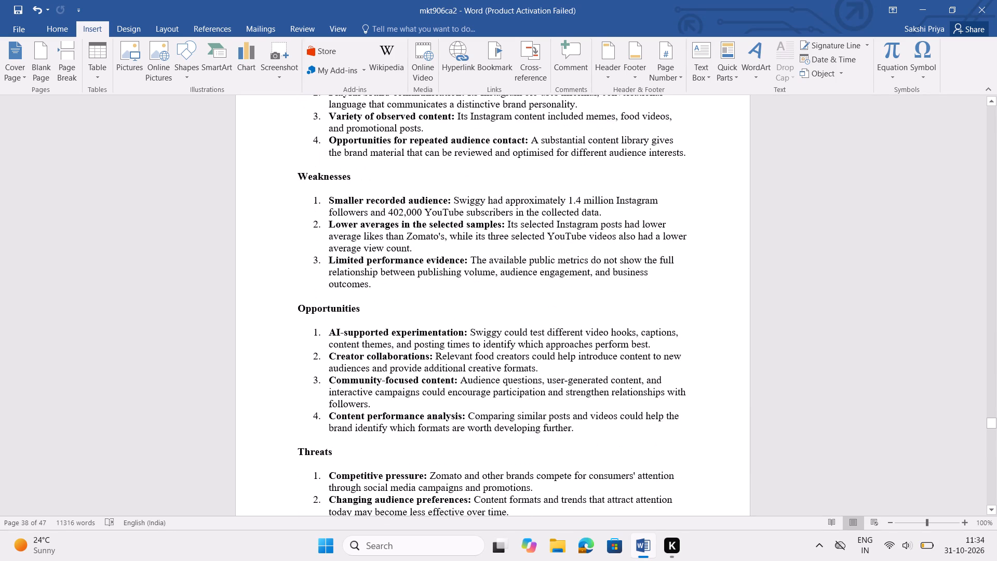
scroll(536, 424, "down", 1)
left_click_drag(520, 429, 242, 197)
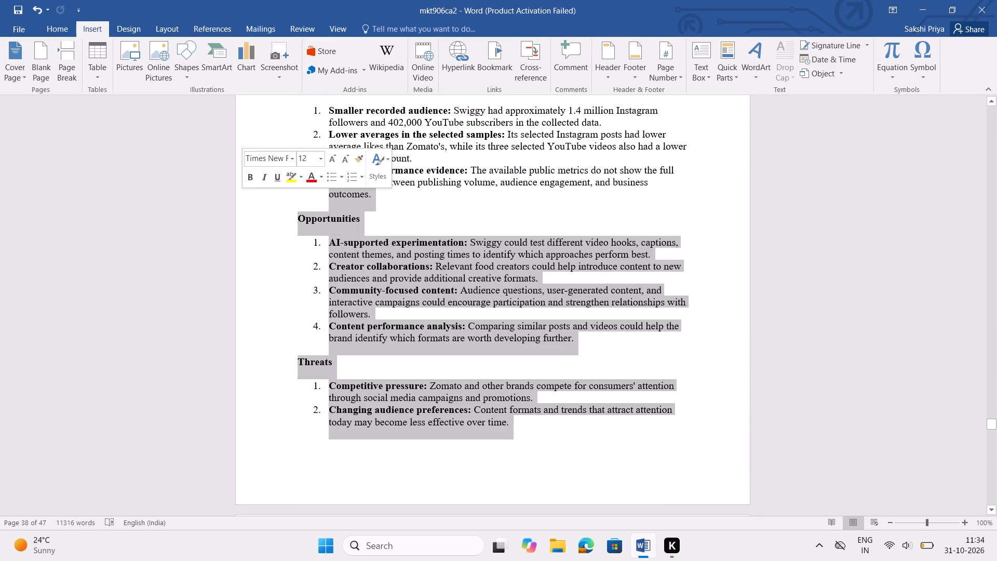
key("BackSpace")
scroll(242, 197, "up", 1)
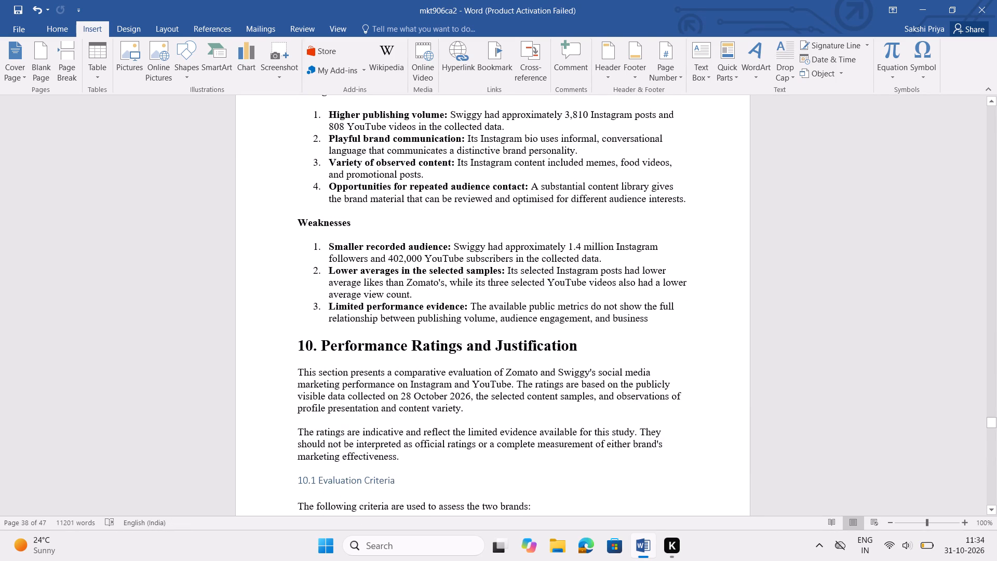
scroll(410, 270, "up", 2)
left_click_drag(667, 501, 304, 153)
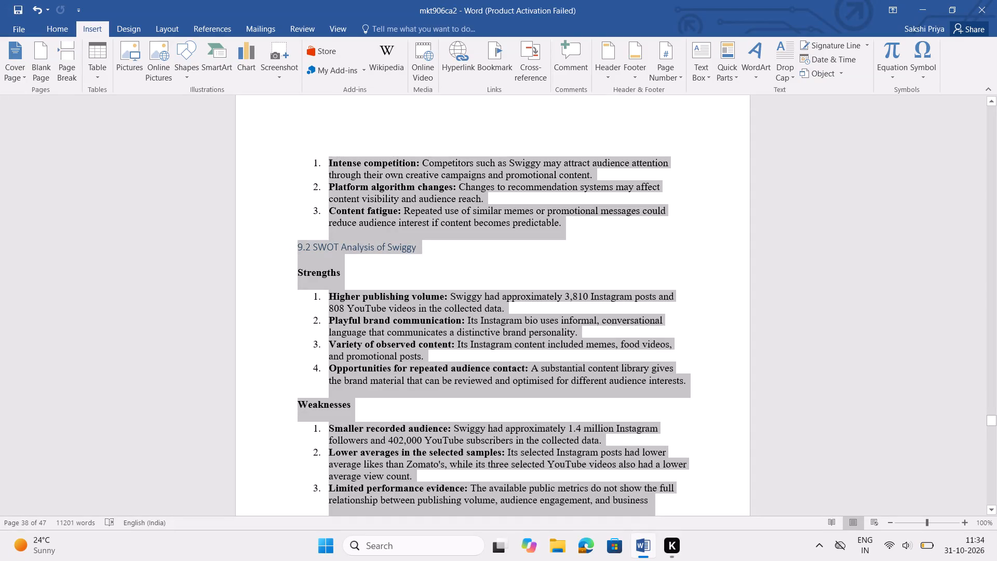
left_click_drag(304, 153, 309, 193)
key("BackSpace")
Delete the section 9 heading, its introduction and the remaining 9.1 SWOT Analysis of Zomato lists.
scroll(441, 203, "up", 1)
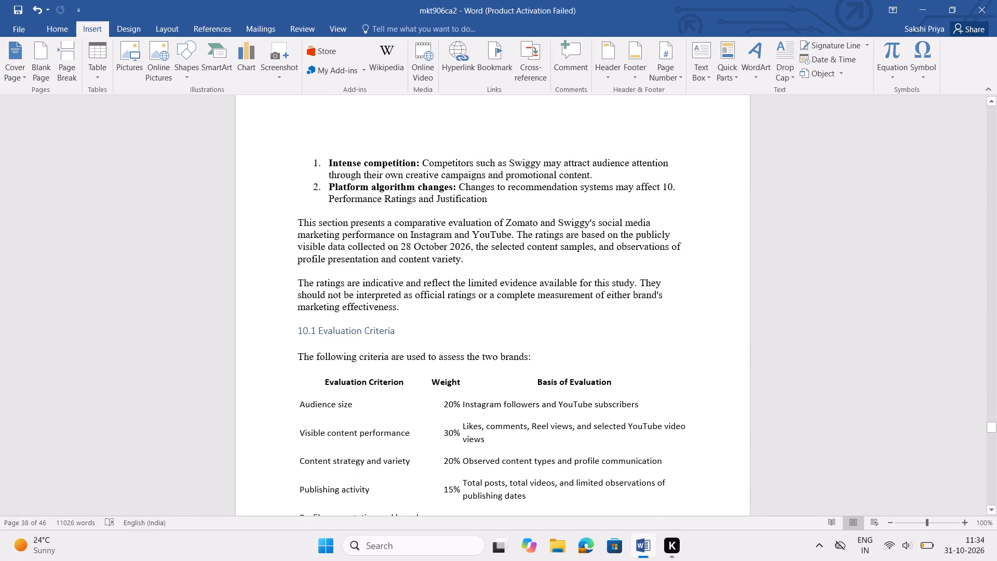
scroll(441, 203, "up", 5)
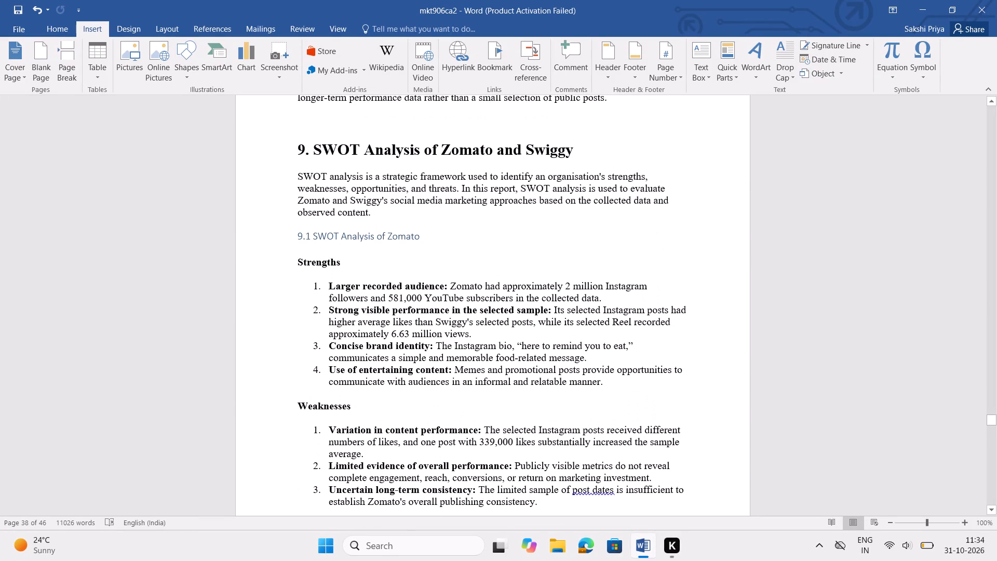
scroll(441, 203, "up", 1)
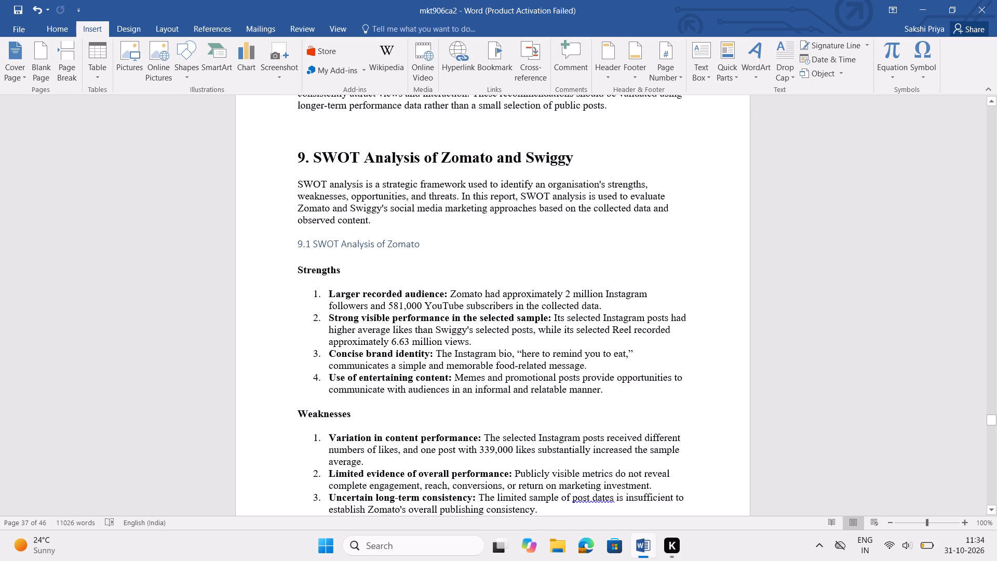
left_click(300, 157)
left_click_drag(300, 157, 555, 434)
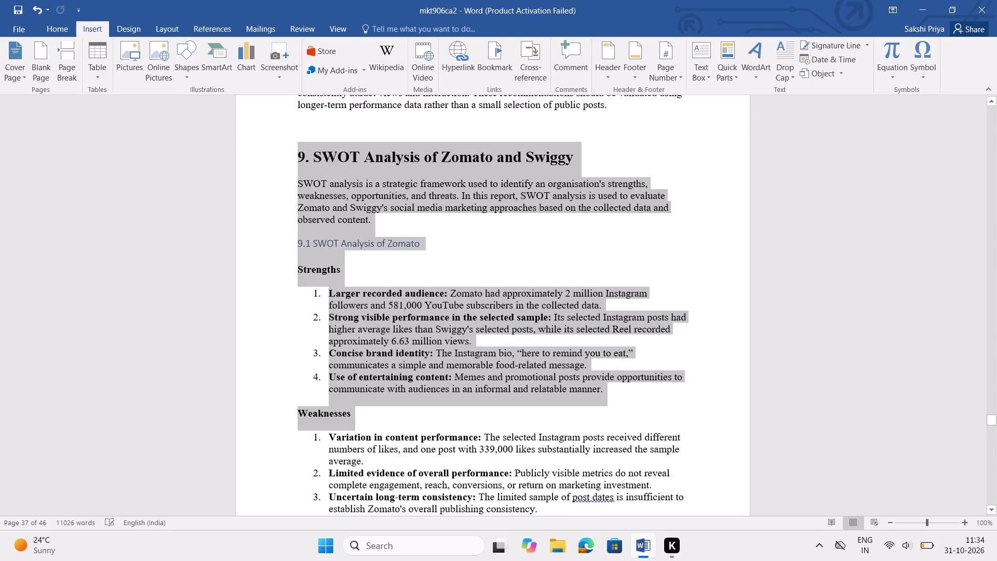
left_click_drag(555, 434, 562, 448)
key("BackSpace")
scroll(578, 383, "up", 1)
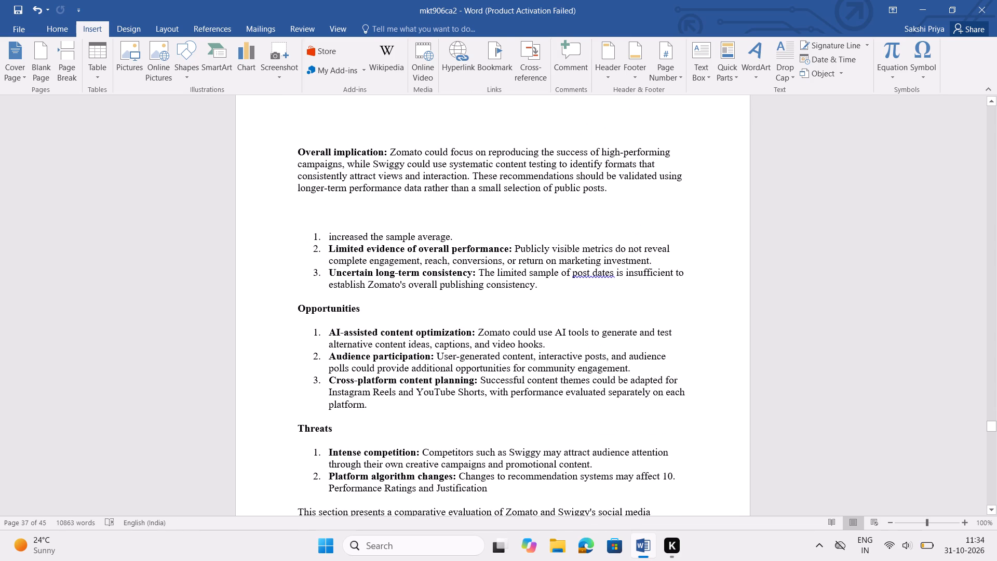
left_click(311, 237)
left_click_drag(311, 237, 333, 264)
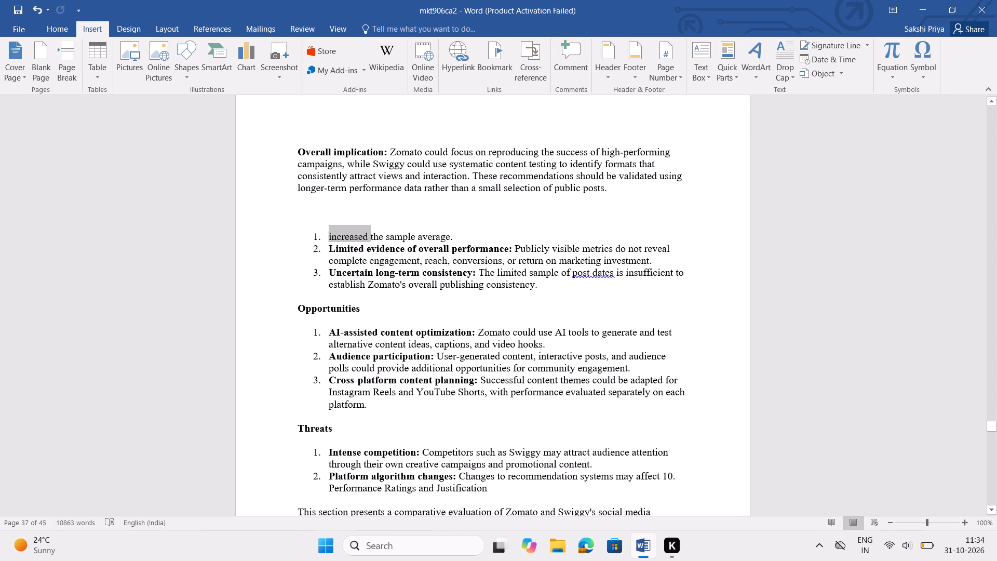
left_click_drag(333, 264, 584, 470)
key("BackSpace")
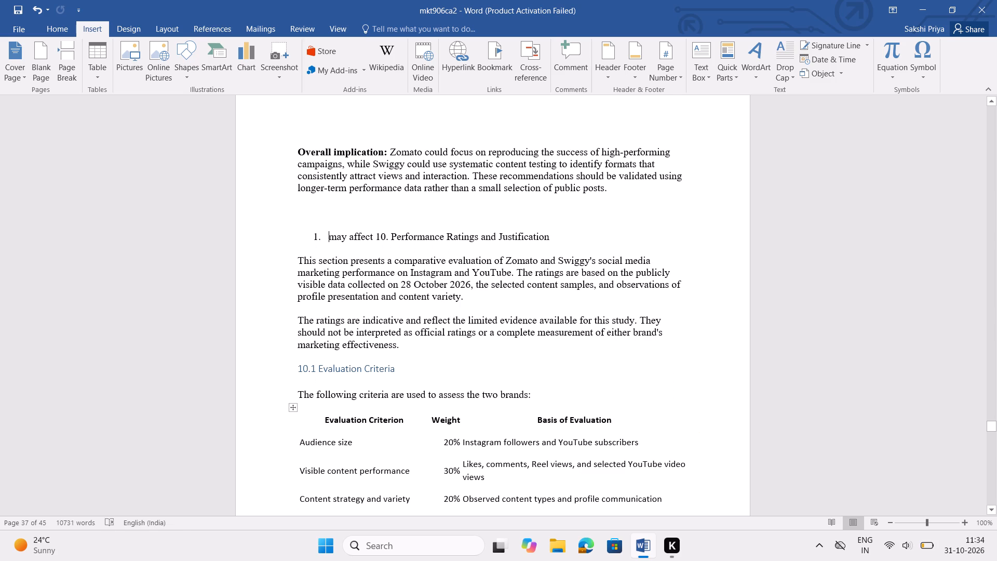
Delete the leftover numbered Performance Ratings and Justification line and the two introductory paragraphs above 10.1 Evaluation Criteria.
scroll(594, 356, "down", 1)
scroll(594, 356, "up", 2)
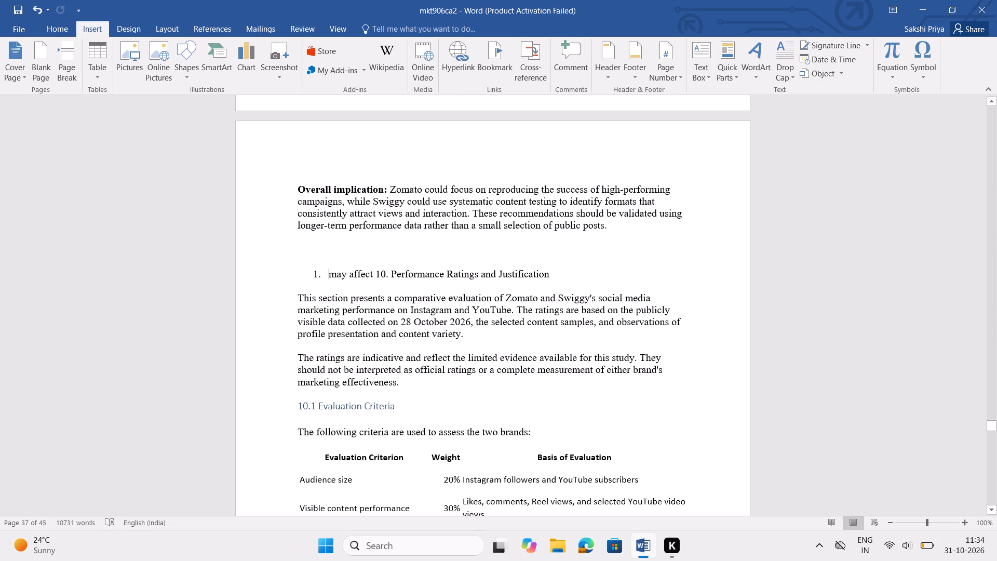
left_click_drag(411, 383, 306, 273)
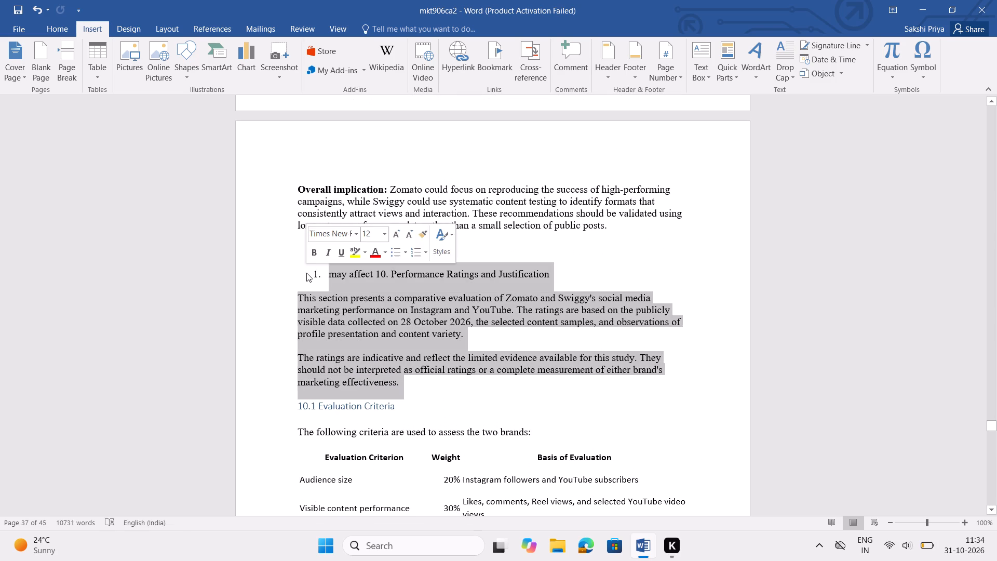
key("BackSpace")
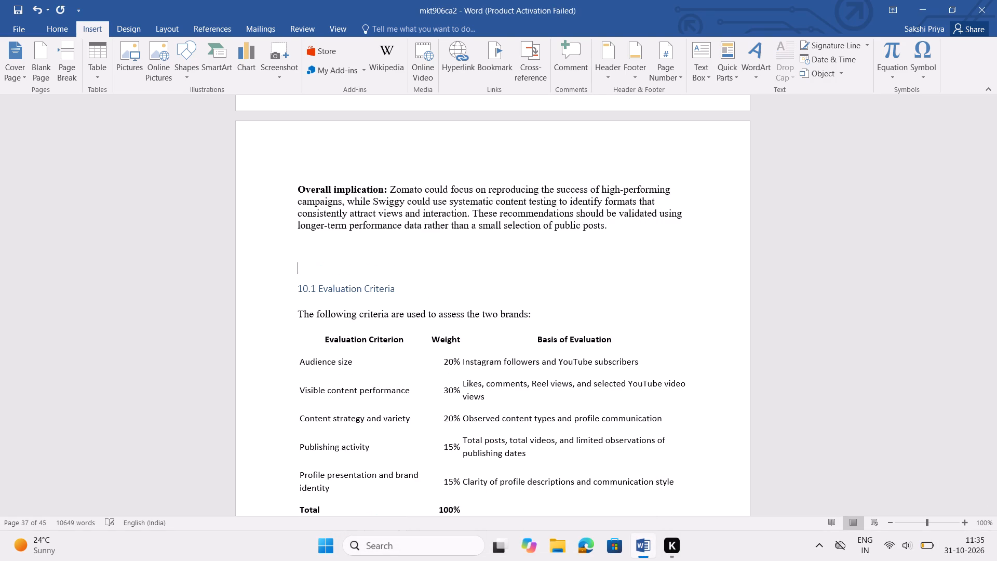
key("ctrl+v")
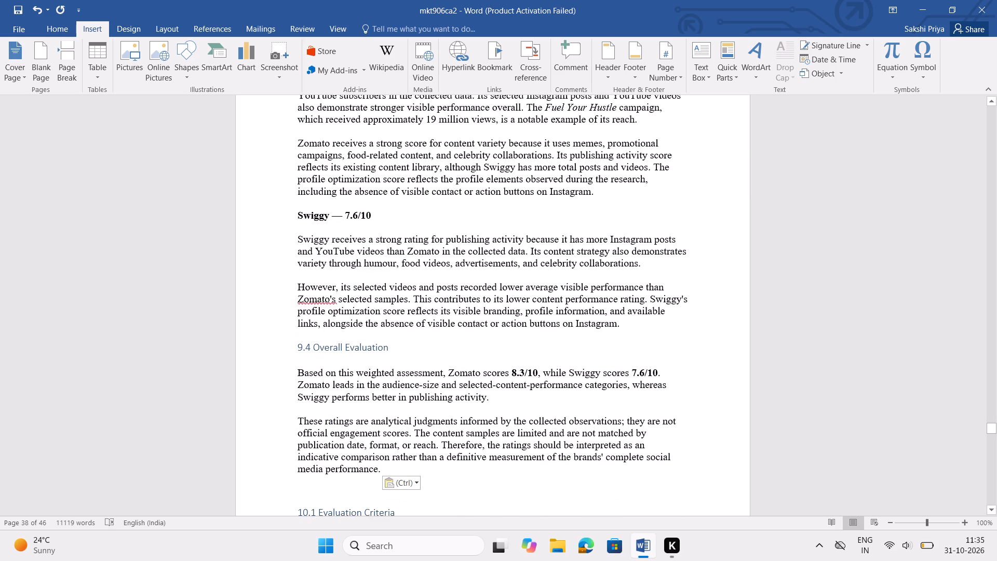
Insert a blank line between the 9.1 Evaluation Criteria and Weightage heading and its table.
scroll(478, 297, "up", 3)
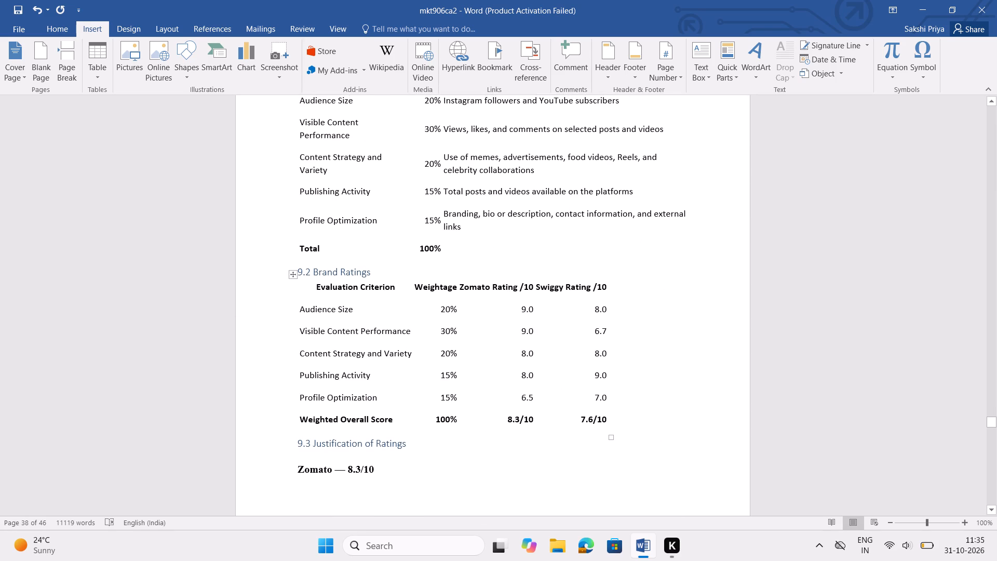
scroll(478, 297, "up", 1)
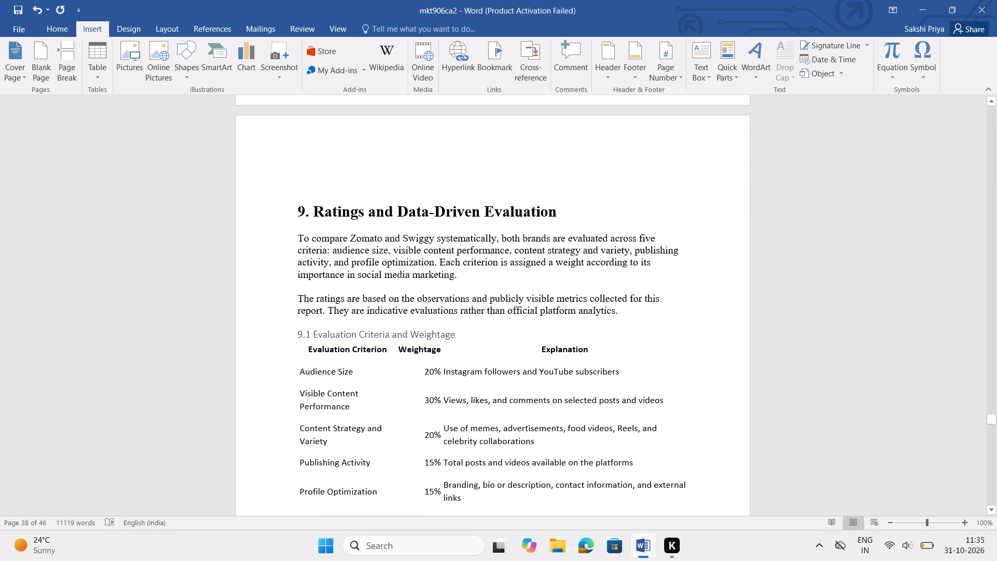
scroll(478, 297, "down", 1)
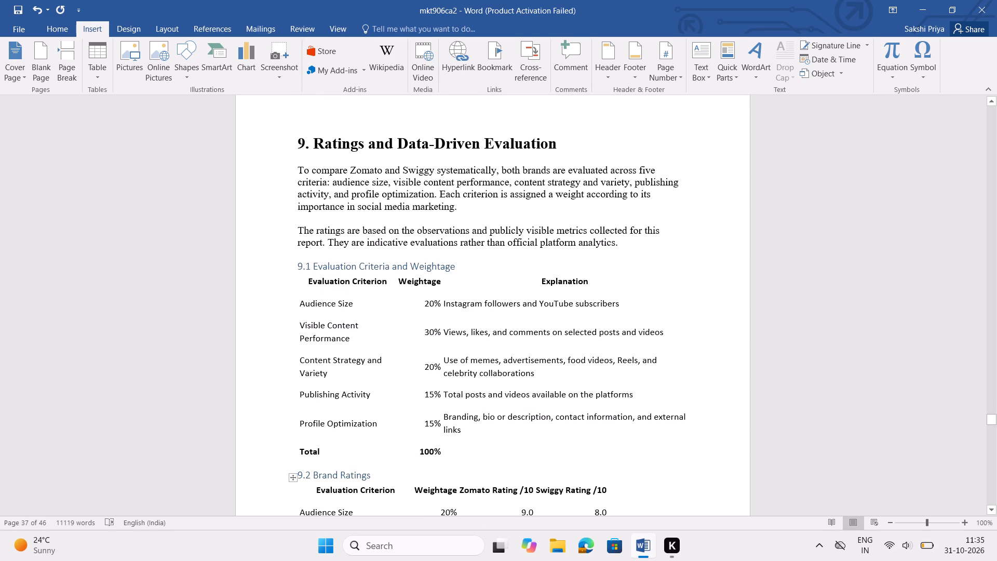
left_click(470, 265)
key("Return")
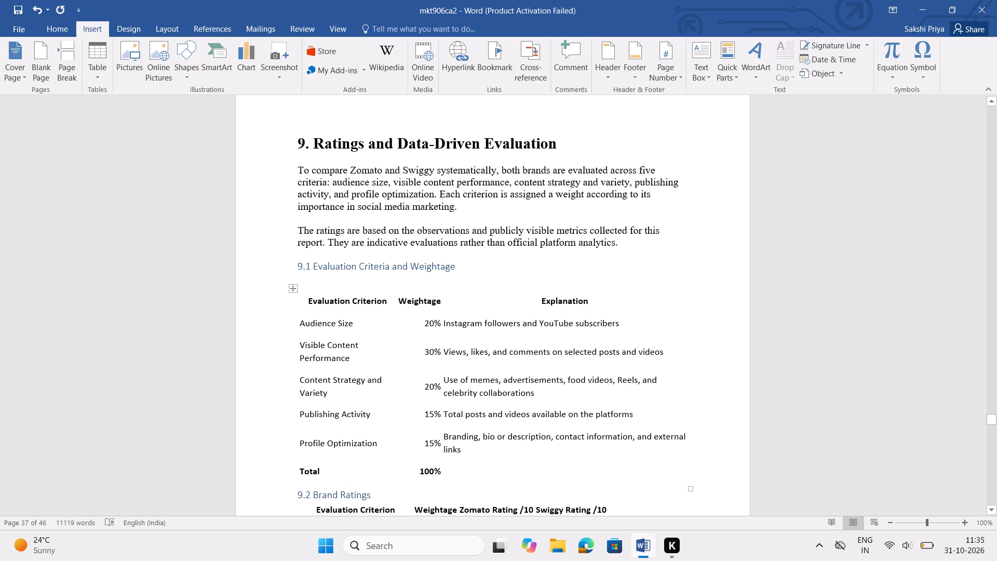
Shade the whole 9.1 Evaluation Criteria and Weightage table light blue and apply inside borders to it.
left_click(293, 287)
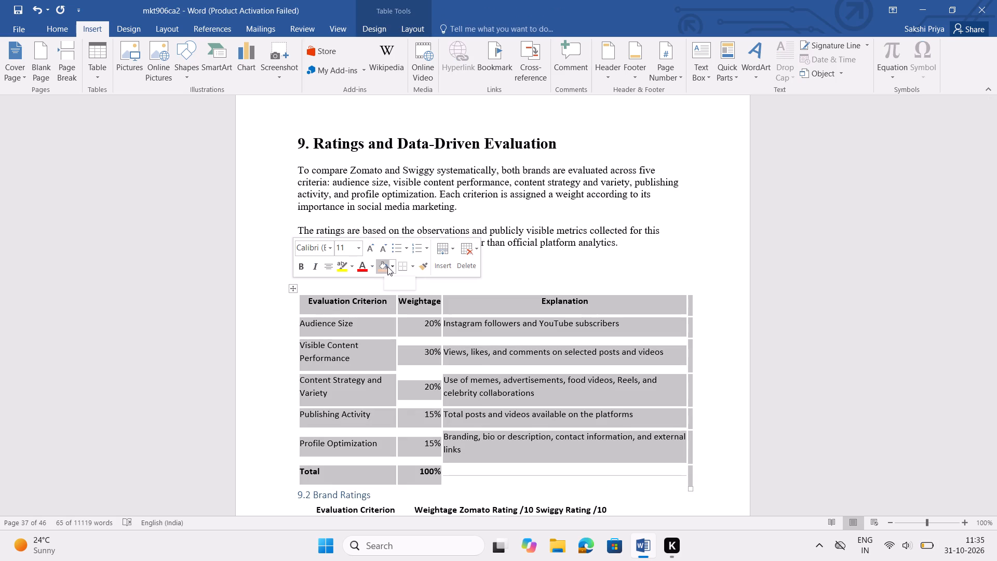
left_click(391, 266)
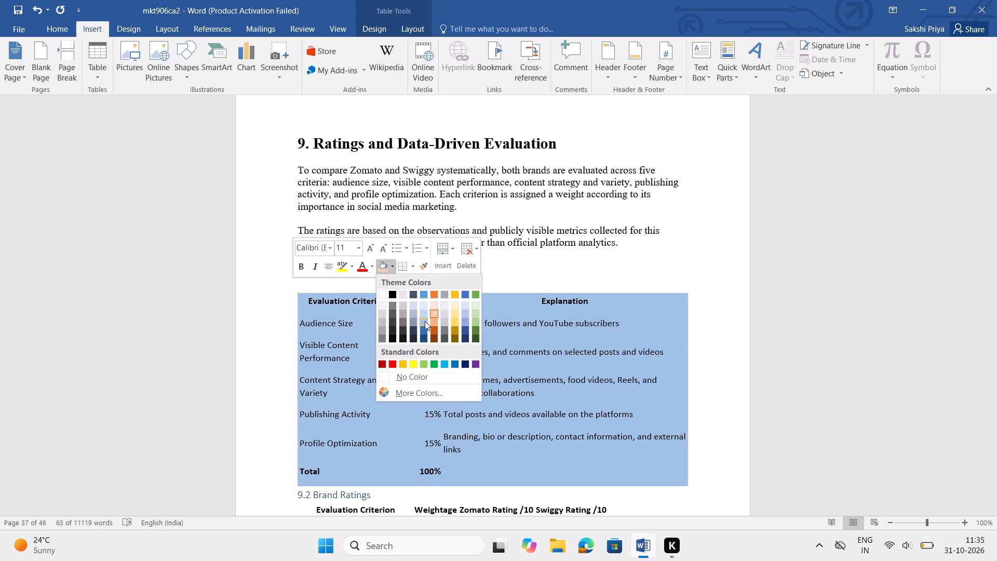
left_click(425, 321)
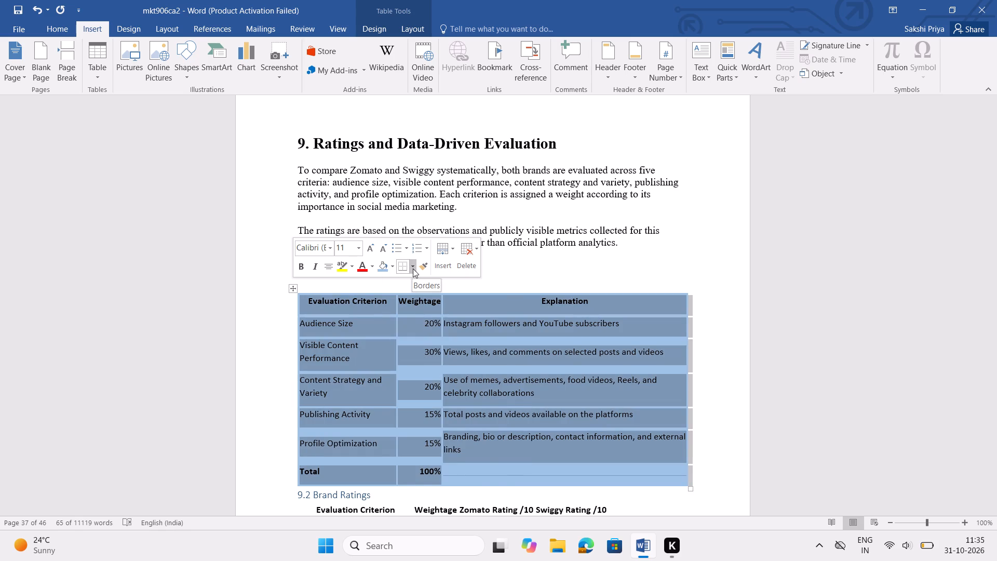
left_click(413, 269)
left_click(450, 382)
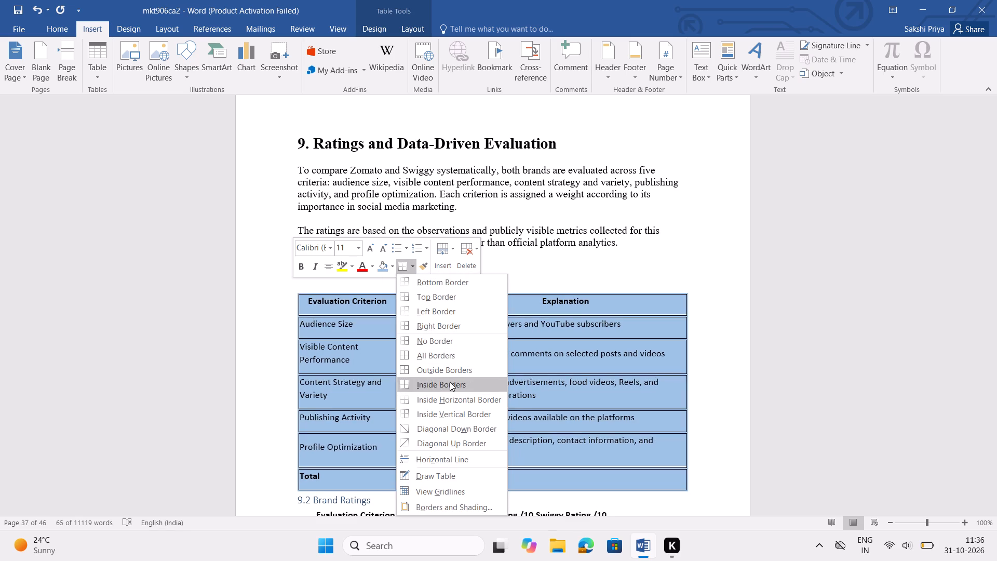
left_click(450, 382)
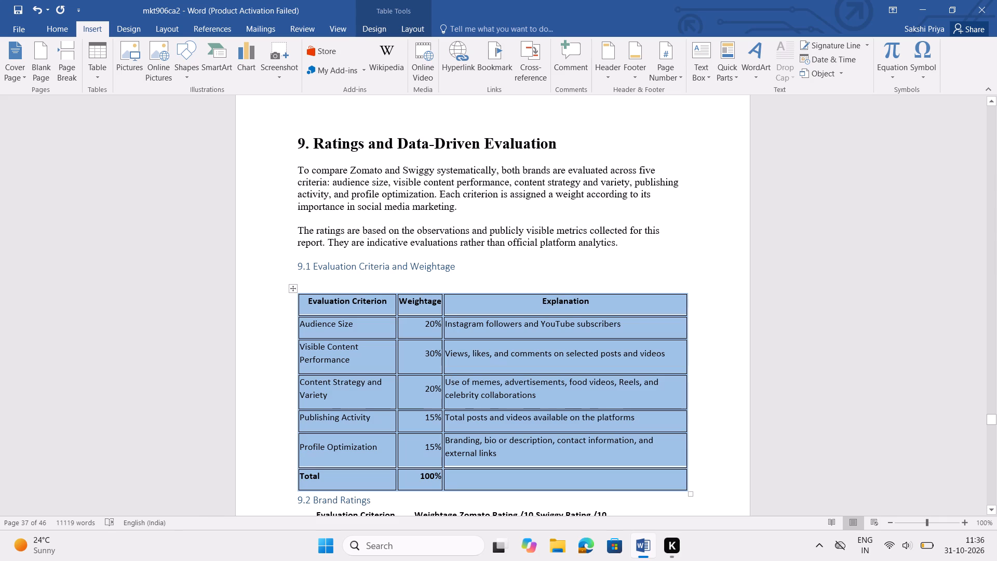
Widen the Weightage column of the 9.1 table slightly by moving its boundary with the Explanation column.
left_click_drag(441, 369, 460, 369)
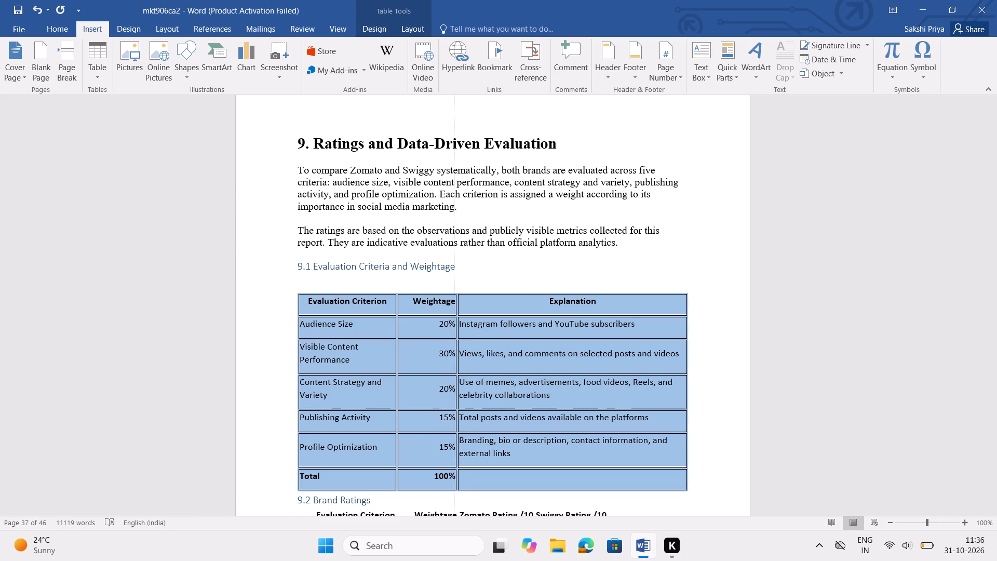
left_click_drag(460, 369, 451, 369)
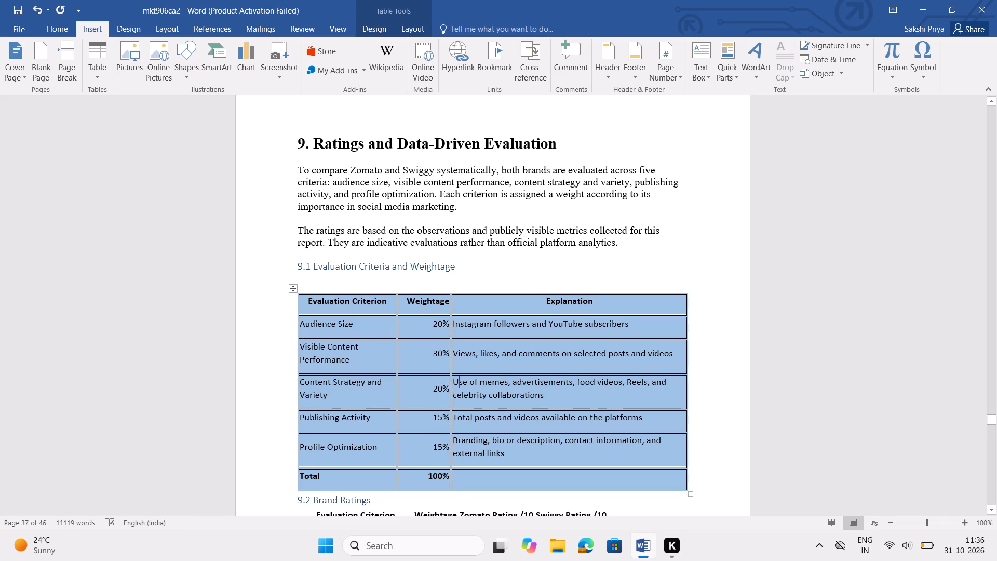
left_click(497, 274)
Insert a blank line between the 9.1 table and the 9.2 Brand Ratings heading.
scroll(497, 274, "down", 1)
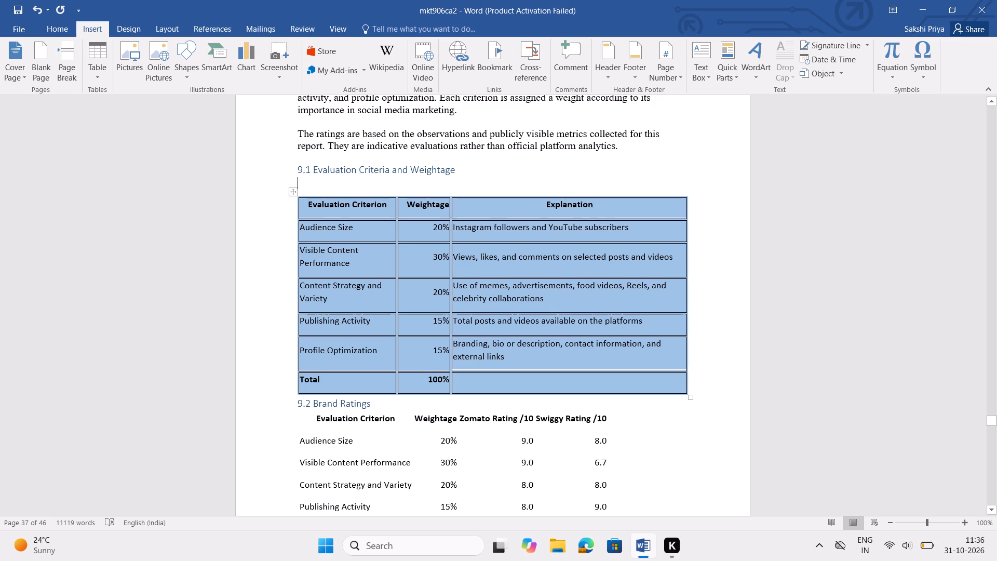
scroll(484, 245, "down", 2)
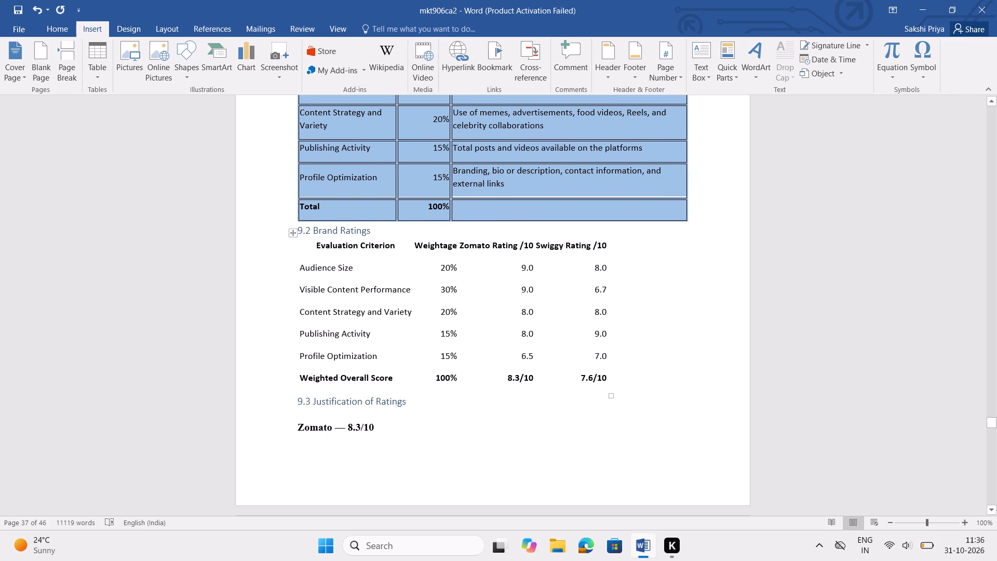
scroll(484, 245, "down", 1)
left_click(707, 234)
left_click(299, 230)
key("Return")
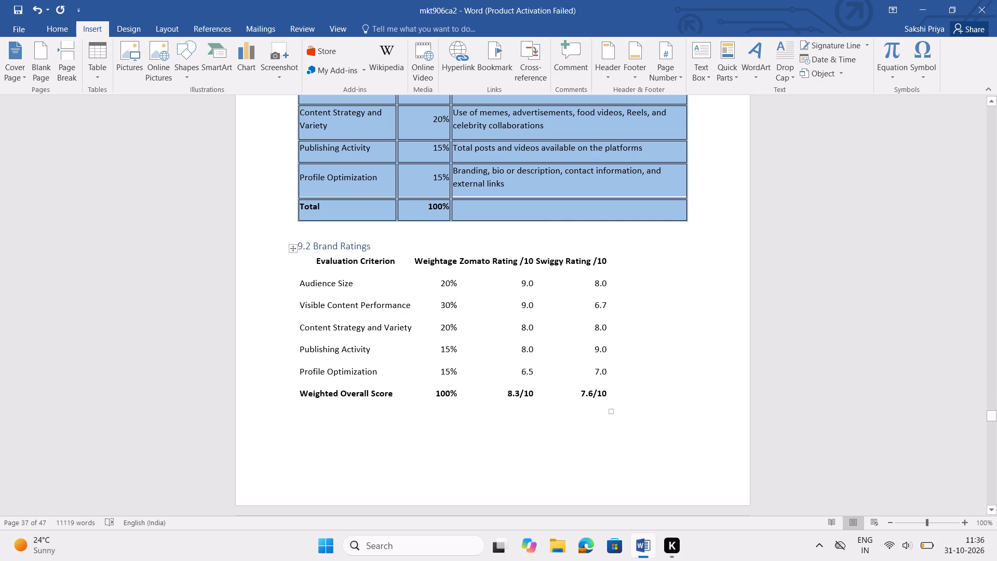
Insert a blank line between the 9.2 Brand Ratings heading and its table.
scroll(435, 329, "right", 2)
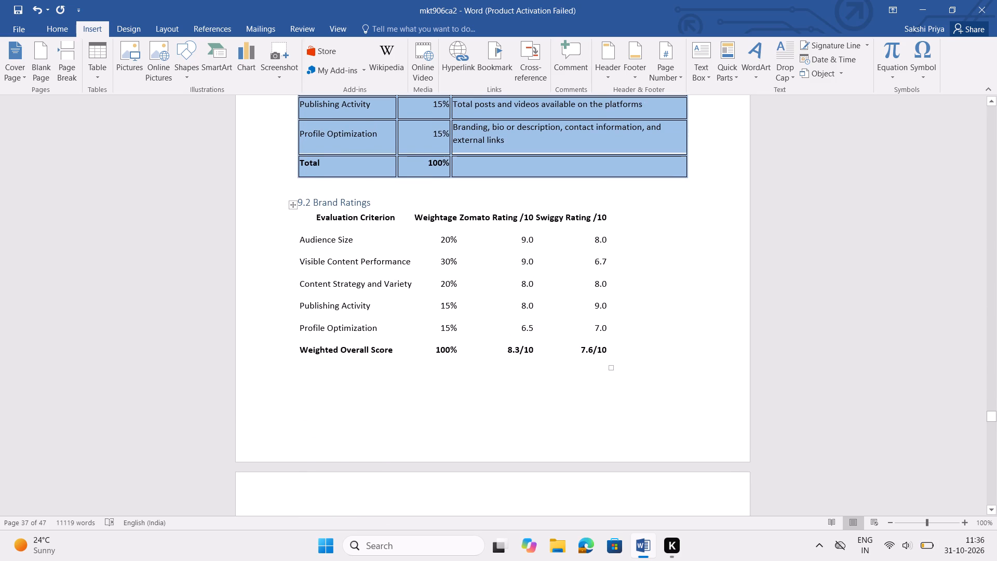
left_click(315, 216)
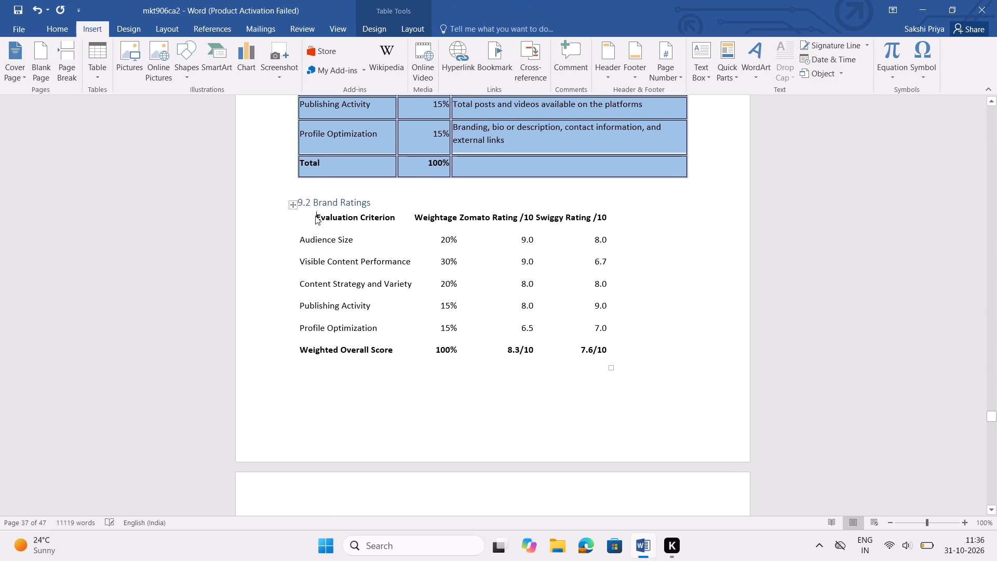
key("Return")
key("ctrl+z")
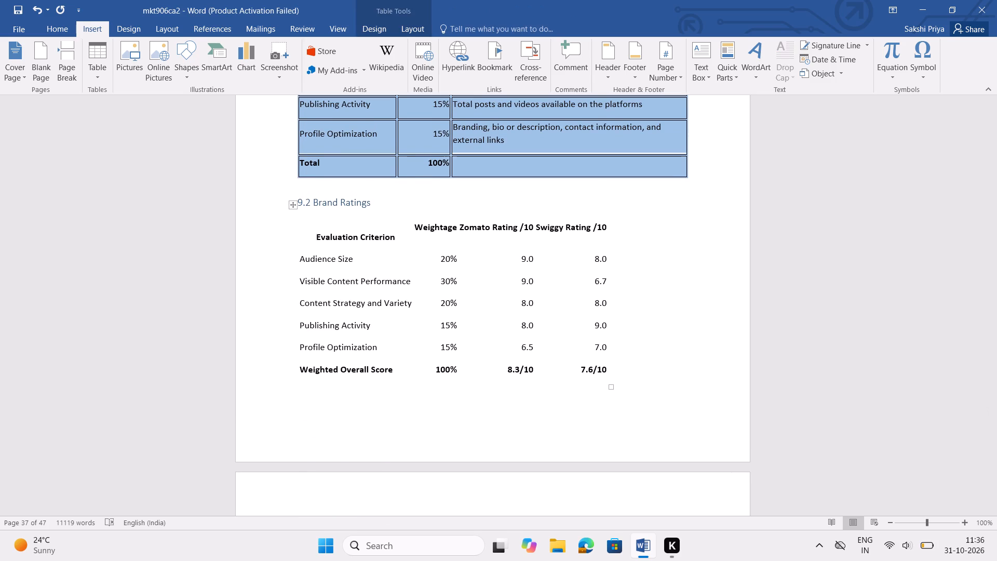
left_click(414, 200)
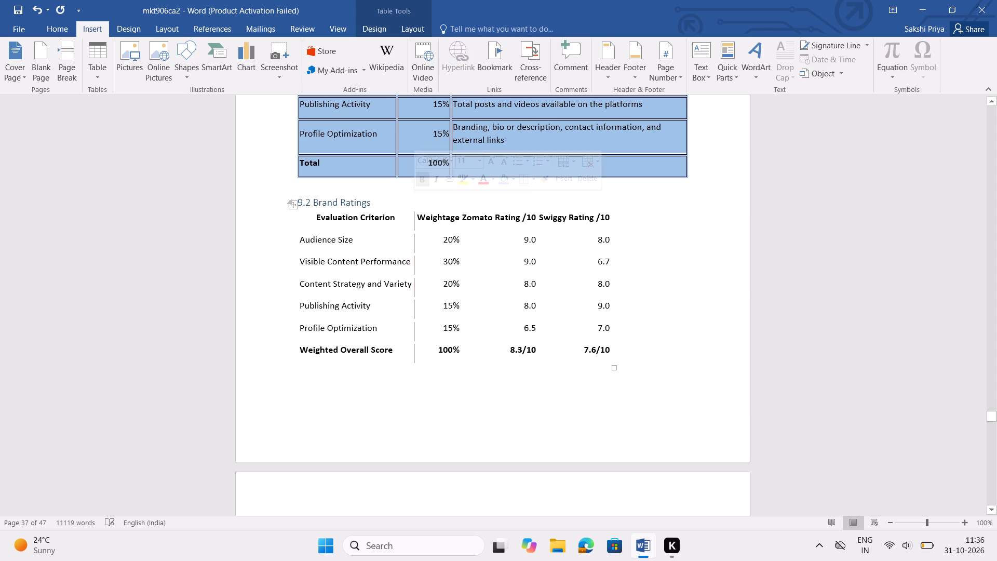
left_click(372, 201)
key("Return")
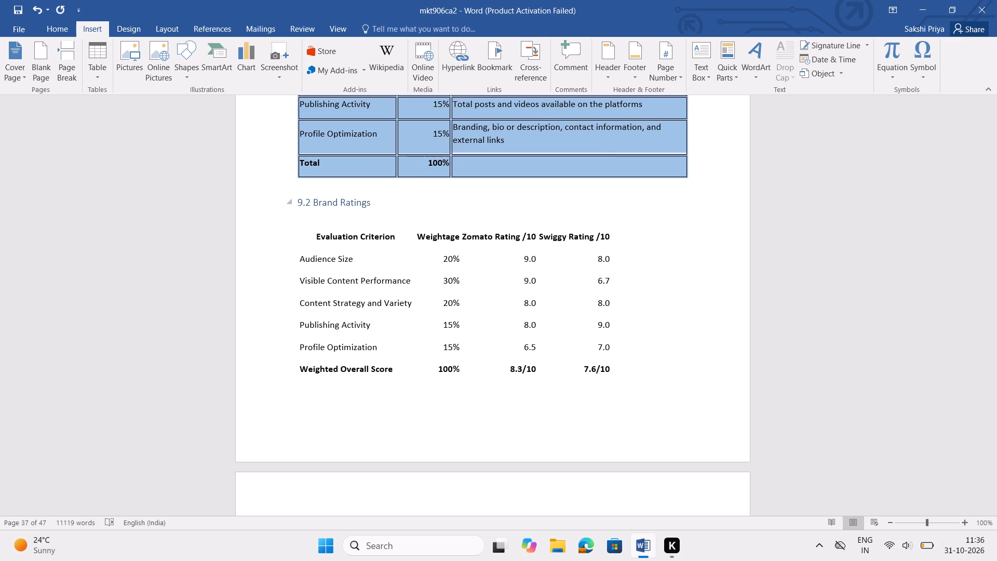
Shade the whole 9.2 Brand Ratings table light blue and apply borders matching the 9.1 table.
left_click(292, 222)
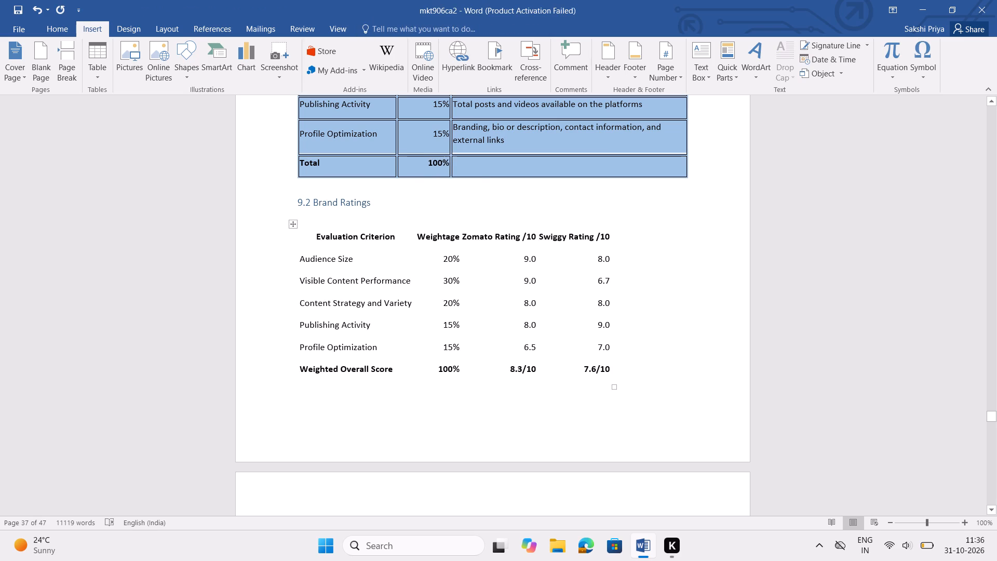
left_click(384, 201)
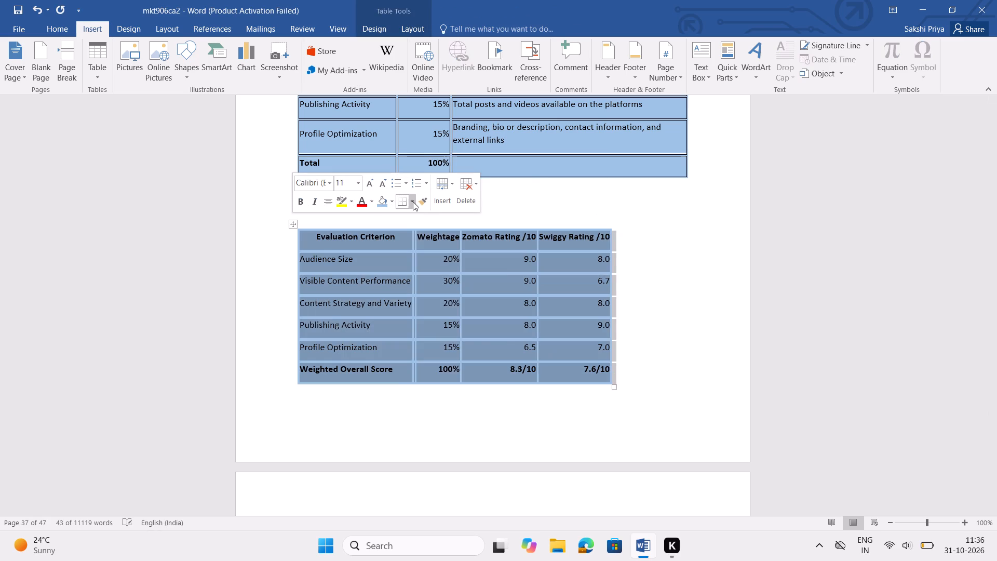
left_click(413, 202)
left_click(446, 316)
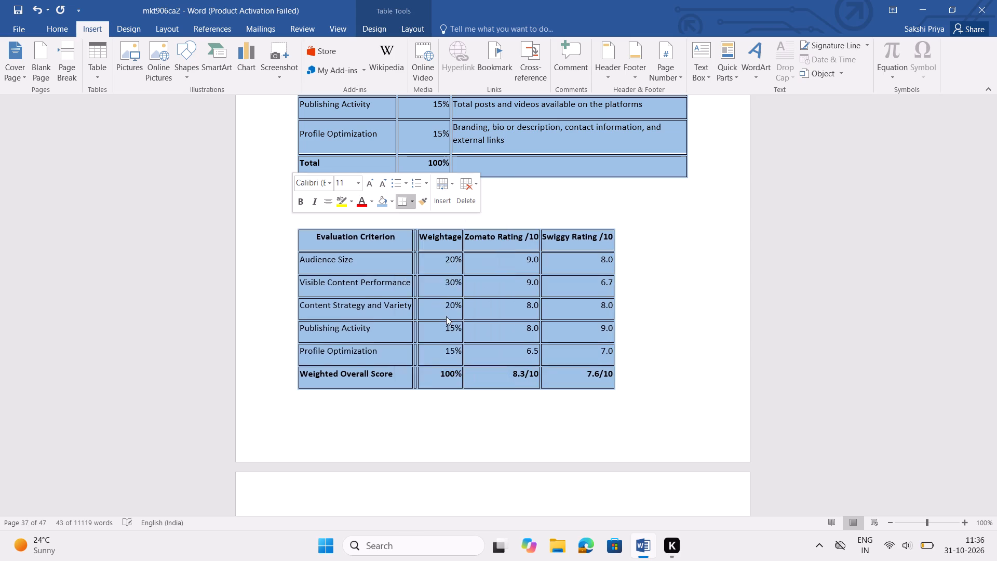
left_click(675, 324)
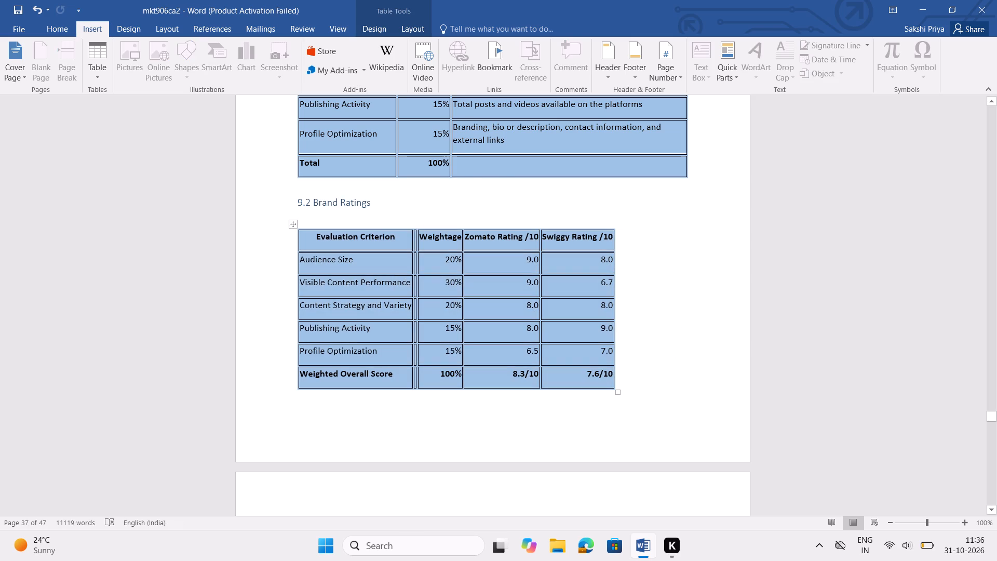
Shift the boundaries of the 9.2 table's Weightage, Zomato Rating and Swiggy Rating columns slightly outward so each header fits on one line.
left_click_drag(462, 287, 472, 286)
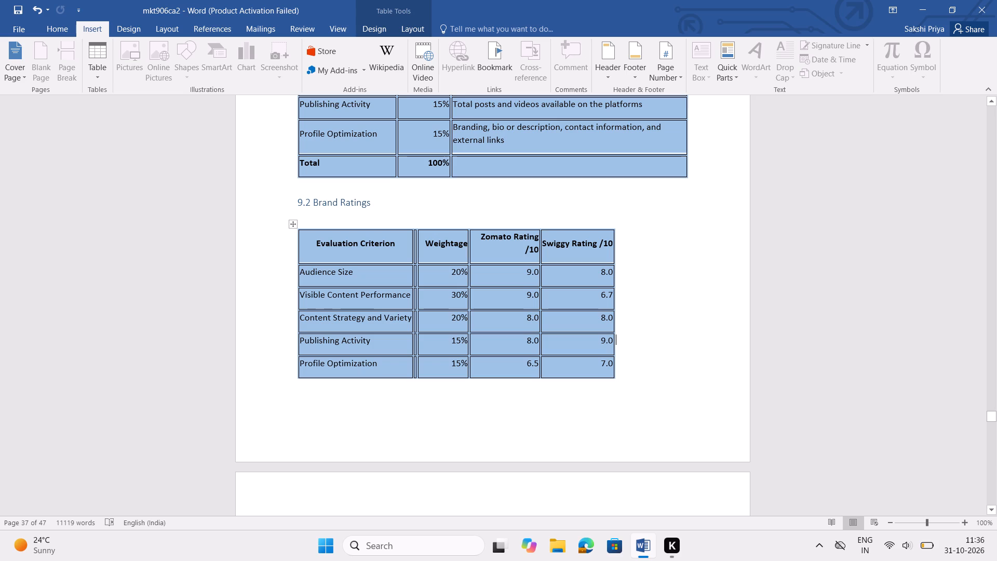
left_click_drag(540, 280, 550, 280)
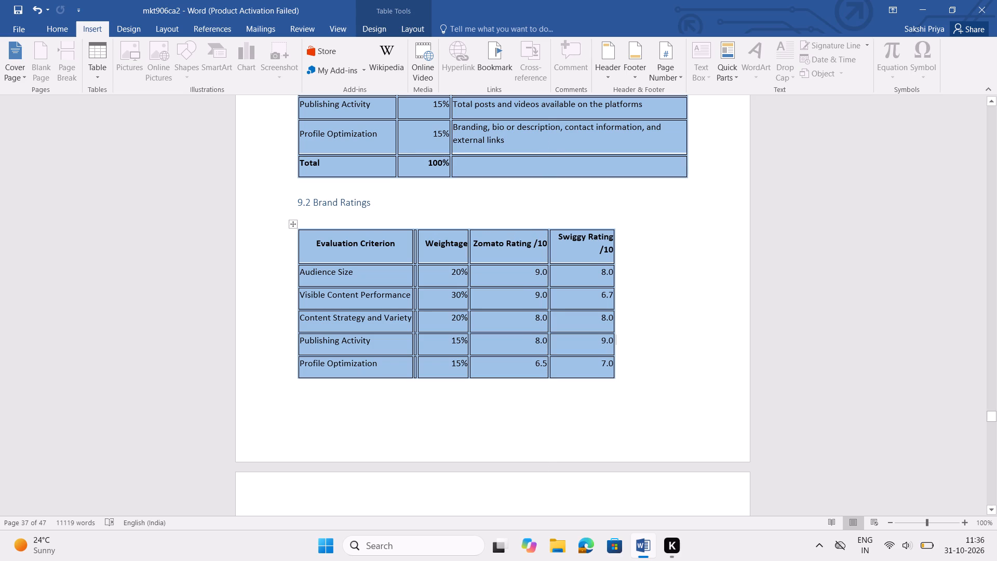
left_click_drag(615, 280, 627, 280)
left_click(690, 330)
Stretch the 9.2 table to about the 9.1 table's width and spread the extra space across the Weightage, Zomato and Swiggy columns.
scroll(690, 330, "up", 2)
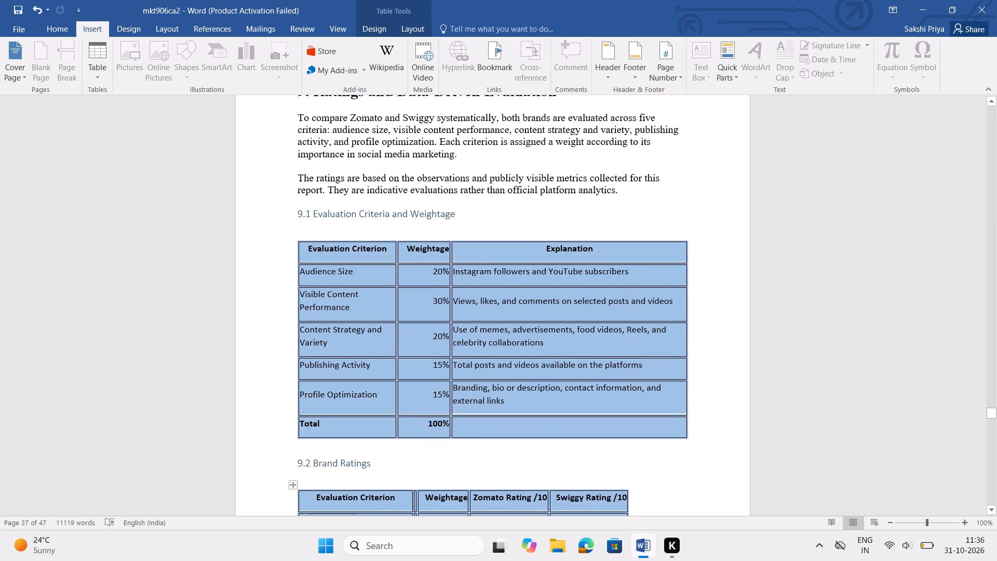
scroll(690, 330, "down", 1)
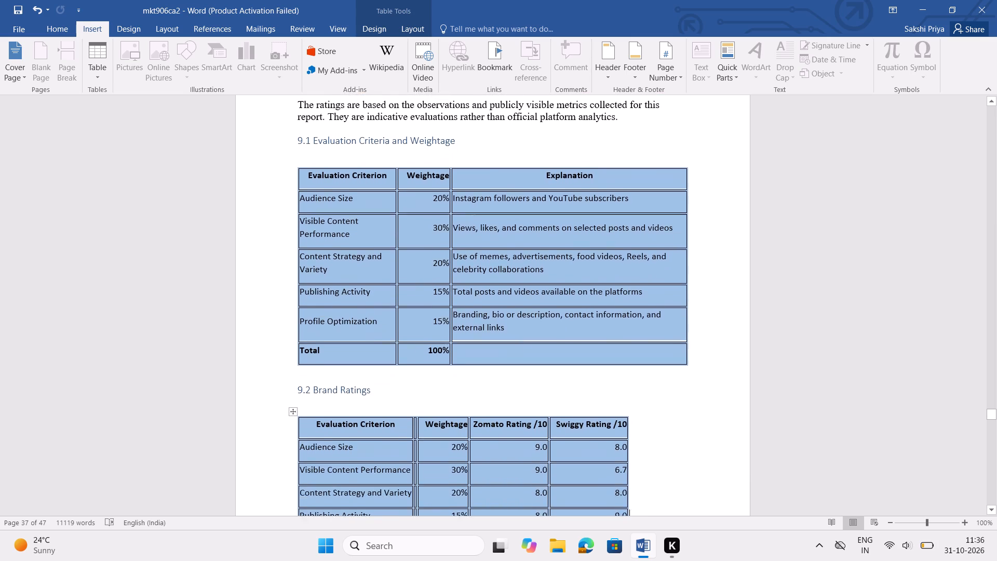
scroll(690, 330, "down", 2)
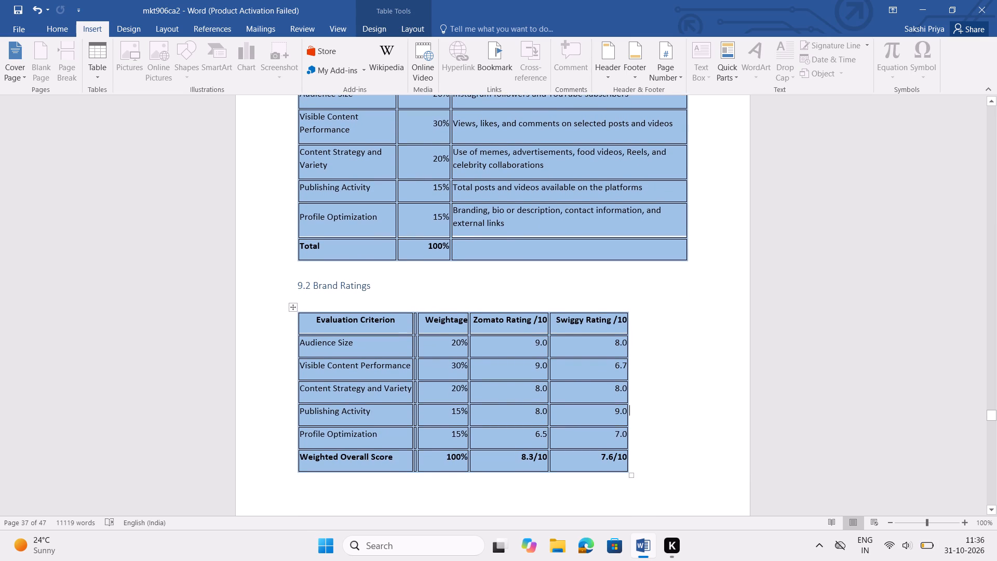
left_click_drag(628, 373, 691, 371)
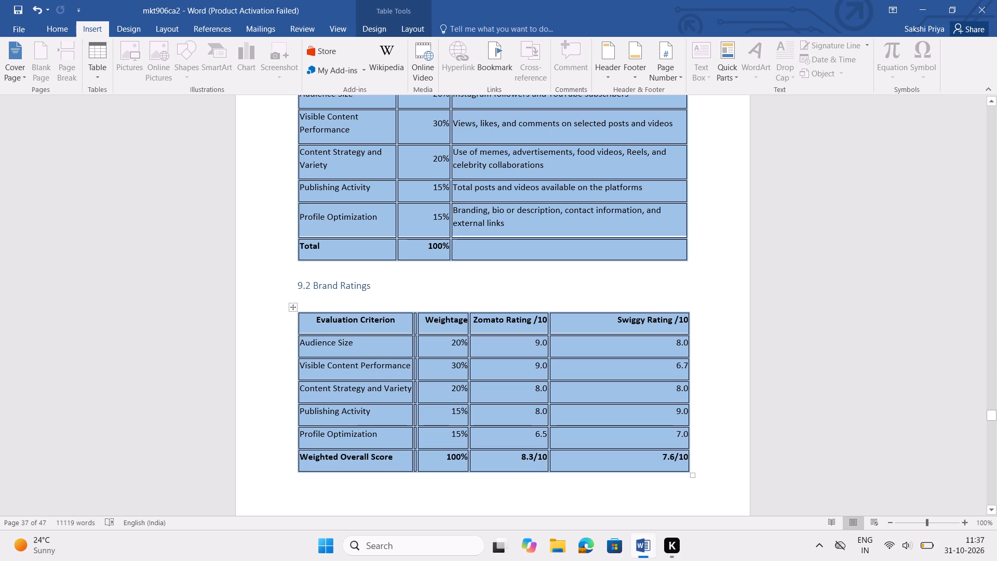
left_click_drag(548, 373, 576, 372)
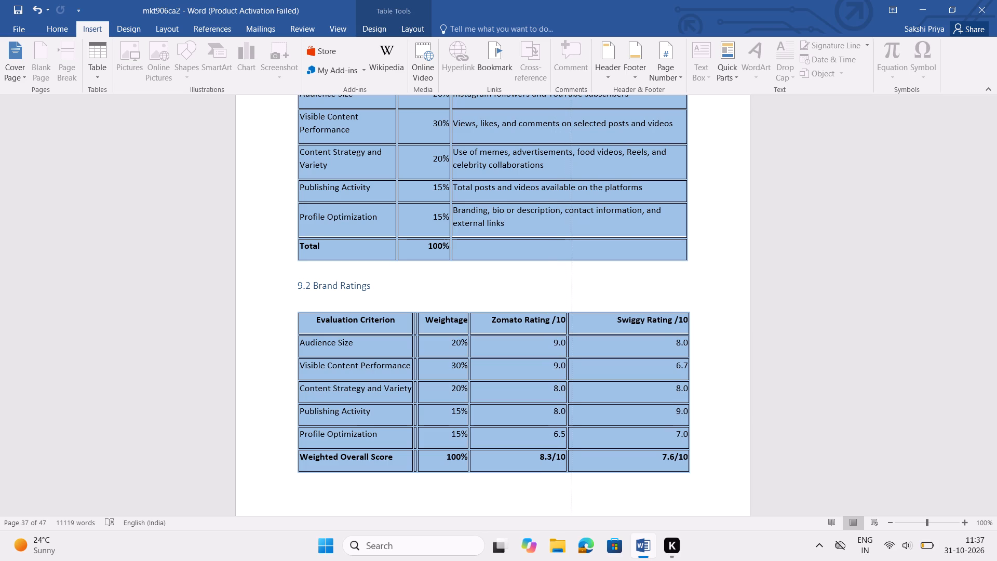
left_click_drag(576, 372, 583, 370)
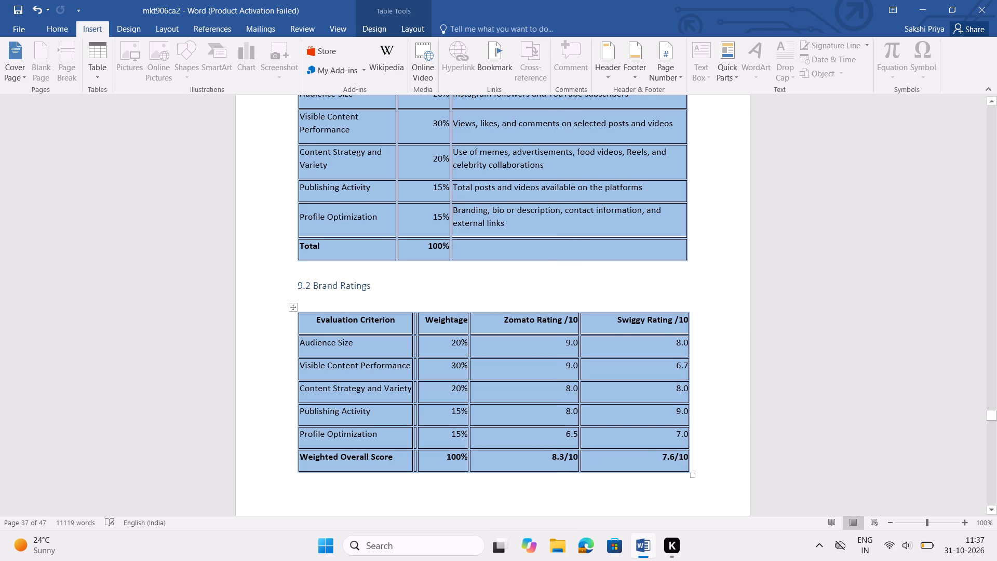
left_click_drag(468, 374, 483, 372)
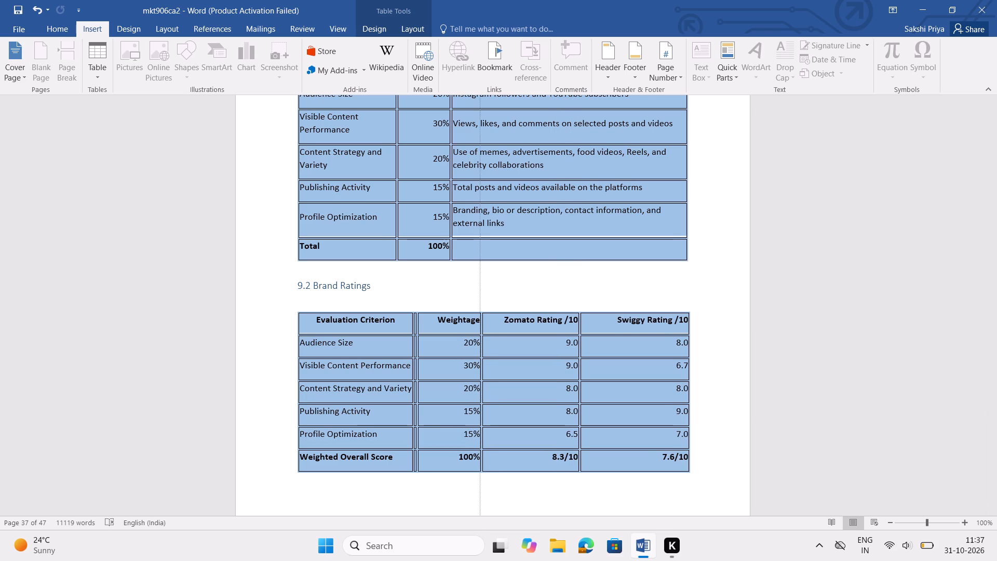
left_click_drag(483, 372, 483, 371)
left_click(533, 291)
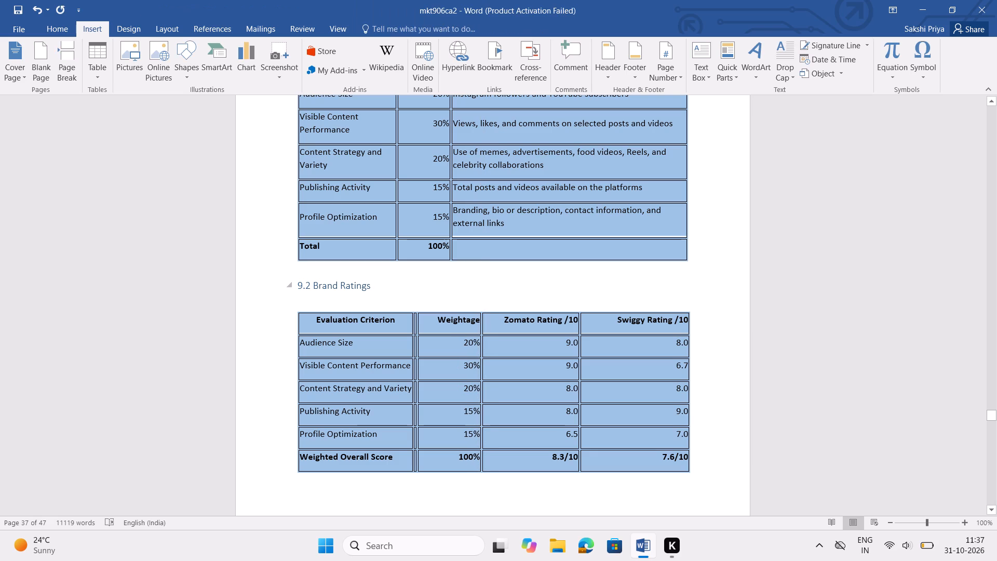
scroll(533, 291, "down", 3)
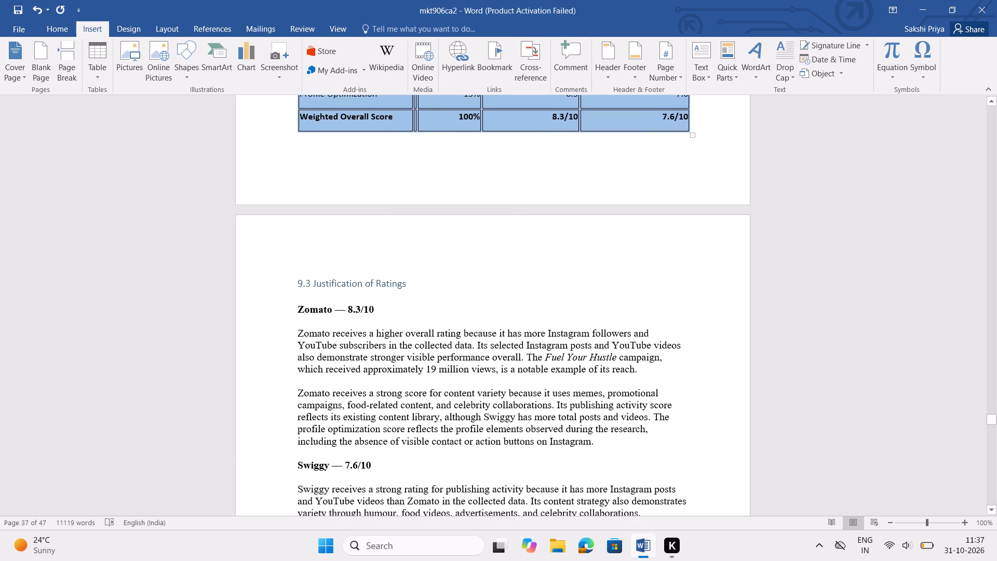
scroll(533, 291, "down", 1)
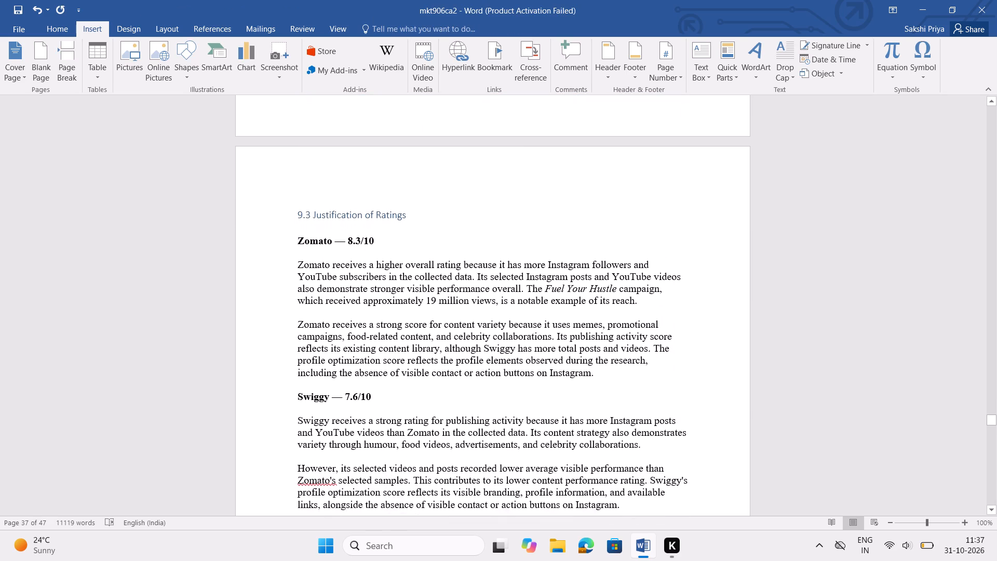
scroll(533, 291, "down", 2)
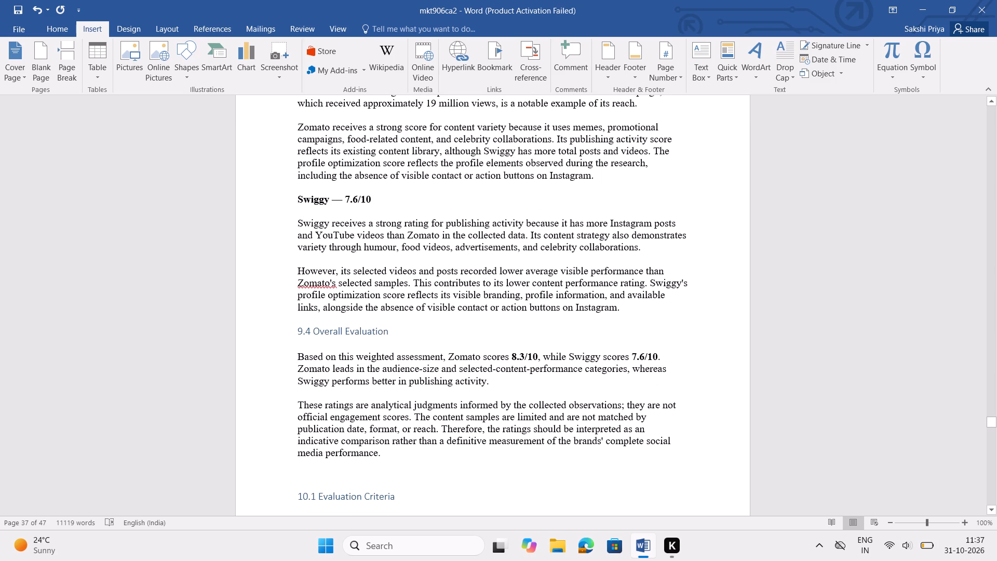
scroll(533, 291, "down", 2)
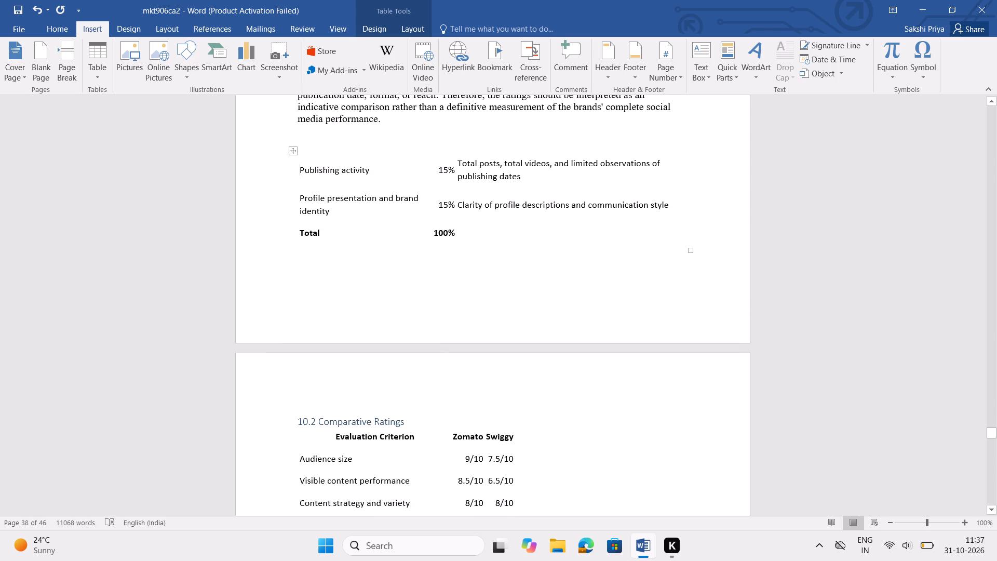
left_click_drag(298, 169, 491, 292)
key("BackSpace")
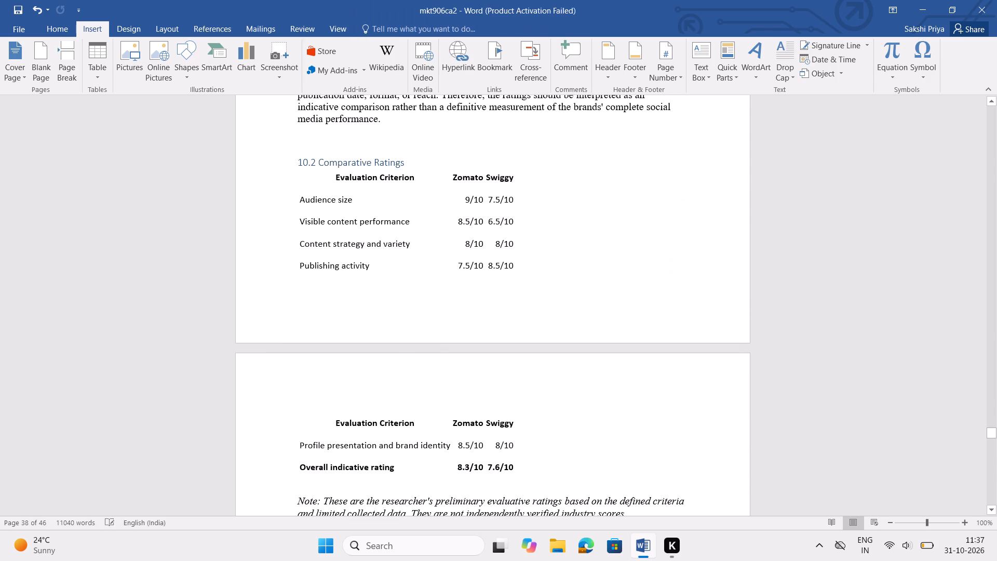
Delete the old 10.2 Comparative Ratings section, including its heading, table, note and leftover full stop, above 10.3 Justification of Zomato's Rating.
scroll(467, 302, "down", 1)
scroll(467, 302, "up", 1)
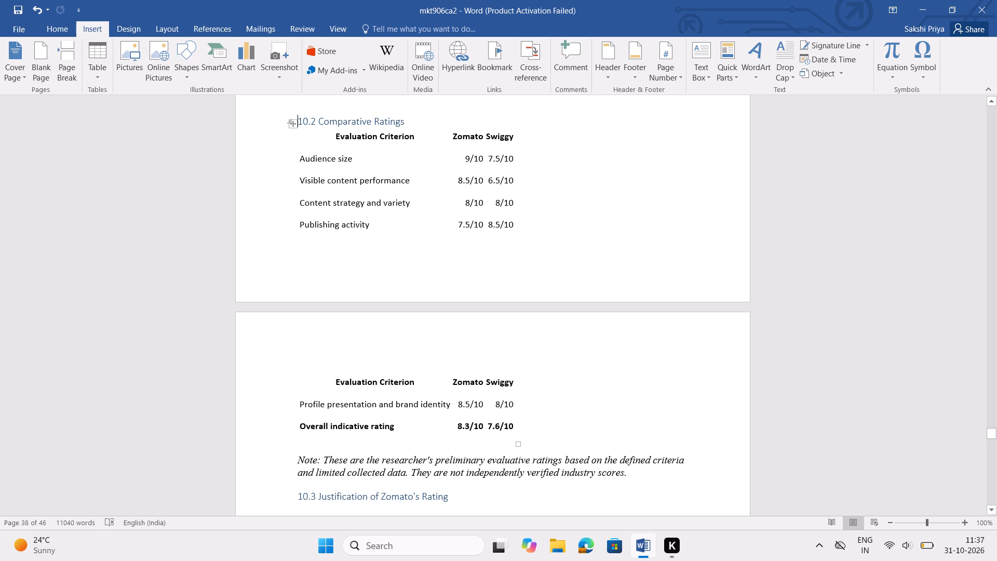
left_click_drag(299, 121, 625, 468)
key("BackSpace")
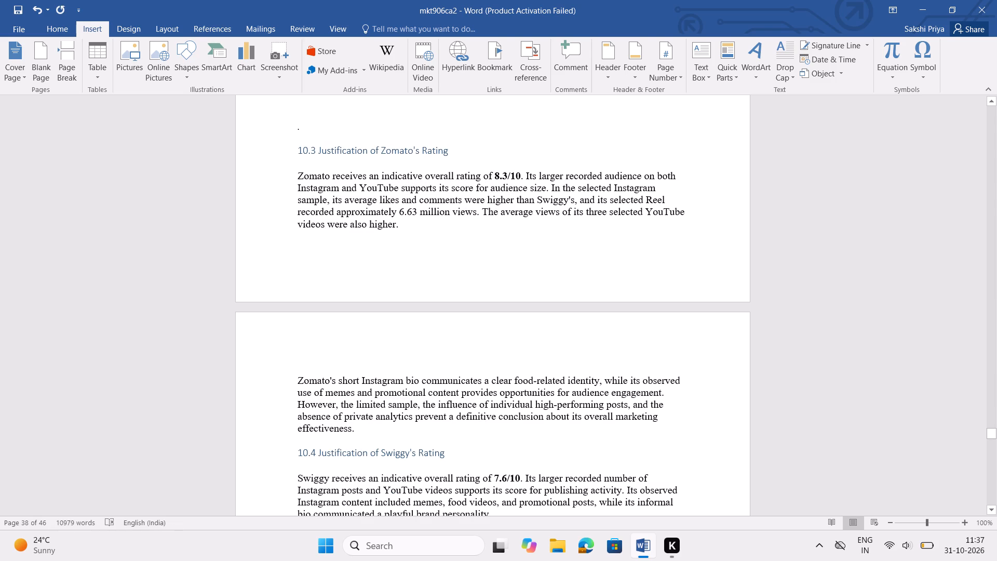
key("Right")
key("BackSpace")
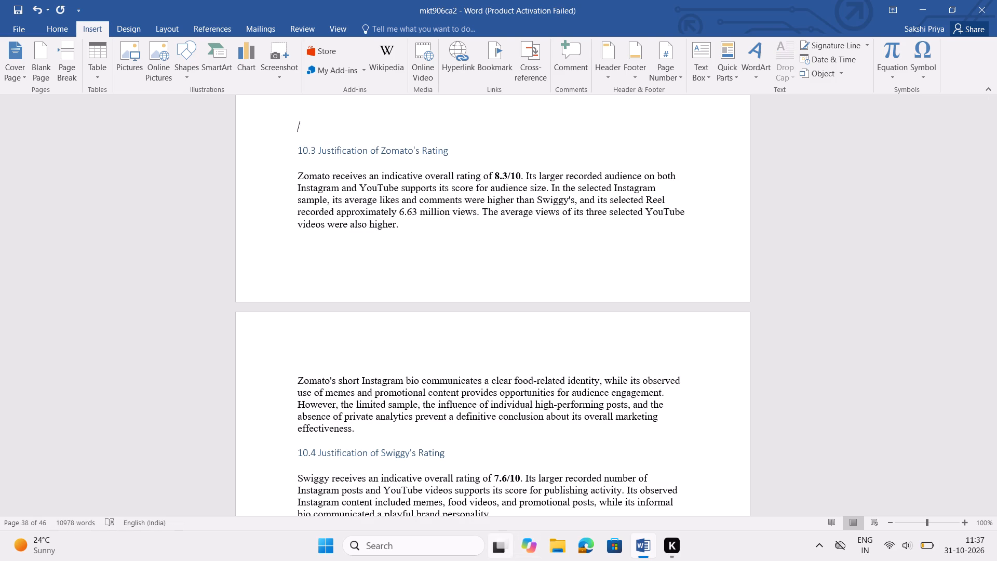
Delete the old 10.3 Justification of Zomato's Rating section, including its heading and both paragraphs.
scroll(481, 312, "down", 1)
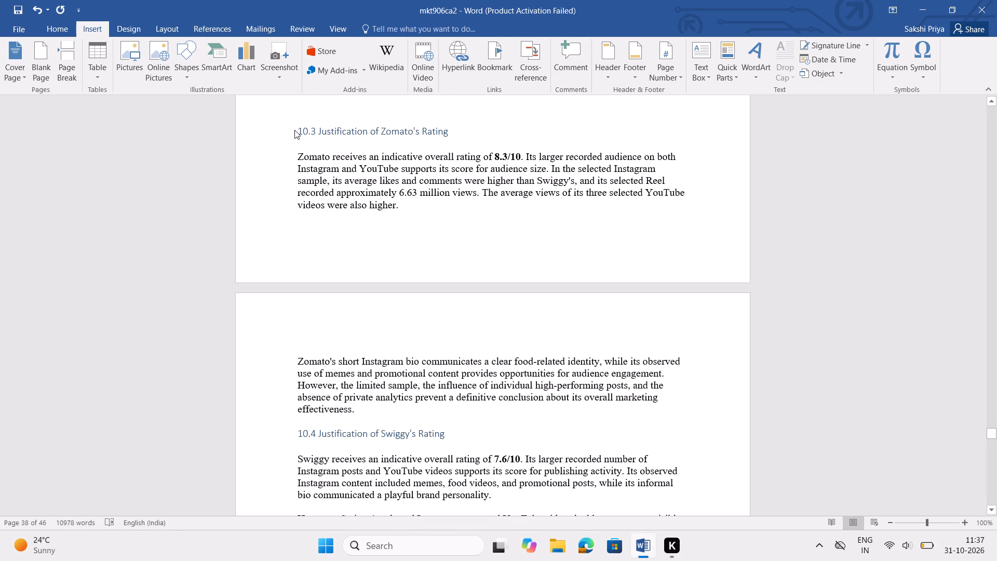
left_click(294, 130)
left_click(299, 130)
left_click_drag(299, 130, 563, 412)
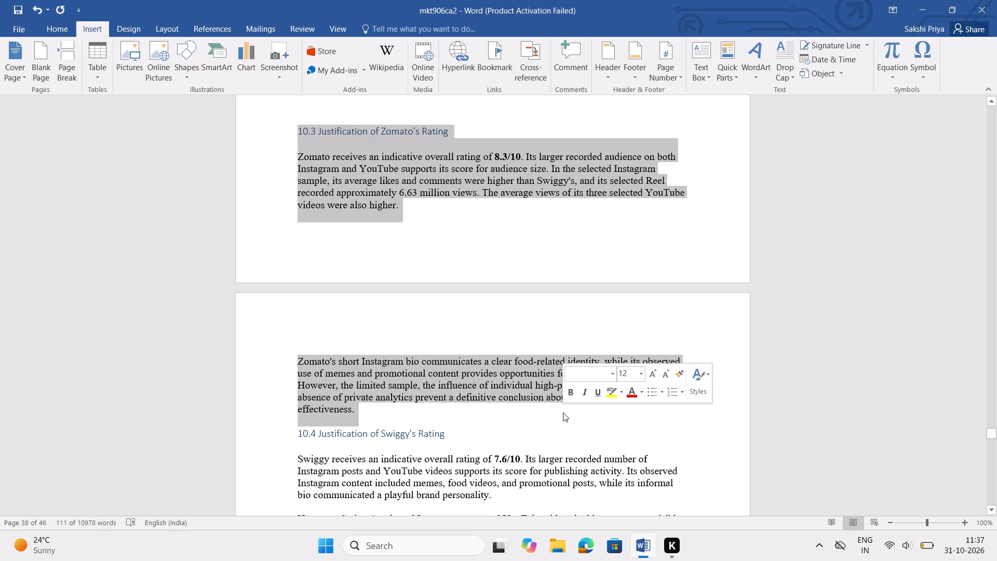
key("BackSpace")
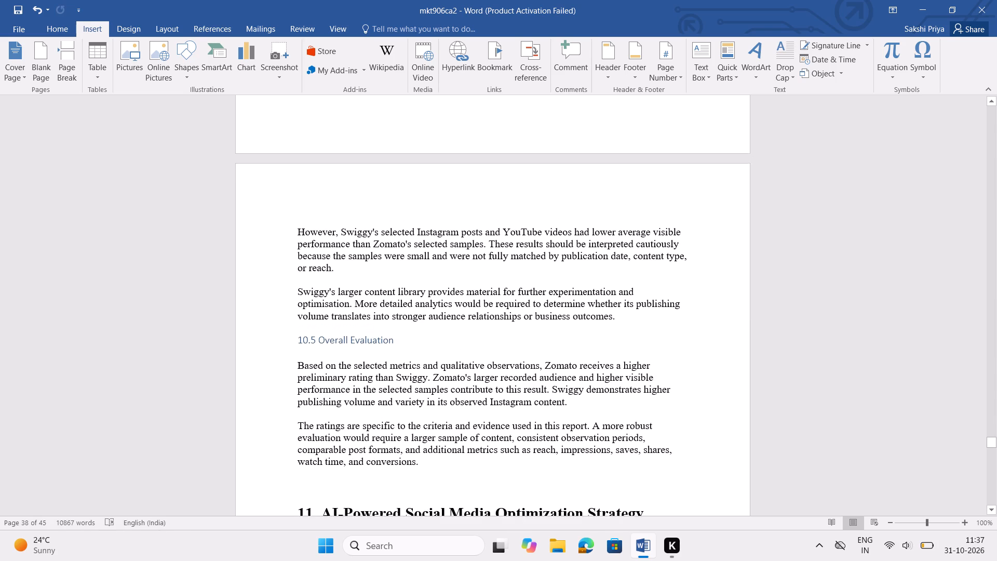
Delete the 10.4 Justification of Swiggy's Rating heading and its first two paragraphs, through the one ending "content type, or reach.".
scroll(466, 369, "up", 1)
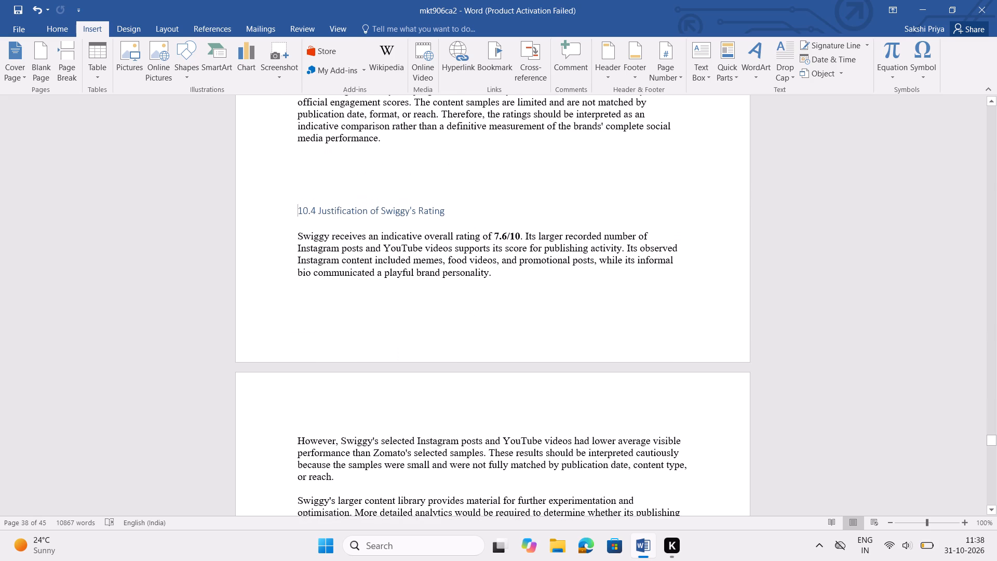
left_click_drag(298, 211, 474, 471)
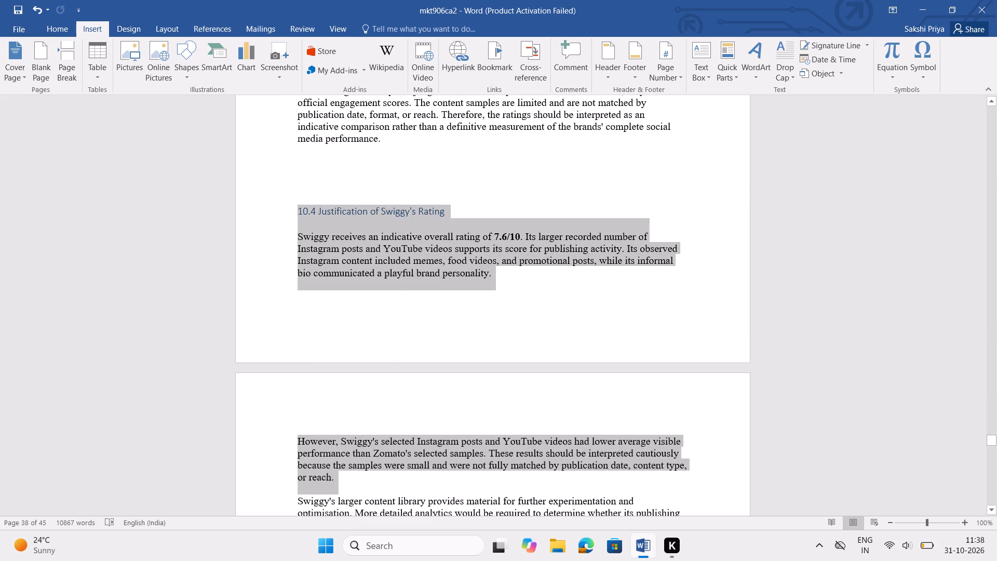
left_click_drag(474, 471, 474, 471)
key("BackSpace")
Delete the remaining paragraph on Swiggy's larger content library together with the entire 10.5 Overall Evaluation section.
scroll(437, 416, "down", 1)
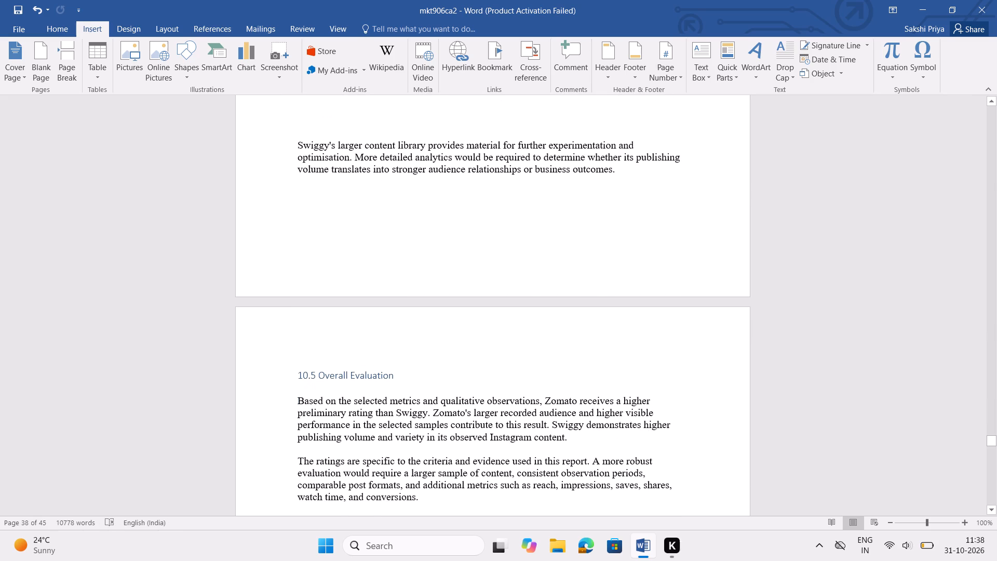
scroll(316, 182, "down", 1)
scroll(322, 189, "up", 1)
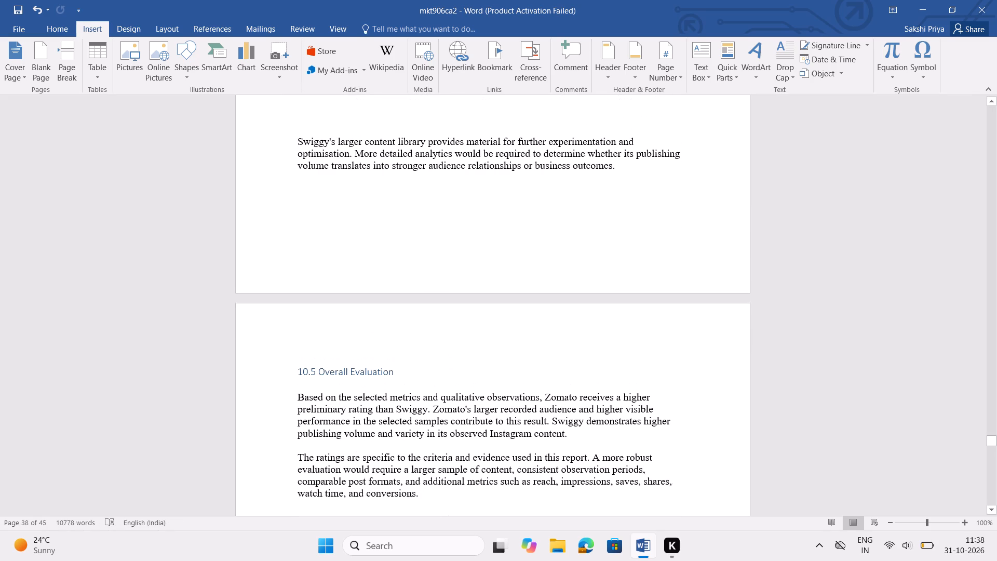
scroll(322, 189, "up", 1)
left_click_drag(298, 142, 495, 500)
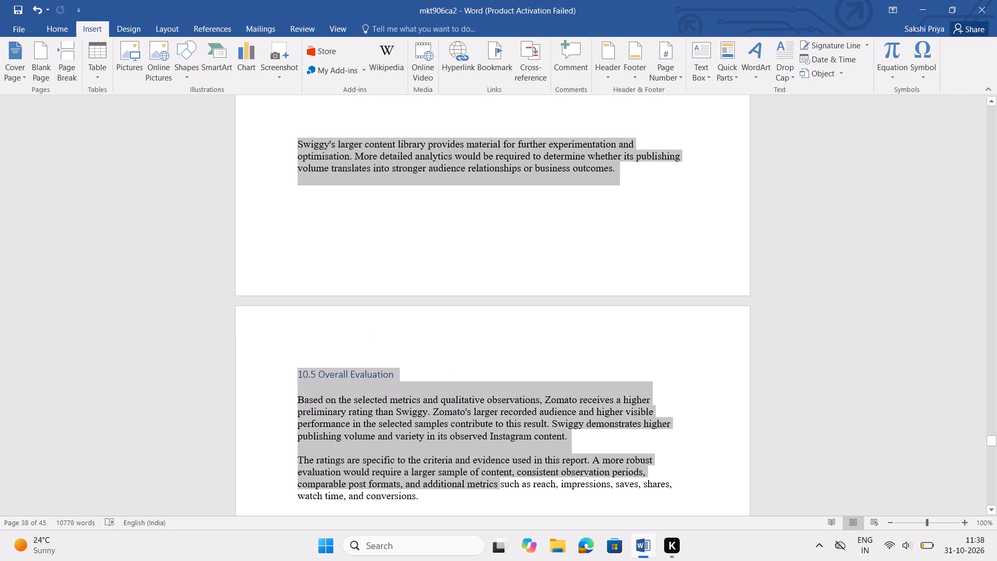
left_click_drag(495, 500, 429, 456)
key("BackSpace")
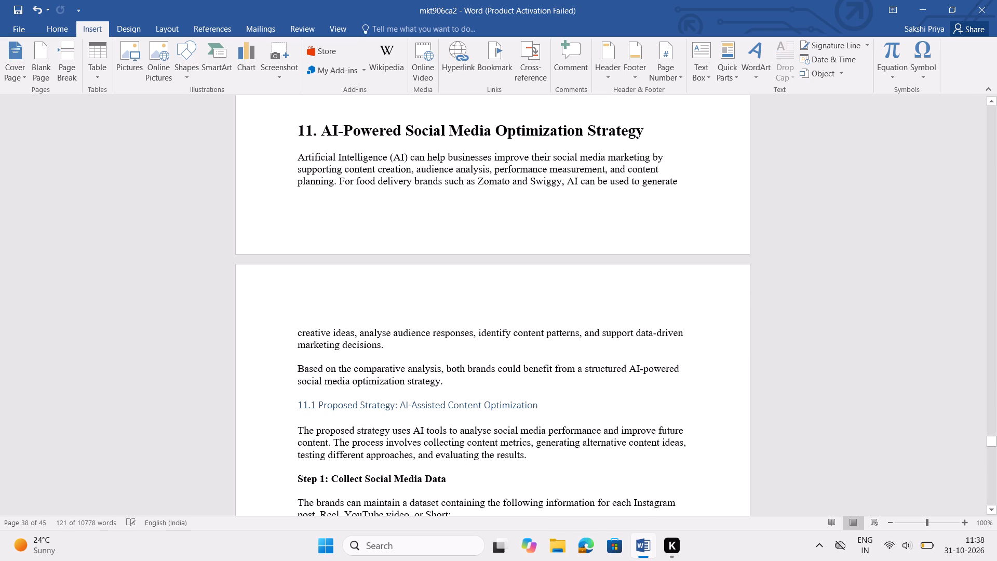
Remove the extra blank lines between the end of 9.4 Overall Evaluation and the section 11 heading, keeping one.
scroll(463, 331, "up", 1)
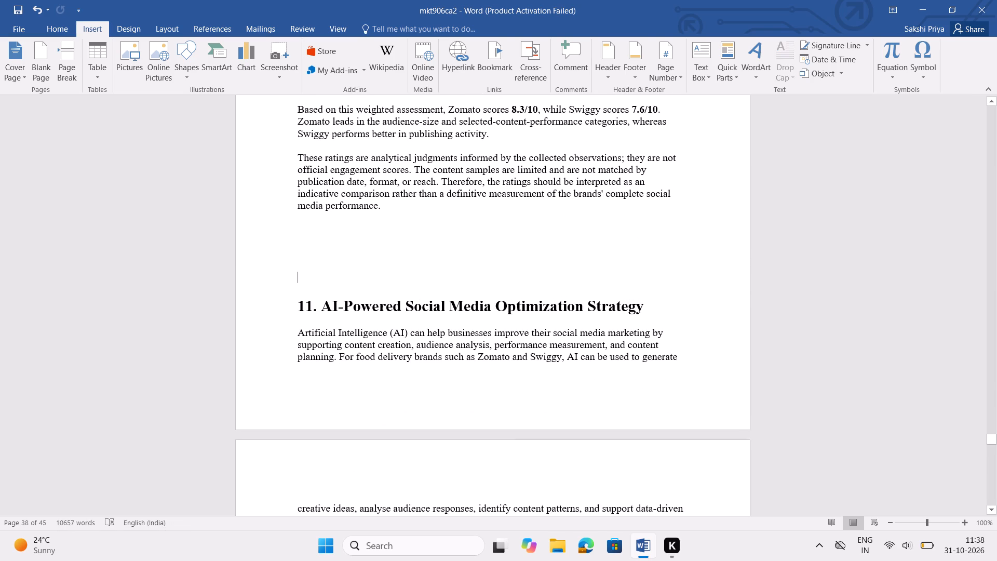
key("BackSpace")
key("BackSpace")
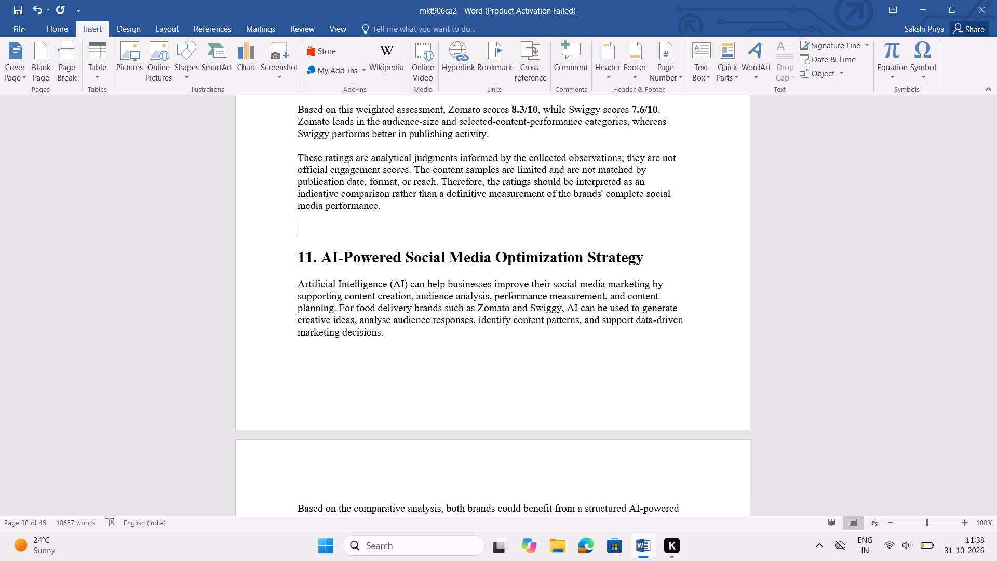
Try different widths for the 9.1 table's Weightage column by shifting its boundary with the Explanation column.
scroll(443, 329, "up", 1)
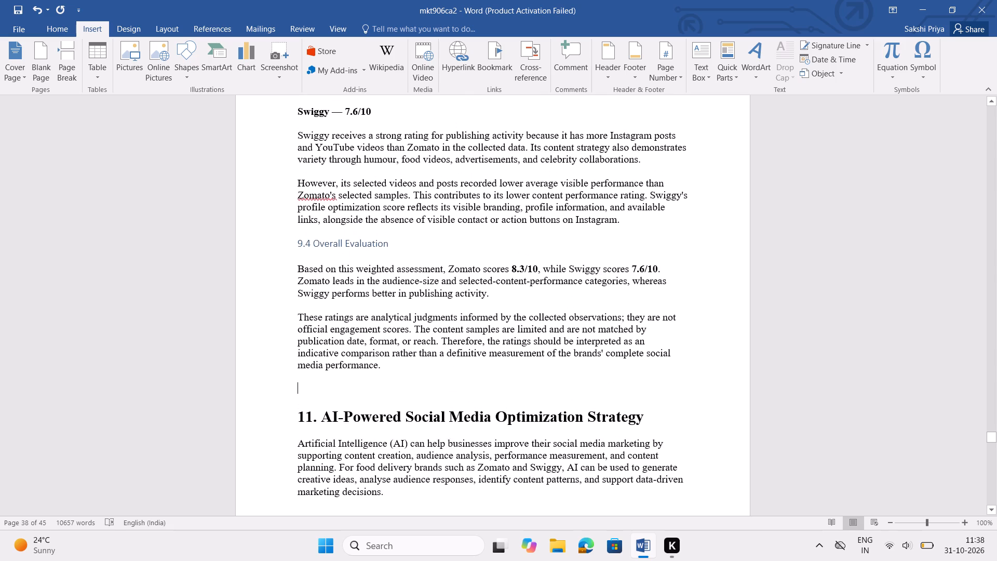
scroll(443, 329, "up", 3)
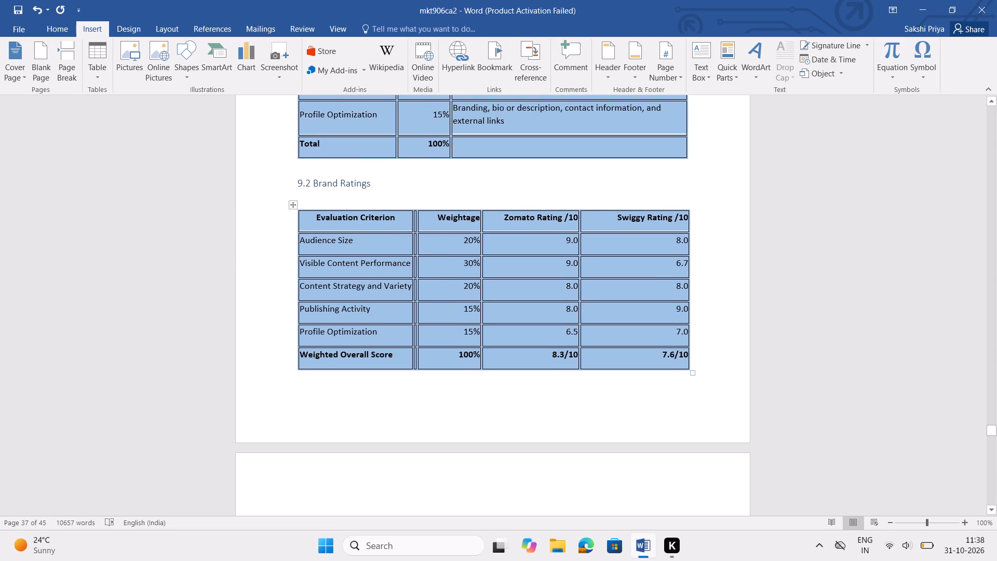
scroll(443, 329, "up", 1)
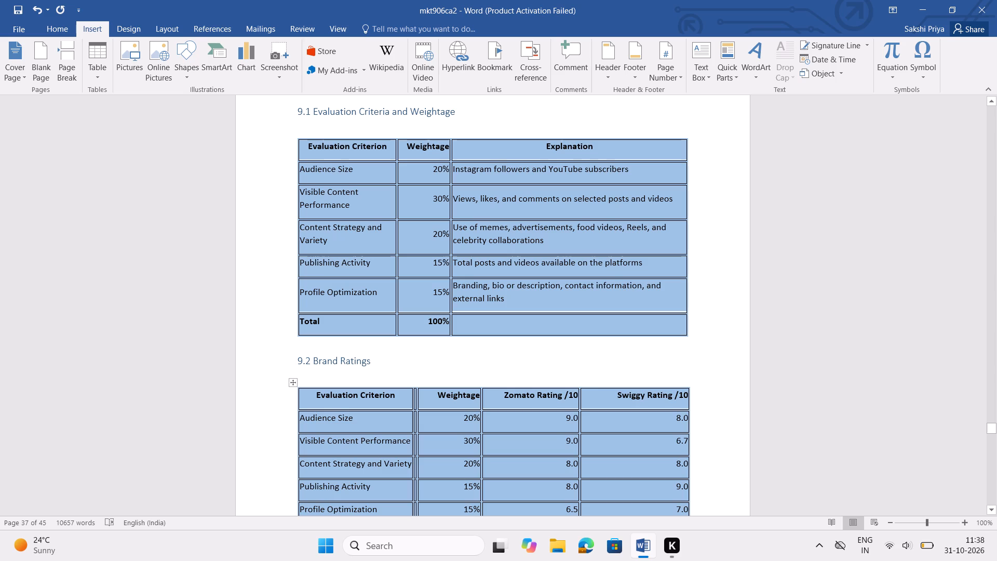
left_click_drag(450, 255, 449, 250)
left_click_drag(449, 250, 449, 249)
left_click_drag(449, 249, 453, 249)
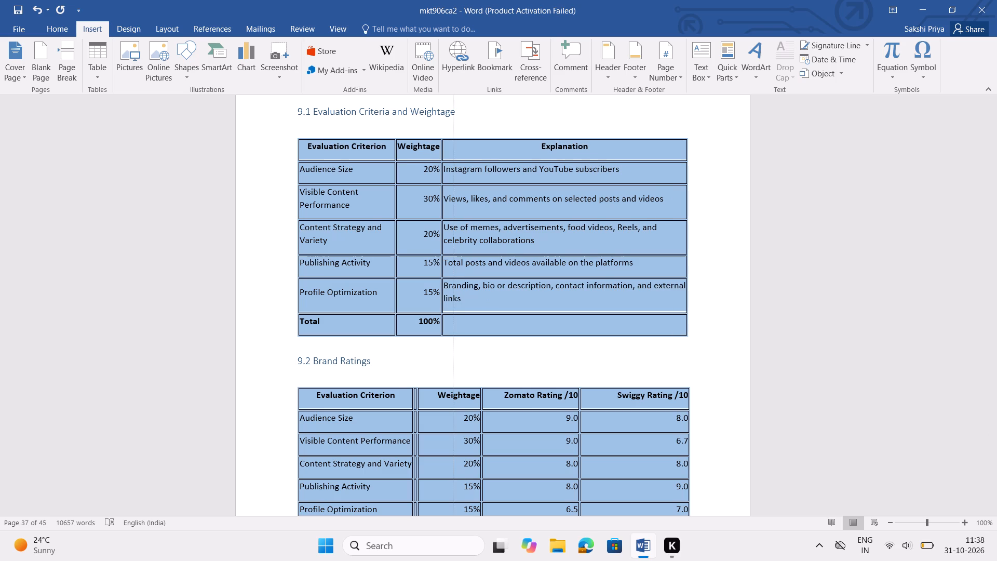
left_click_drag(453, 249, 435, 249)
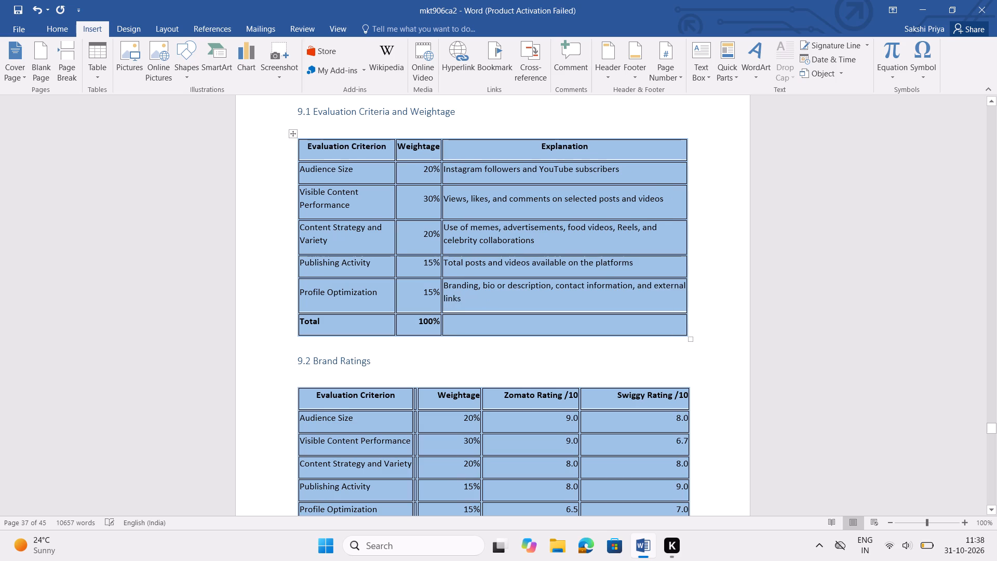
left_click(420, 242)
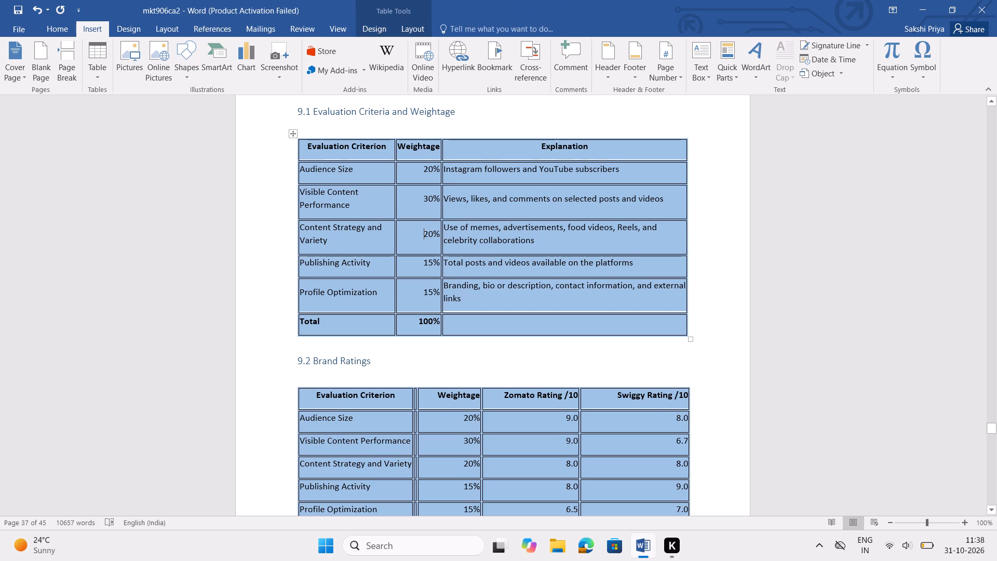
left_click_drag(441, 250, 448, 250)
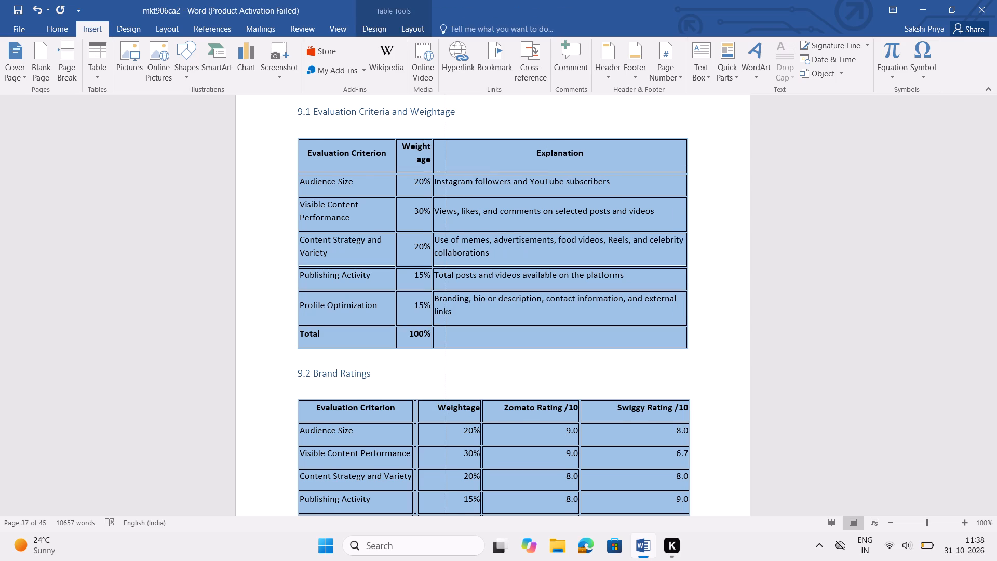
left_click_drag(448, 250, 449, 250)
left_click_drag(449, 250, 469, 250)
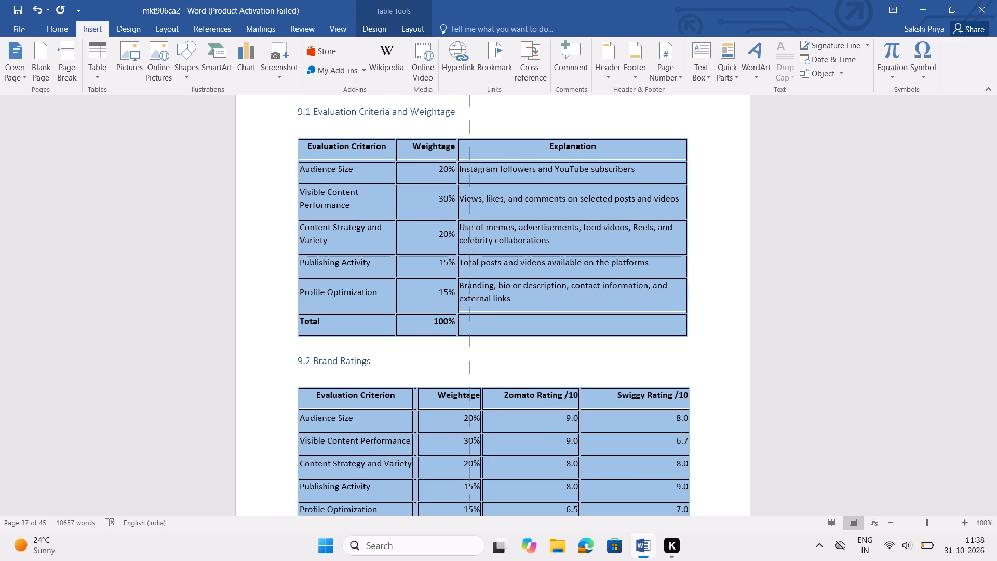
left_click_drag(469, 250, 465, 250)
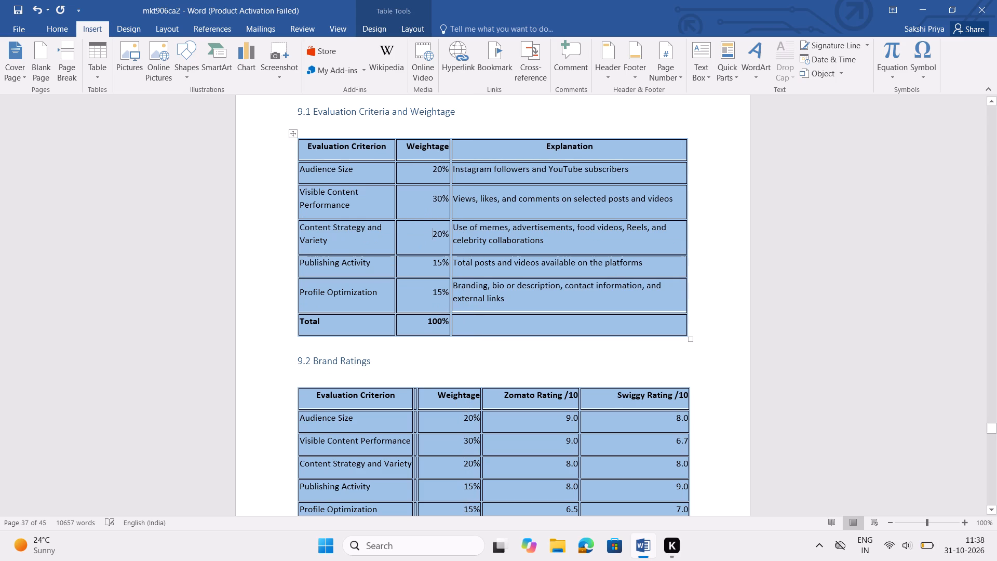
Review the layout of the 9.1 and 9.2 tables and the beginning of 9.3 Justification of Ratings.
left_click(711, 332)
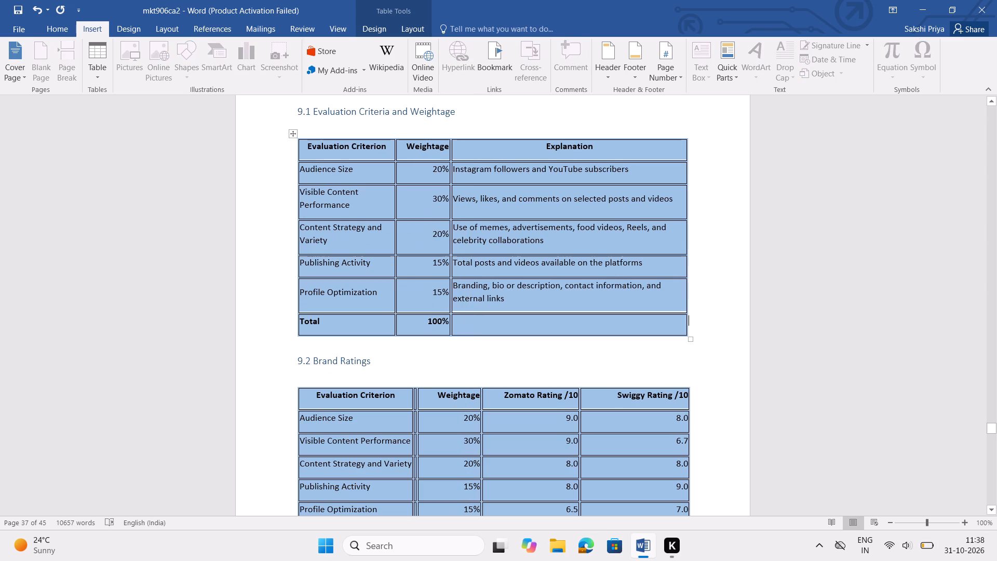
left_click(679, 358)
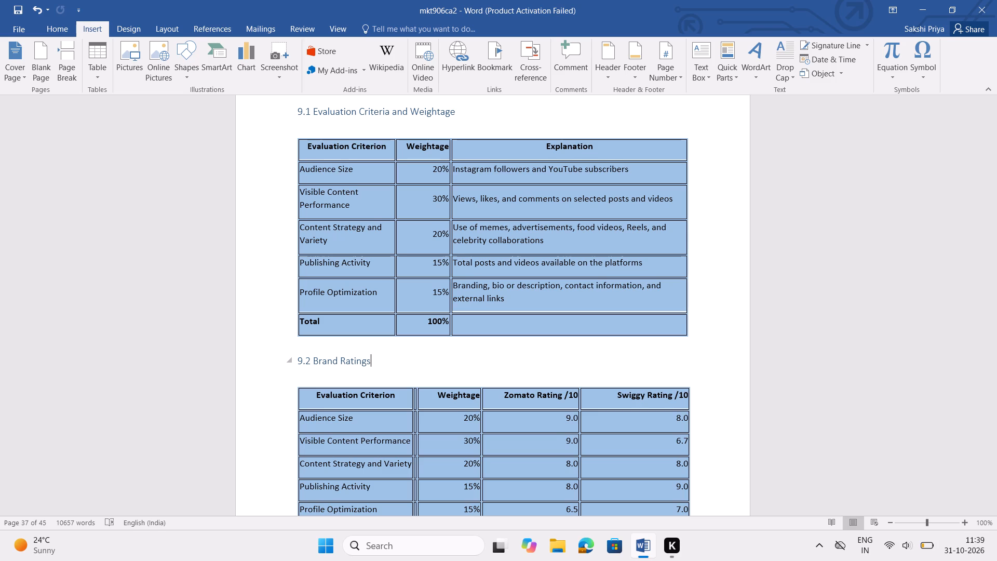
left_click(298, 360)
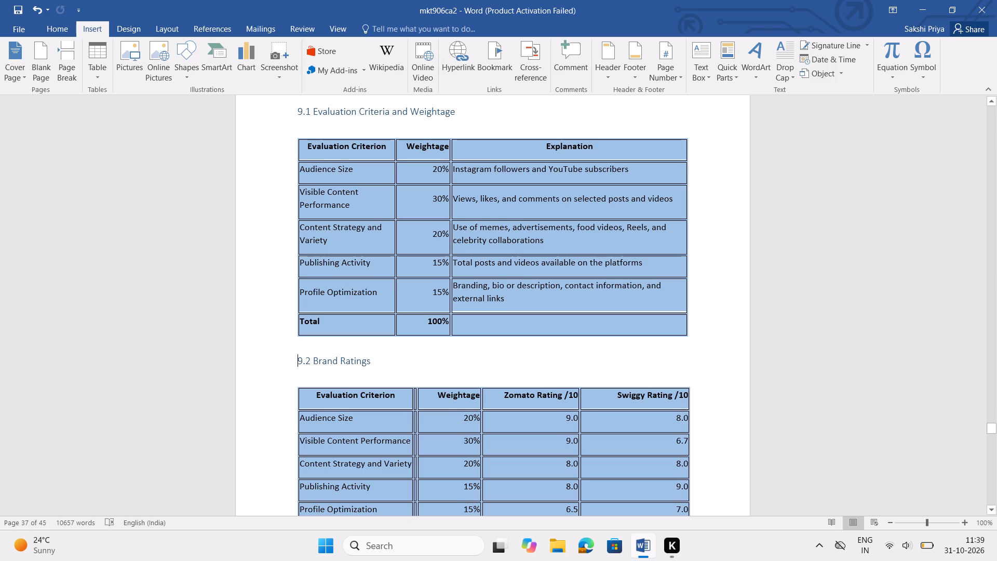
left_click(415, 405)
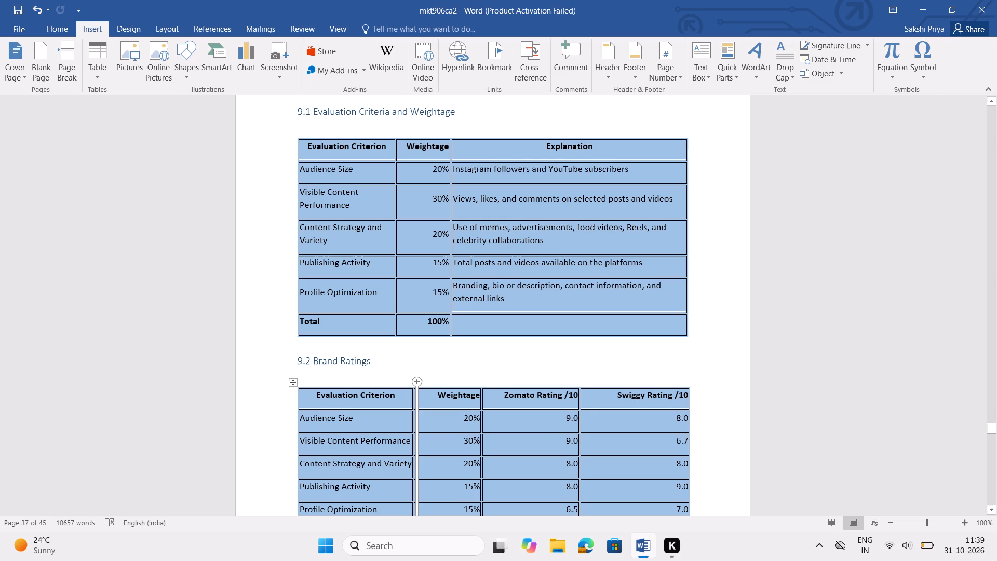
left_click(425, 373)
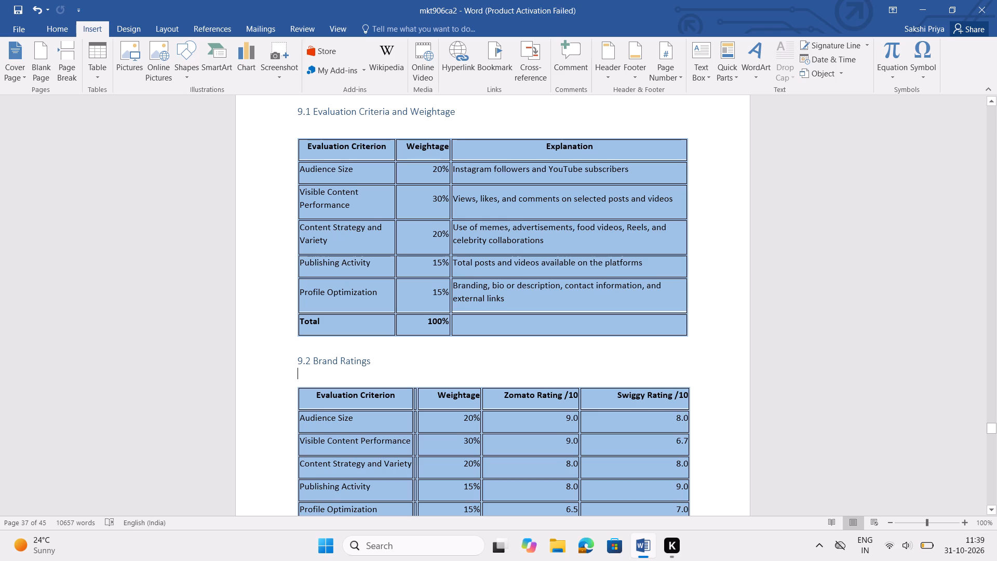
scroll(318, 376, "down", 1)
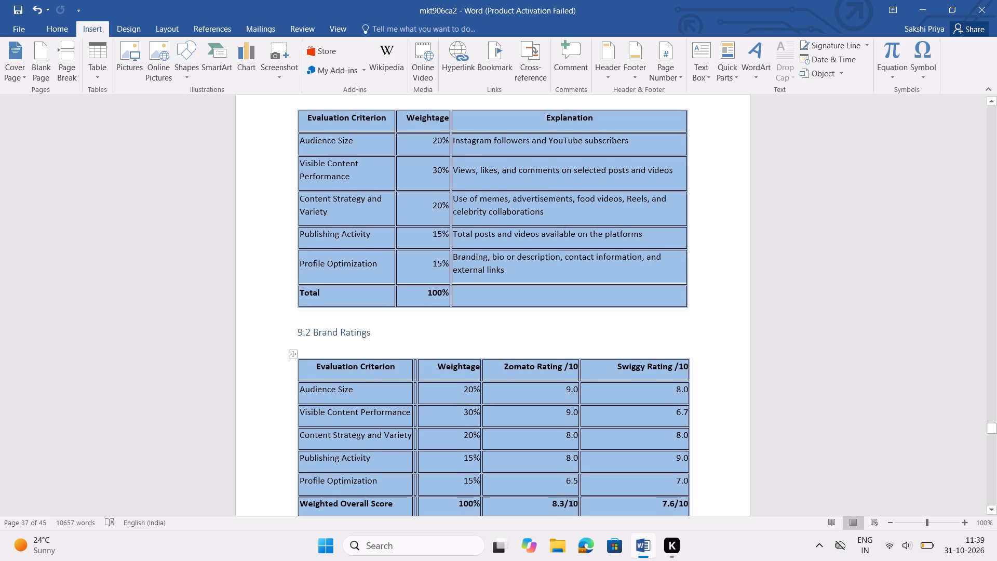
scroll(318, 376, "down", 3)
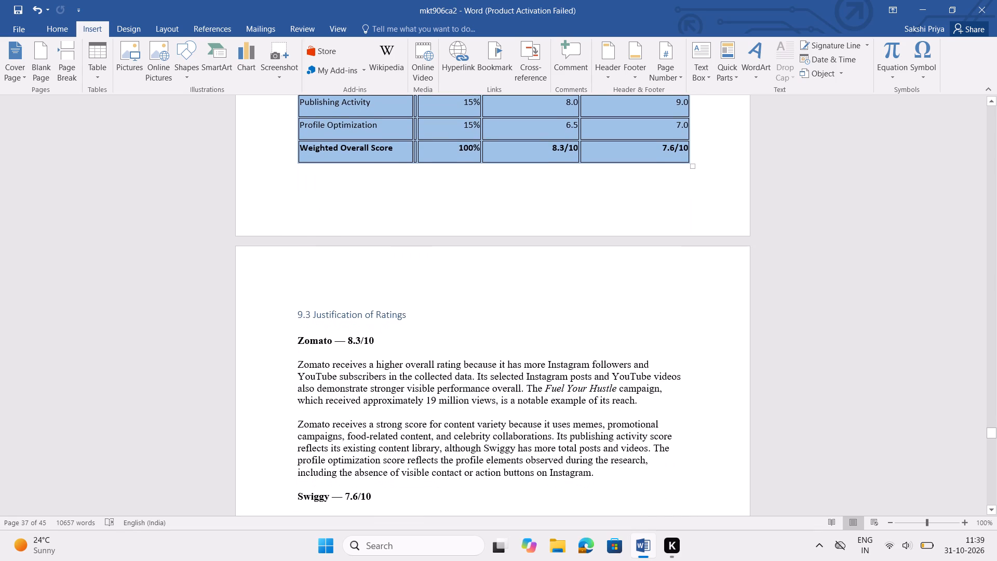
left_click(387, 342)
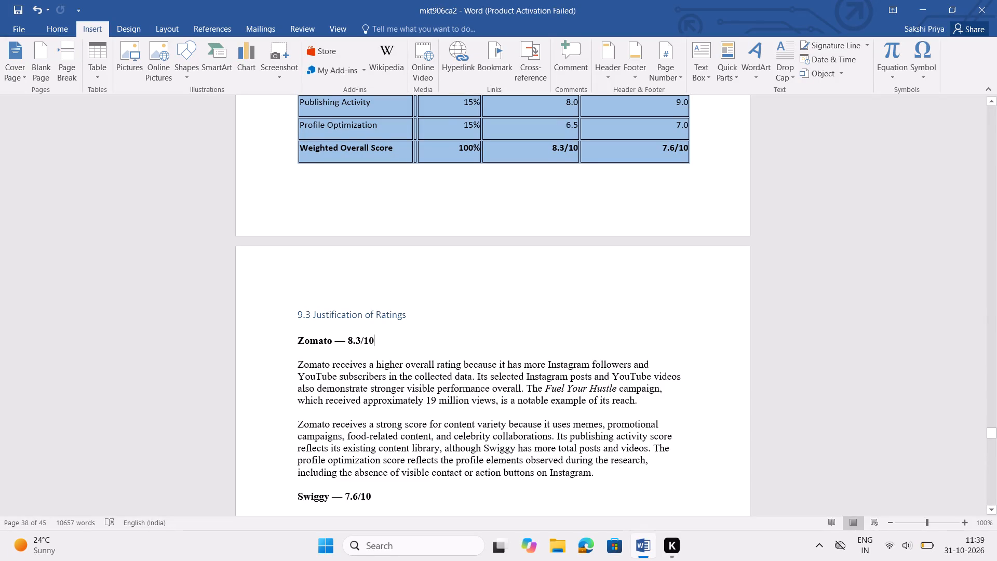
scroll(387, 342, "up", 1)
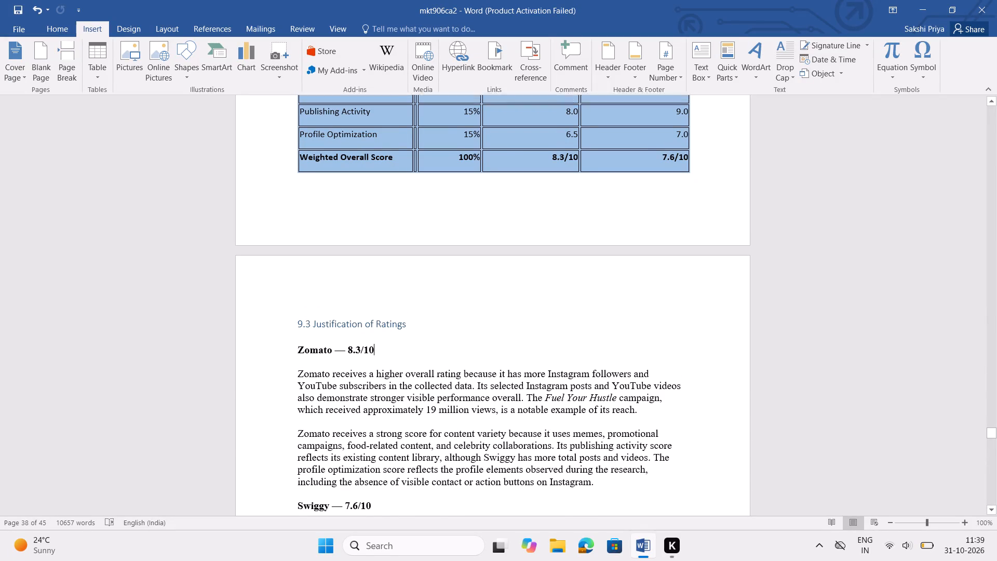
scroll(387, 342, "up", 4)
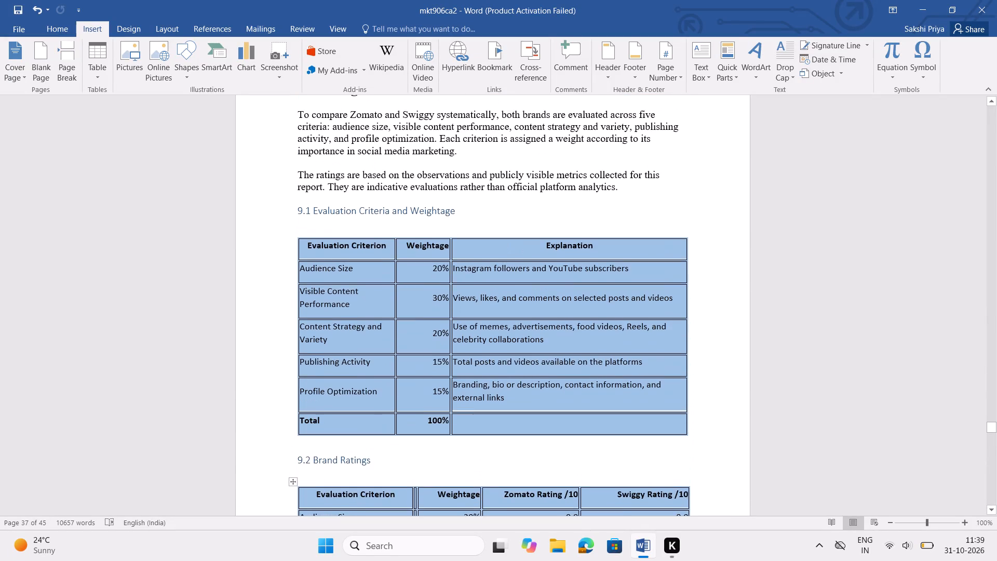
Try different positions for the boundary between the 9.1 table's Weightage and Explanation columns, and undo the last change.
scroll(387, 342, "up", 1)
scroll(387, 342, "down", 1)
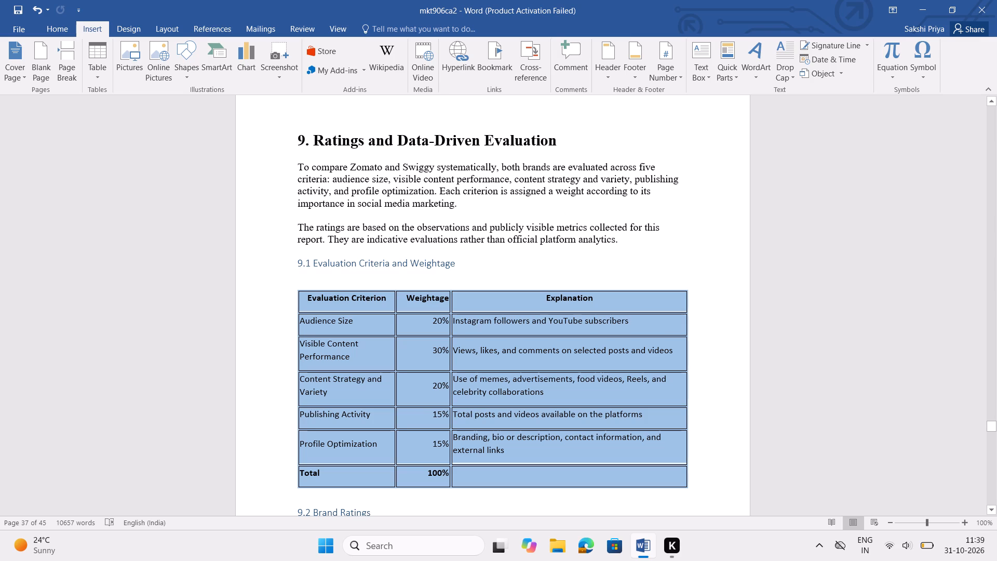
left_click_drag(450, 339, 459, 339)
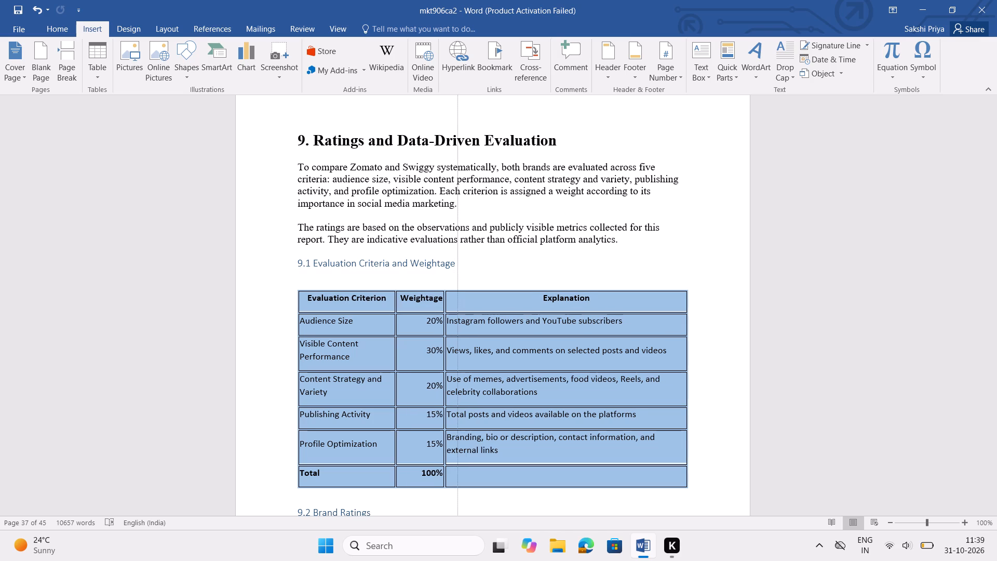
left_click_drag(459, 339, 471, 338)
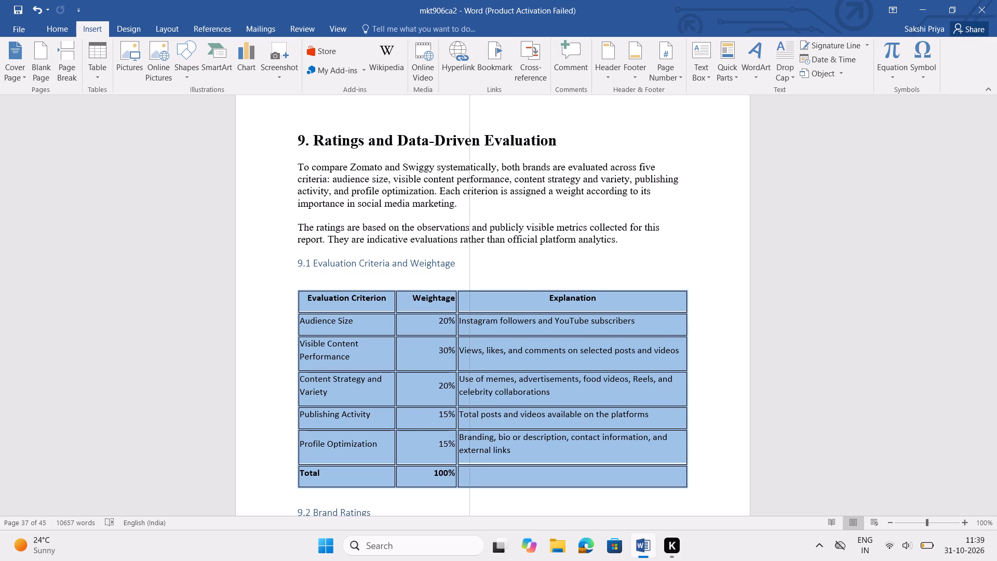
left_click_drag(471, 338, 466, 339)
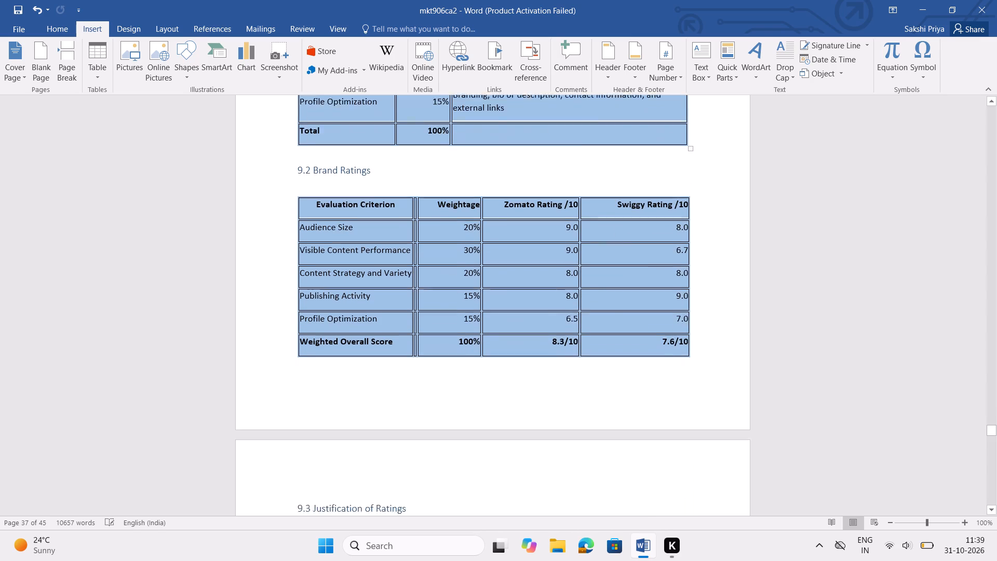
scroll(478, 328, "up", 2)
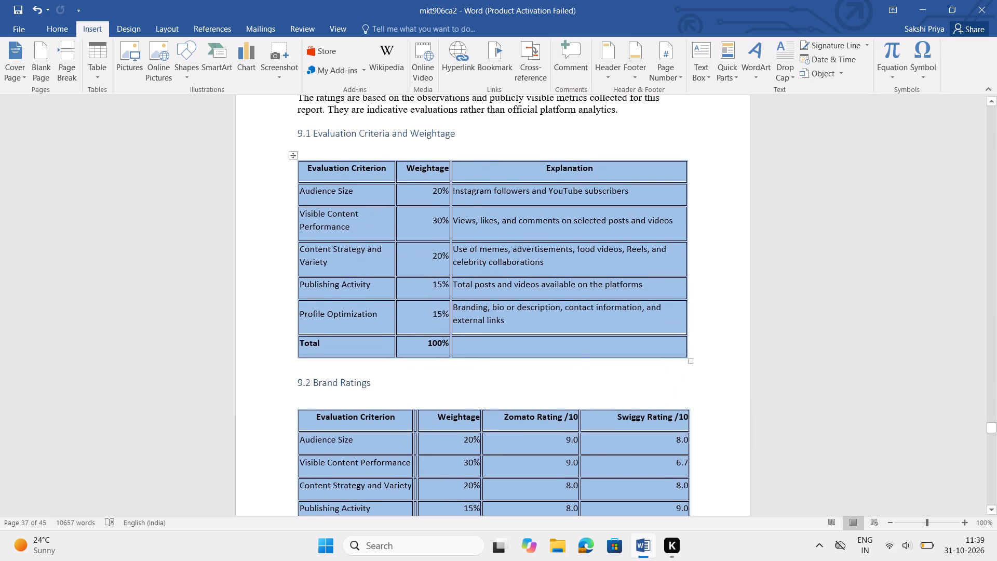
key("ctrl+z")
Review the text from 9.3 Justification of Ratings to 11.1 Proposed Strategy, including the spacing and page break around the section 11 introduction.
scroll(442, 324, "down", 1)
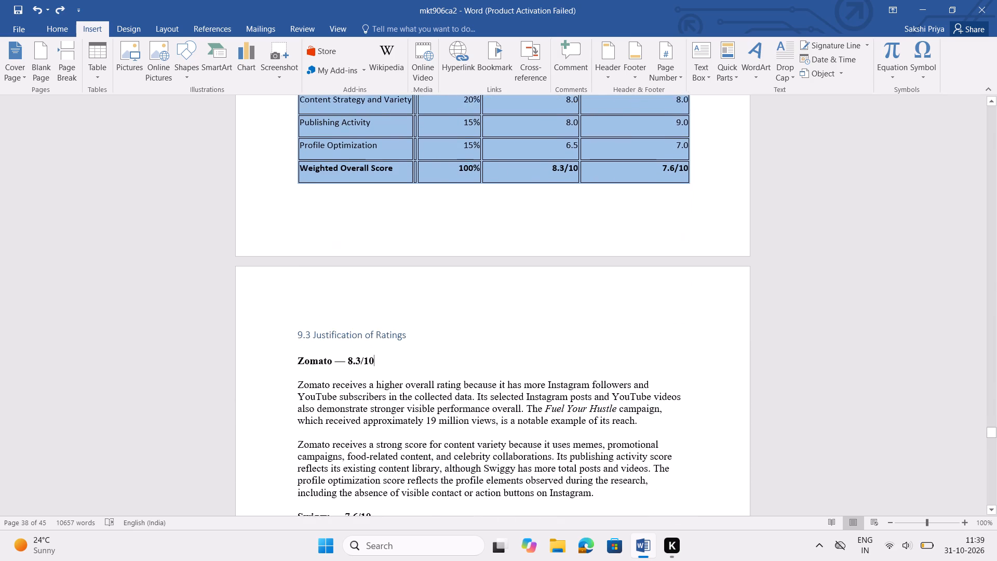
scroll(442, 324, "down", 5)
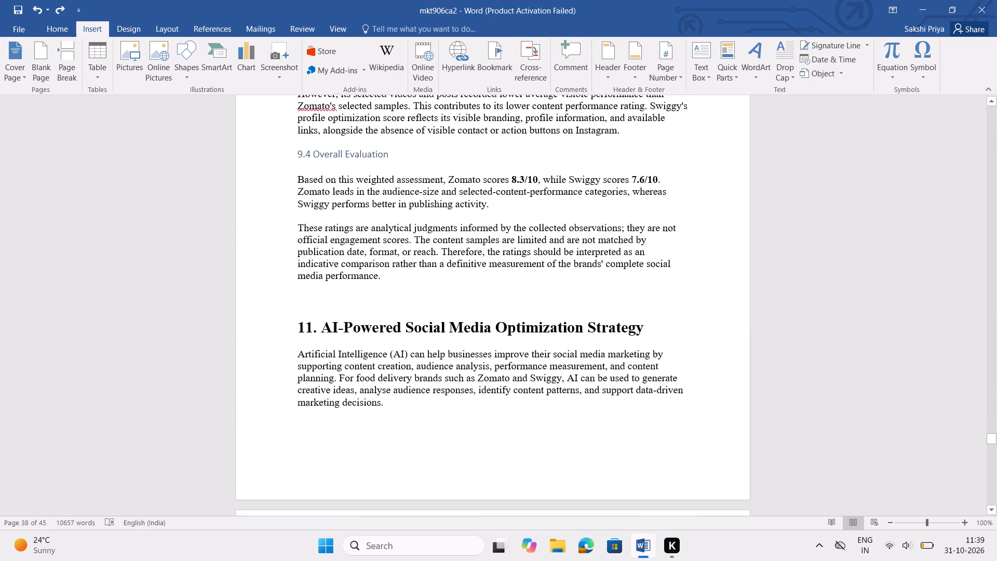
scroll(442, 324, "down", 1)
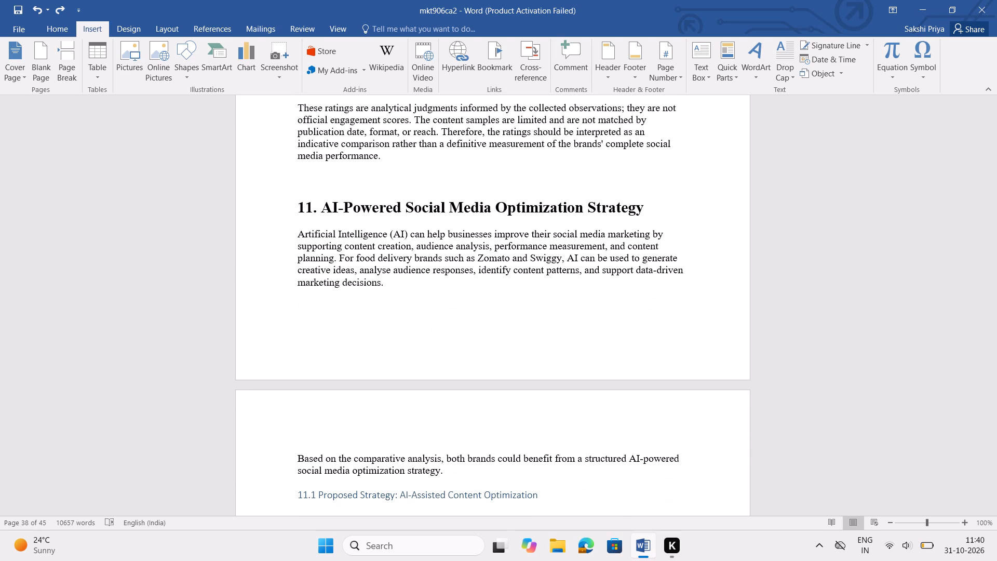
scroll(442, 324, "down", 2)
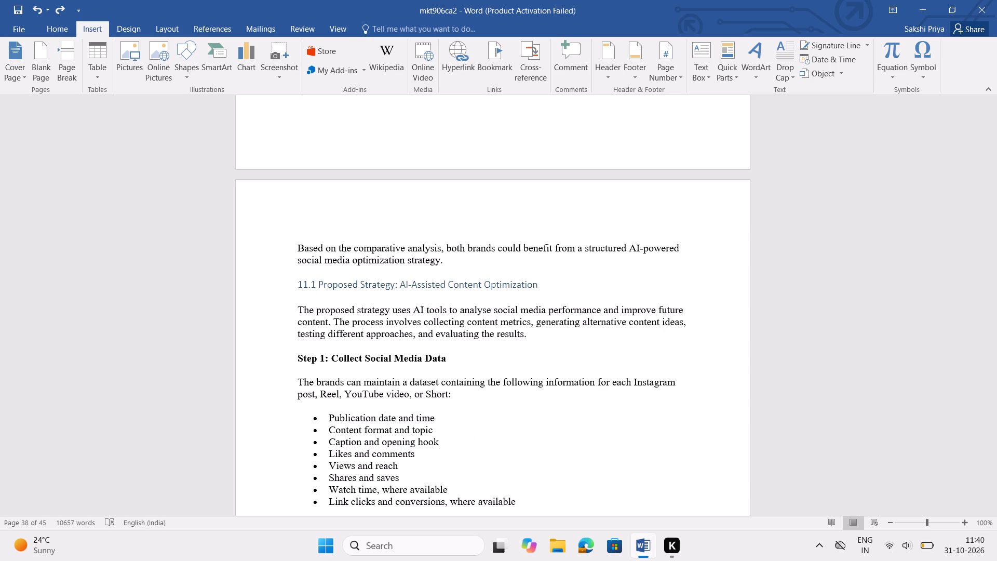
left_click(468, 402)
scroll(439, 343, "up", 2)
scroll(439, 343, "down", 1)
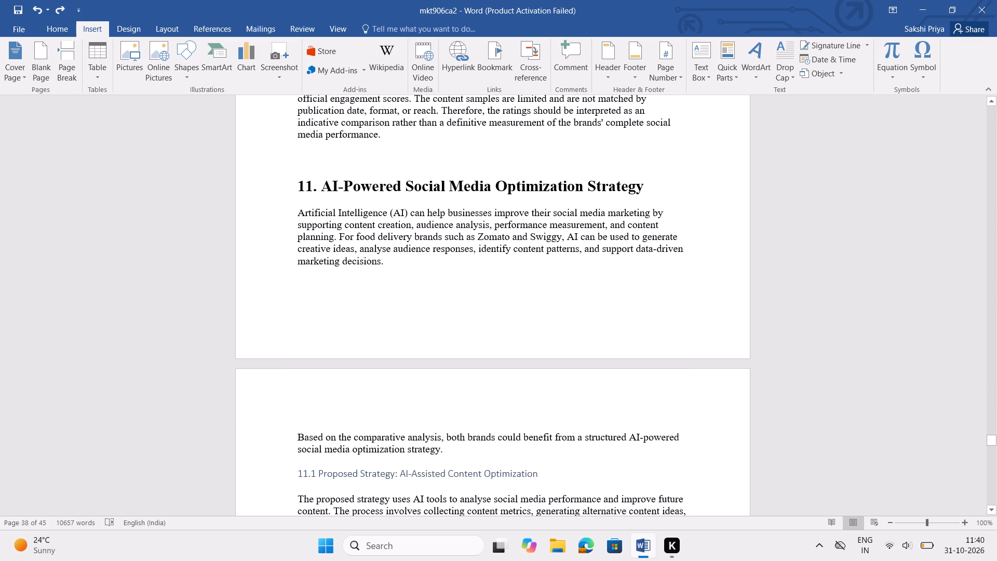
scroll(439, 343, "down", 1)
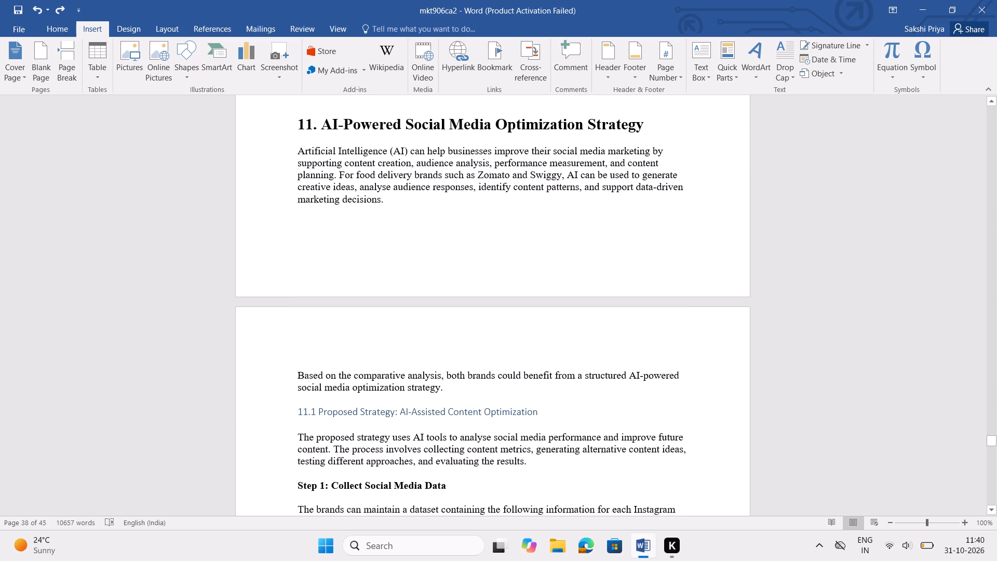
scroll(439, 343, "up", 1)
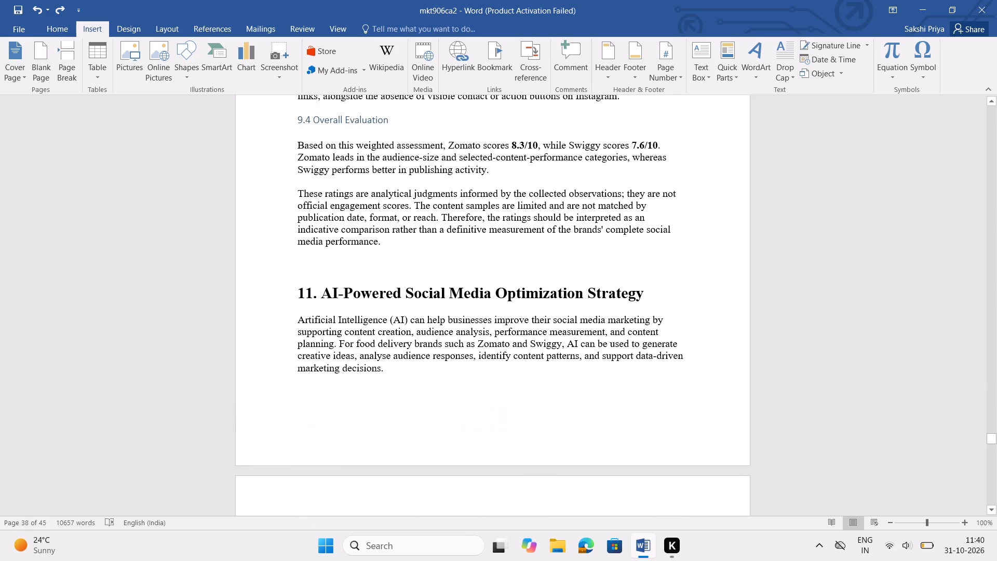
scroll(439, 343, "up", 1)
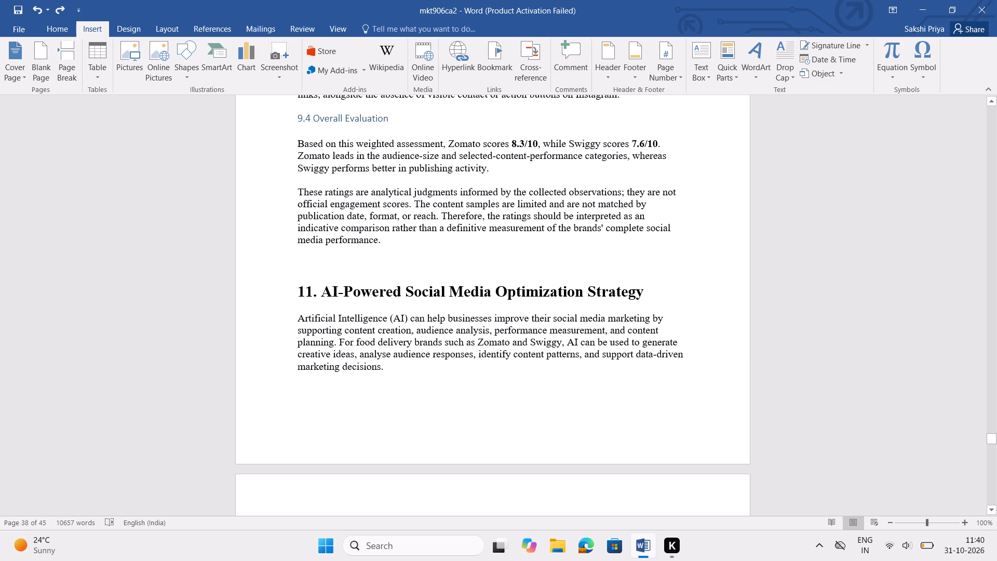
left_click(317, 271)
left_click(403, 375)
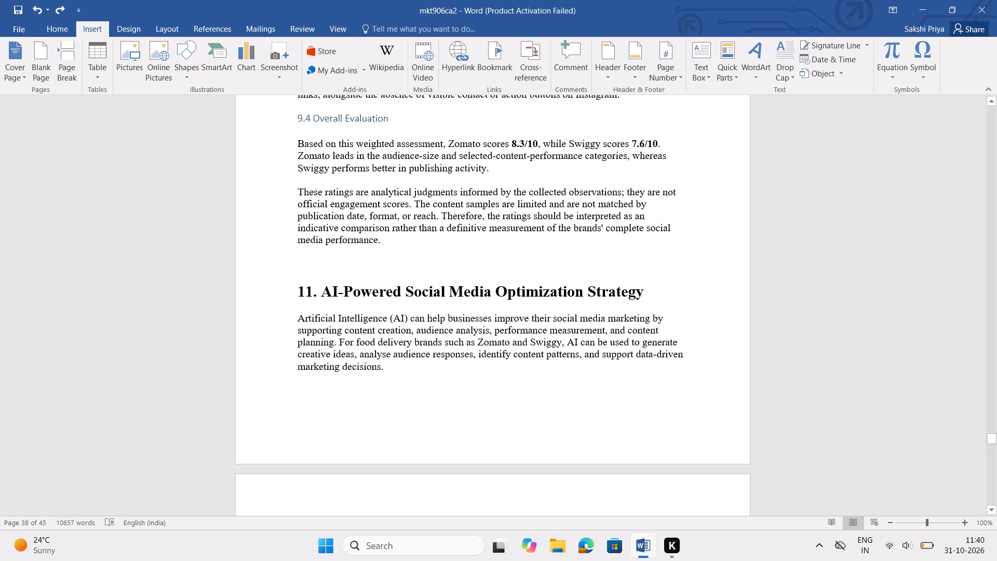
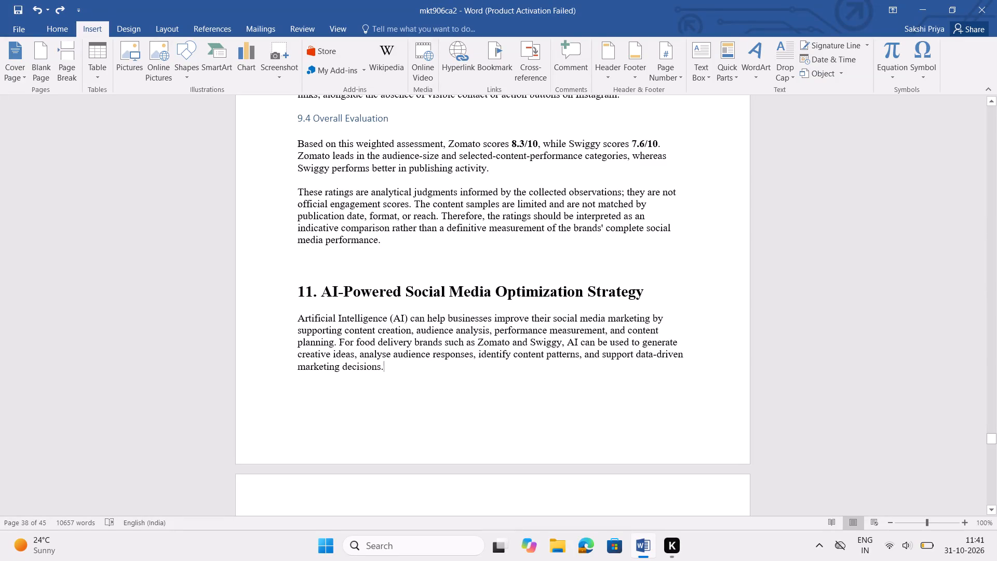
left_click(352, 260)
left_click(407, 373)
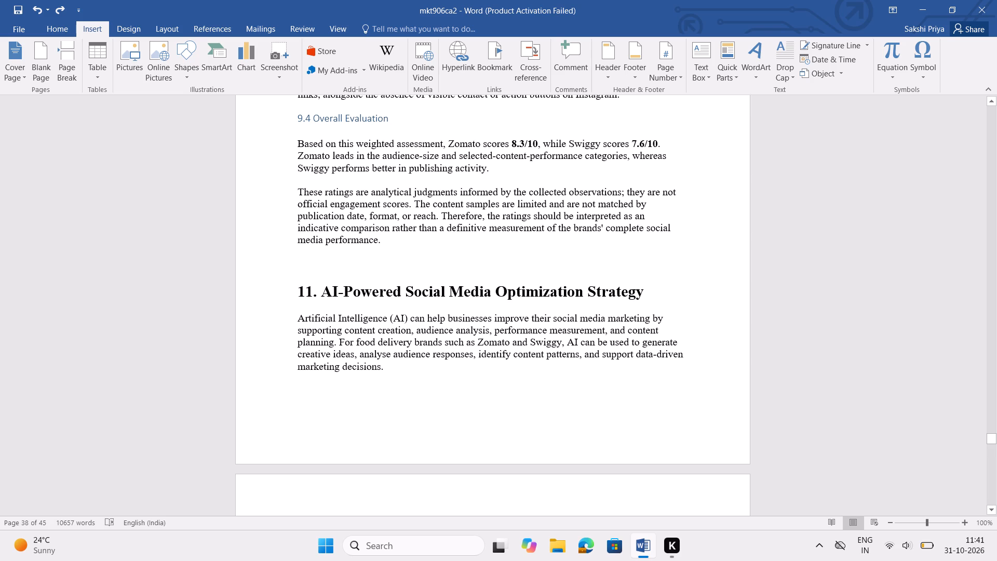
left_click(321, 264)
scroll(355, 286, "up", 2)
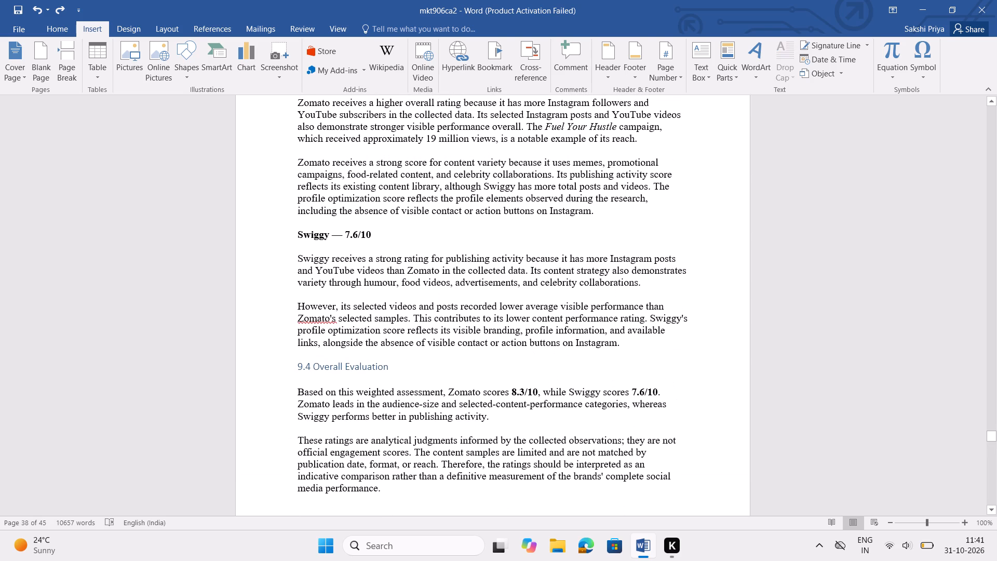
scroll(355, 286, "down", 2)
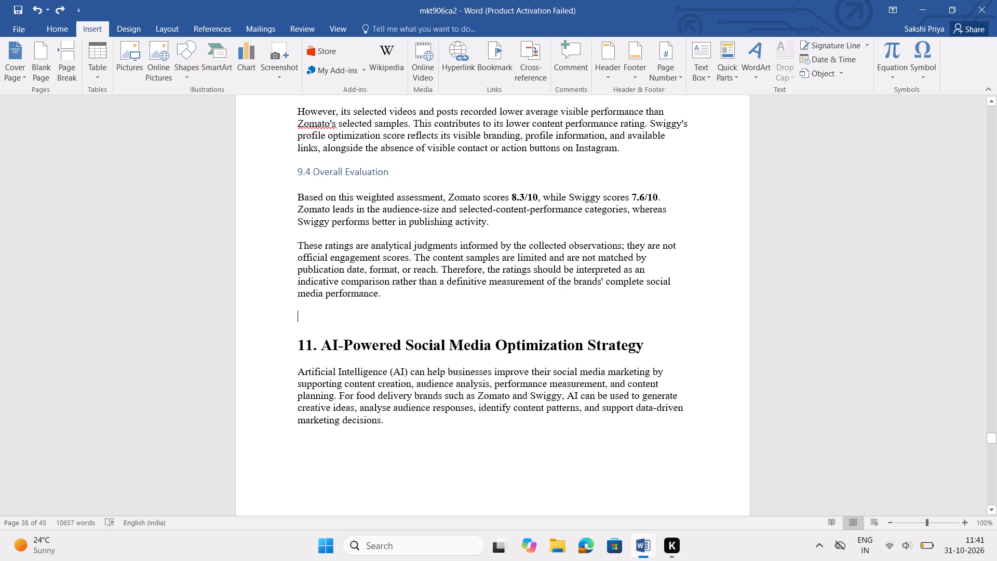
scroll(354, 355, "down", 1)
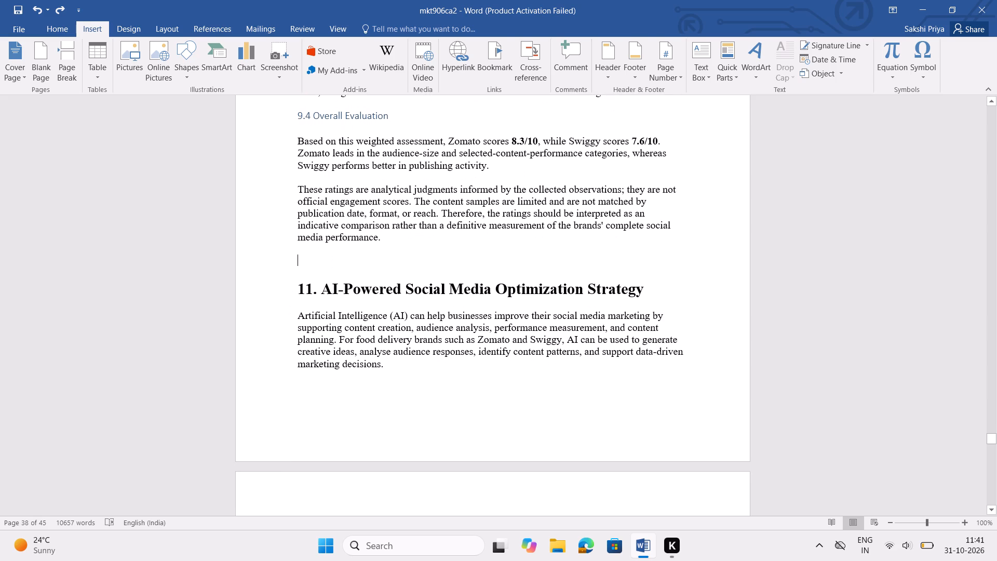
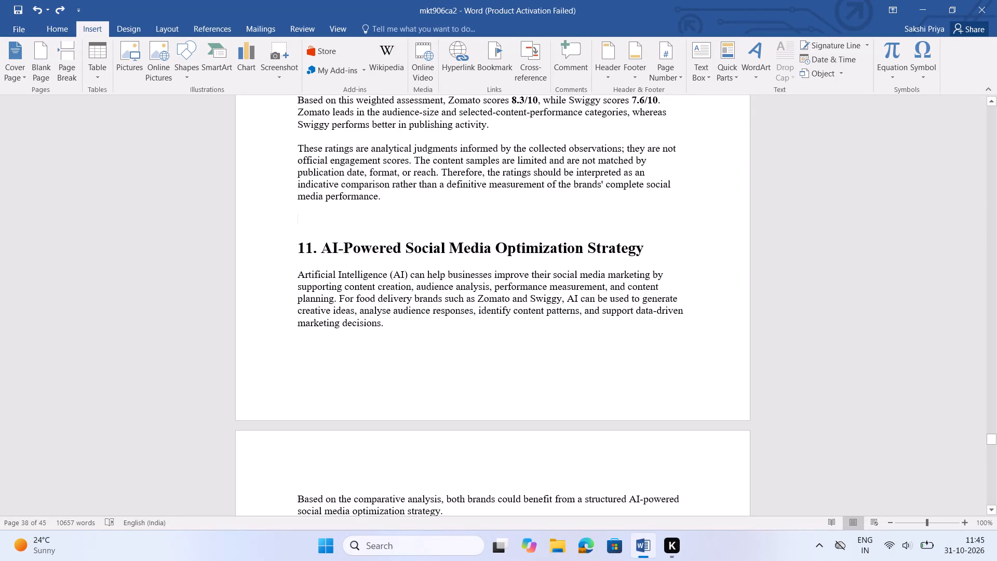
Place the insertion point at the end of the introductory paragraph under the "AI-Powered Social Media Optimization Strategy" heading.
left_click(435, 339)
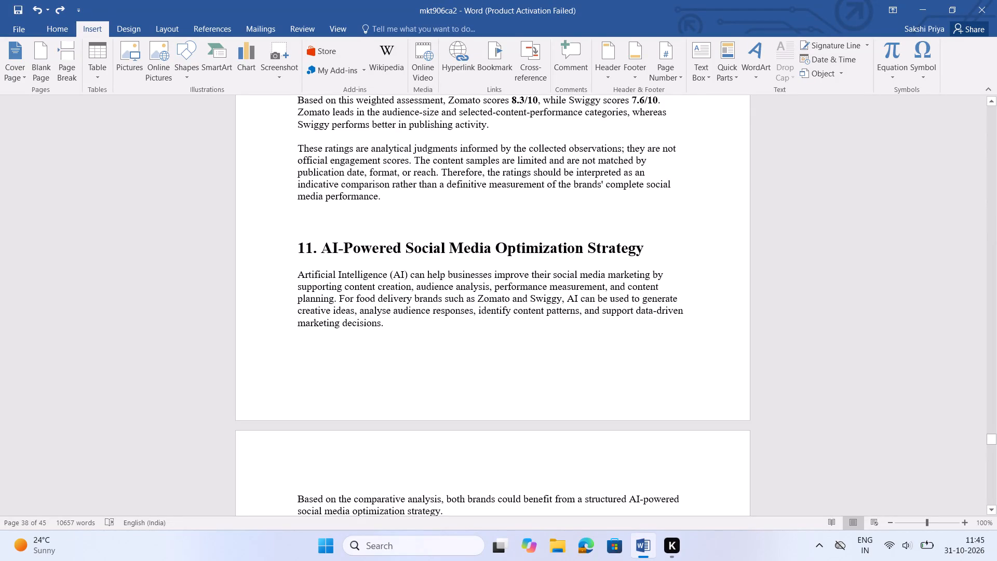
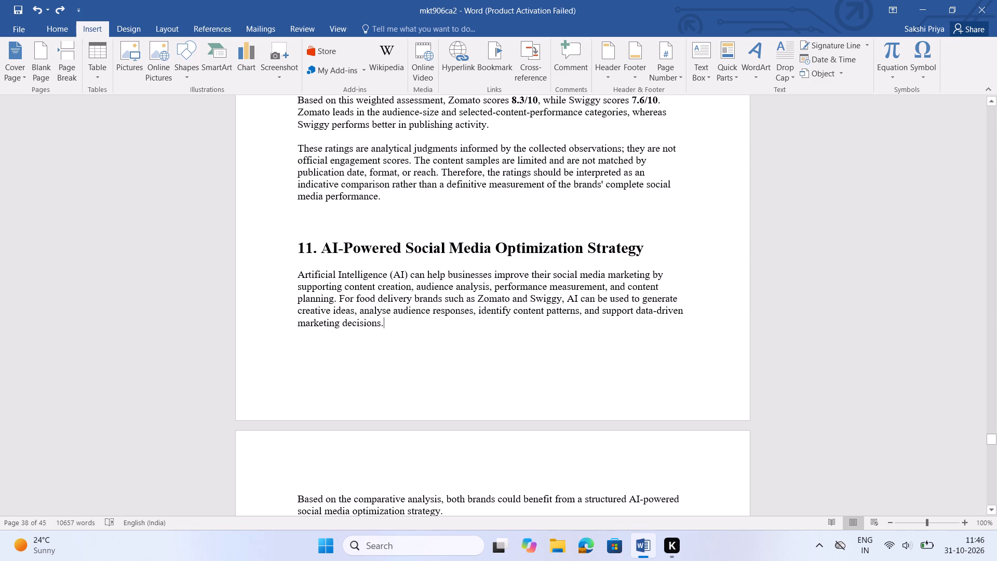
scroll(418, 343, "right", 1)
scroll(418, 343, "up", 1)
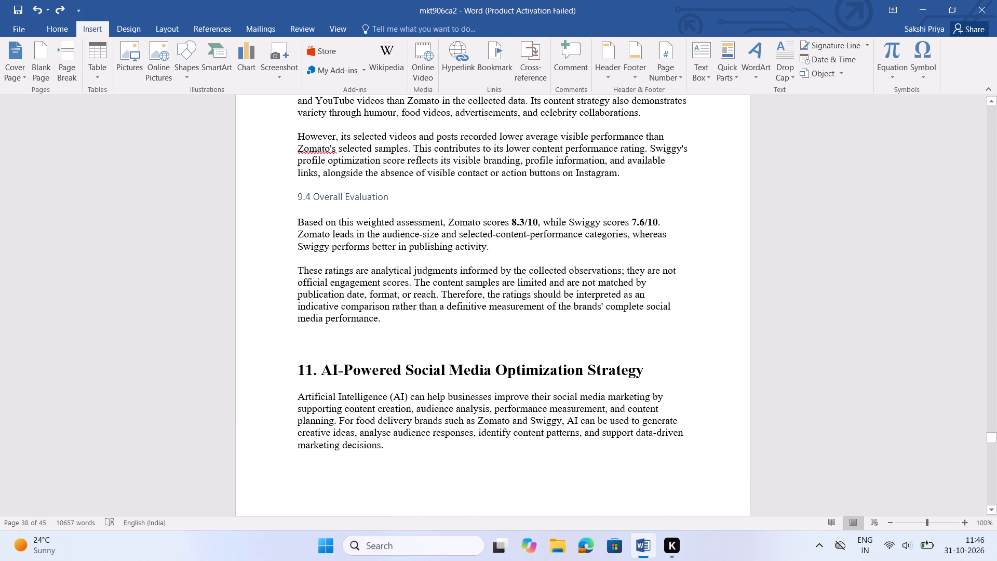
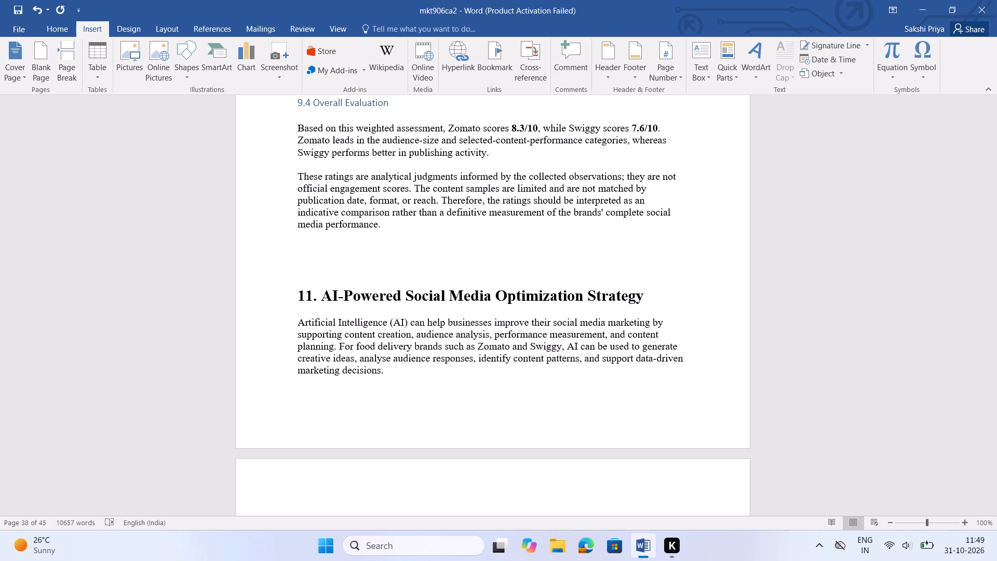
key("ctrl+v")
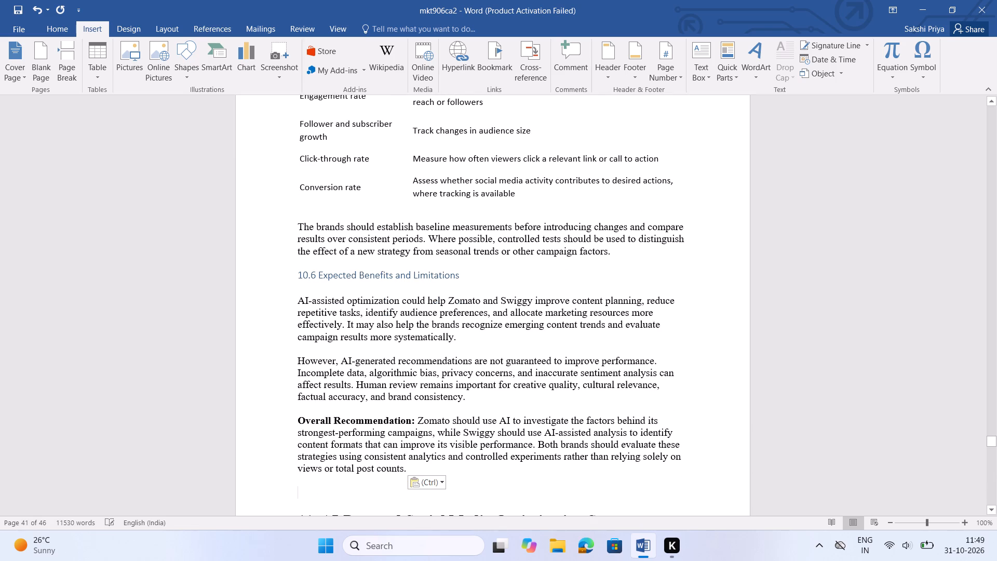
Delete the old "11. AI-Powered Social Media Optimization Strategy" heading and its introductory paragraphs below the pasted section.
scroll(411, 309, "down", 2)
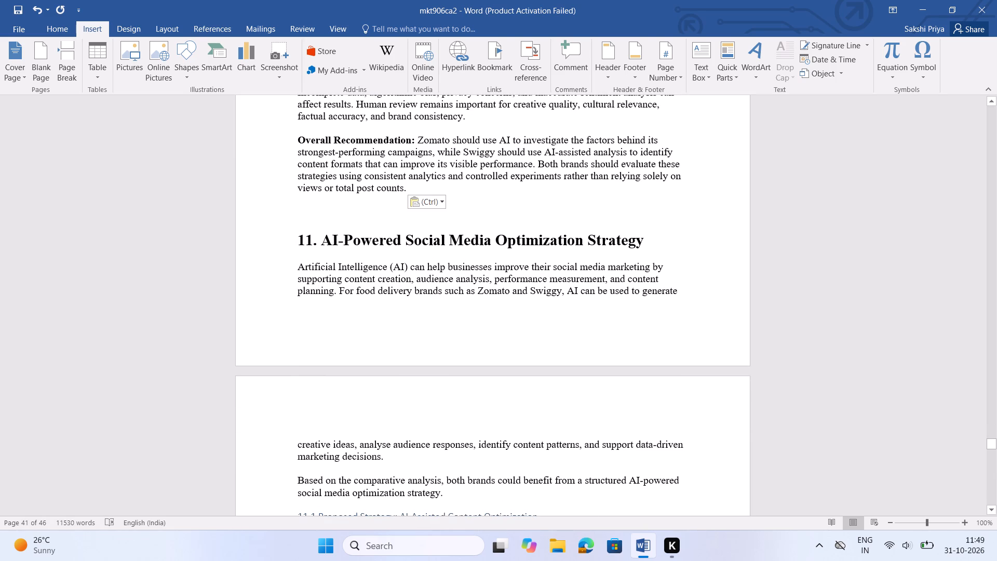
double_click(294, 239)
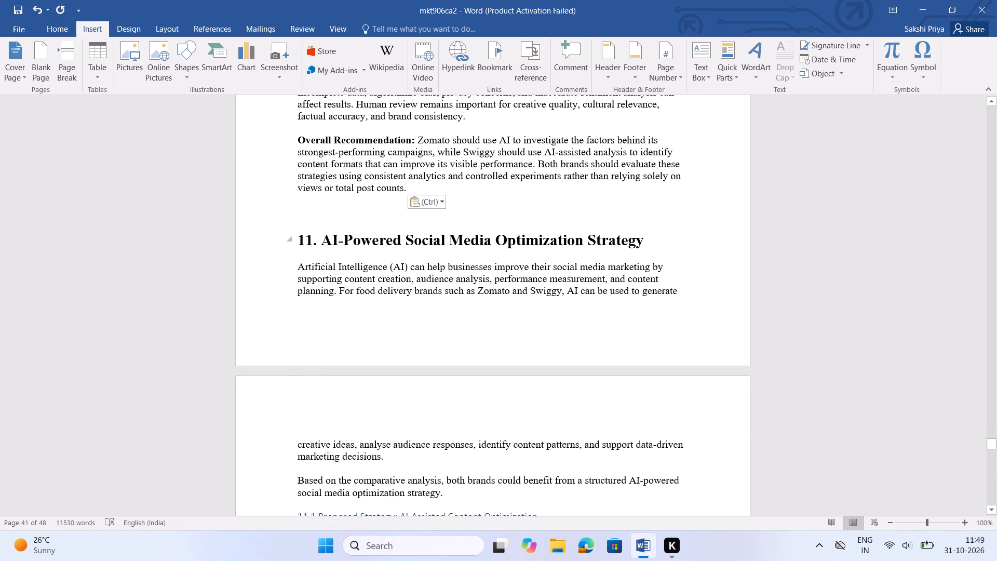
left_click(299, 239)
left_click_drag(299, 239, 509, 472)
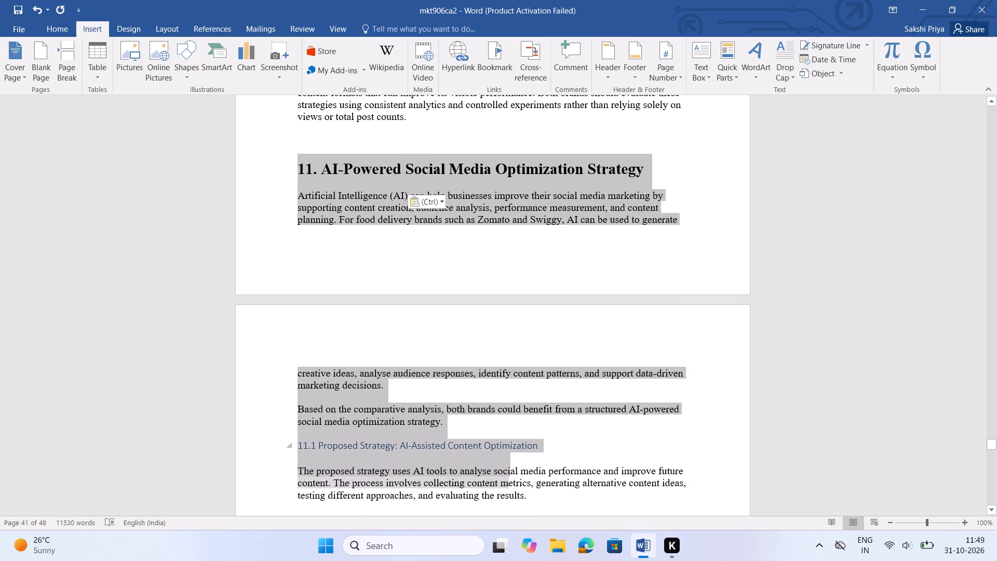
left_click_drag(509, 472, 524, 498)
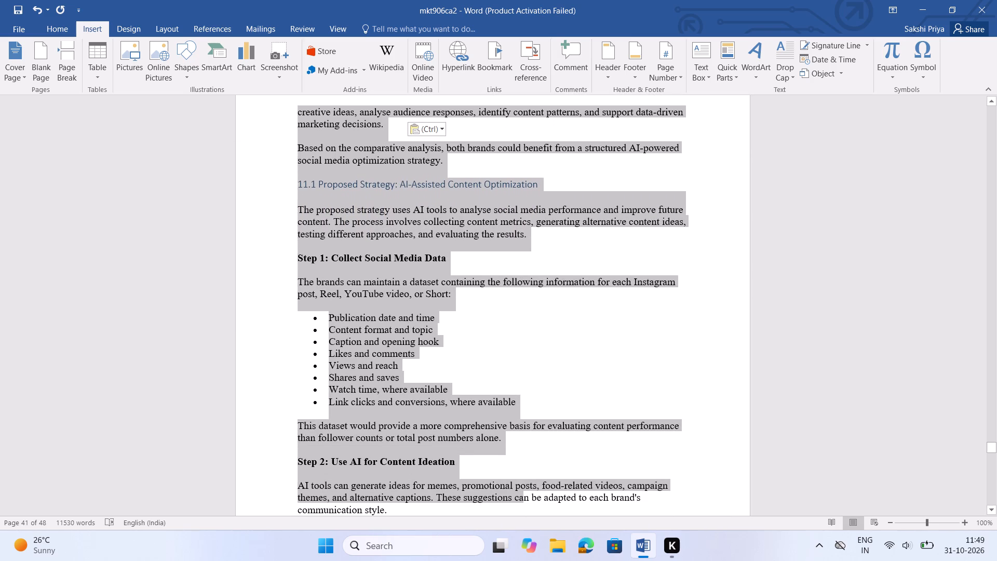
left_click_drag(524, 498, 458, 214)
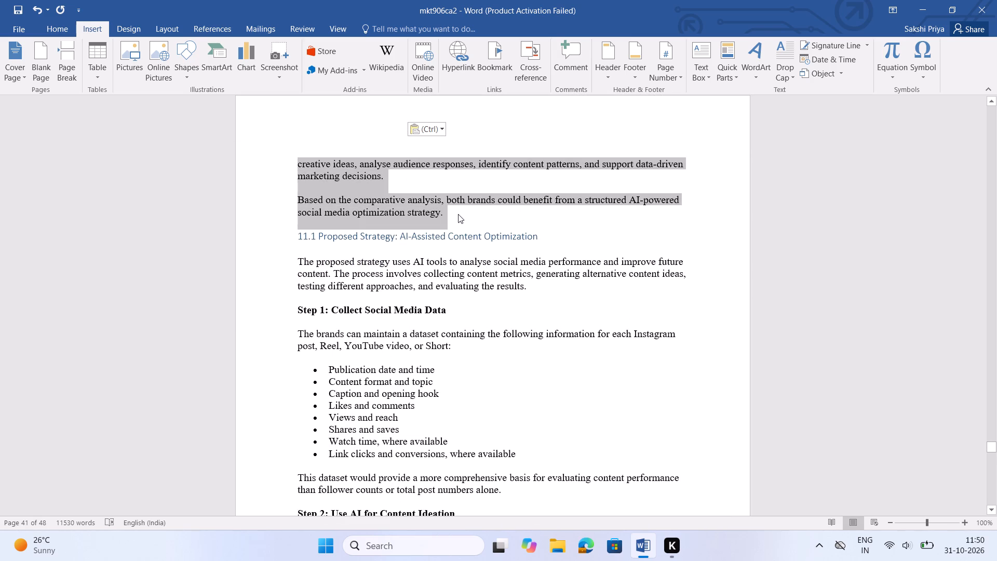
key("BackSpace")
Delete the old "11.1 Proposed Strategy: AI-Assisted Content Optimization" heading together with its paragraph.
scroll(405, 225, "up", 1)
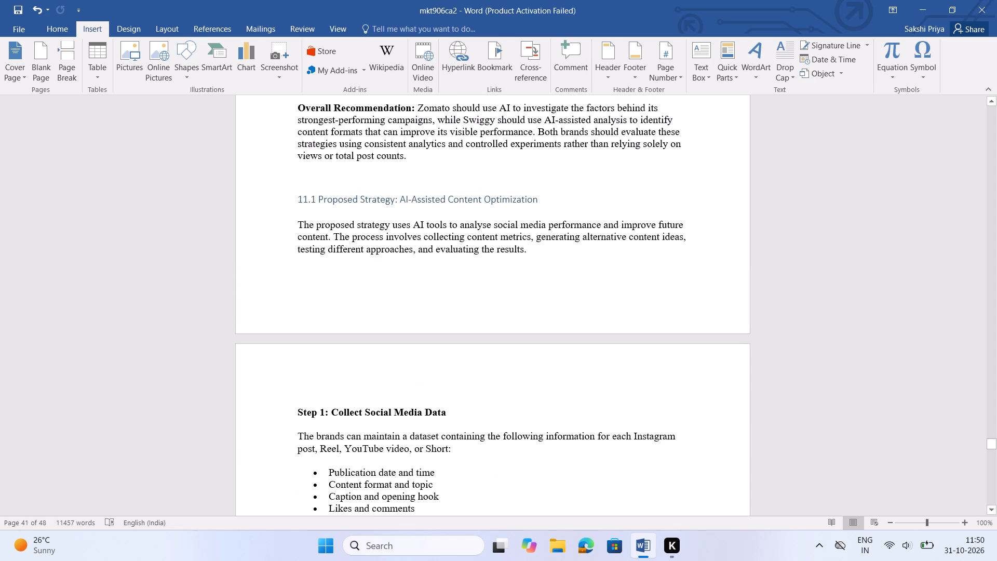
scroll(405, 225, "up", 2)
scroll(405, 225, "right", 1)
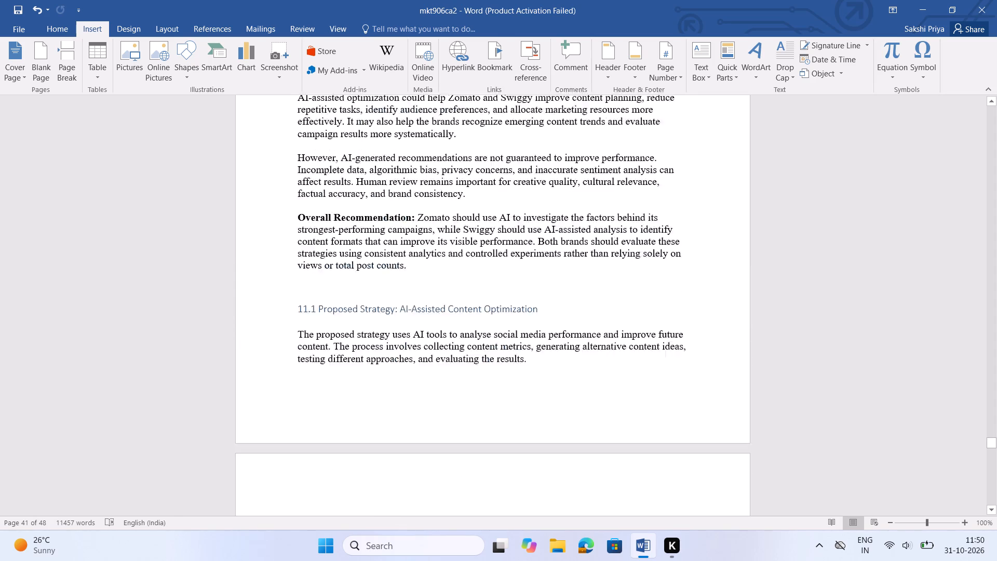
scroll(405, 225, "right", 1)
left_click_drag(533, 377, 373, 371)
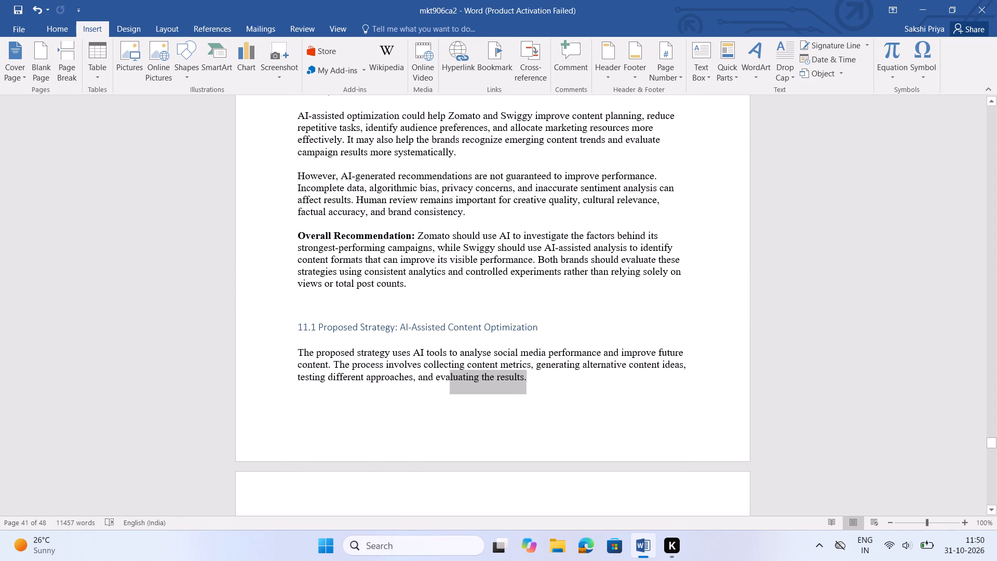
left_click_drag(373, 371, 278, 328)
key("BackSpace")
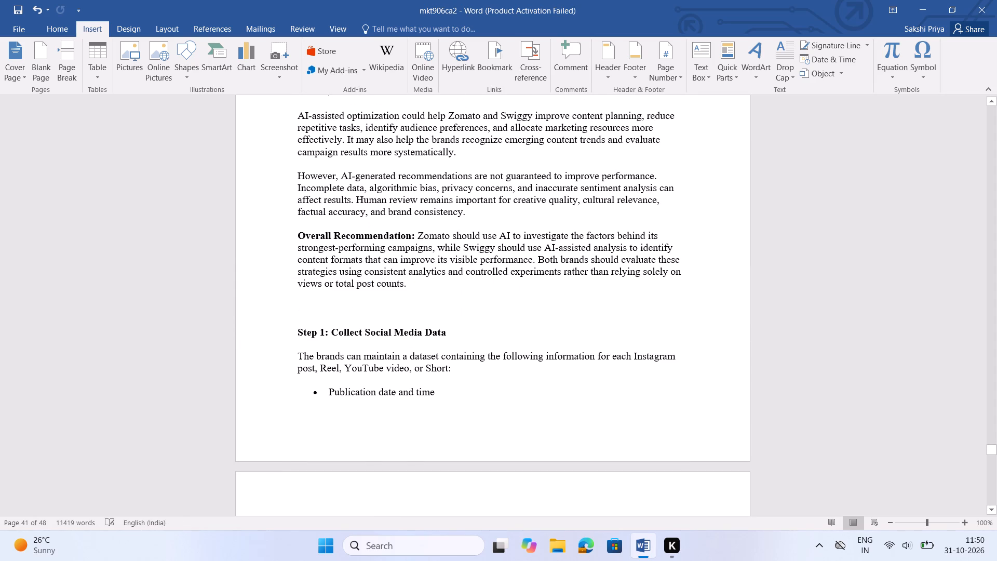
Delete the old "Step 1: Collect Social Media Data" heading, its introductory sentence and its whole bullet list.
scroll(375, 341, "up", 1)
scroll(375, 341, "down", 2)
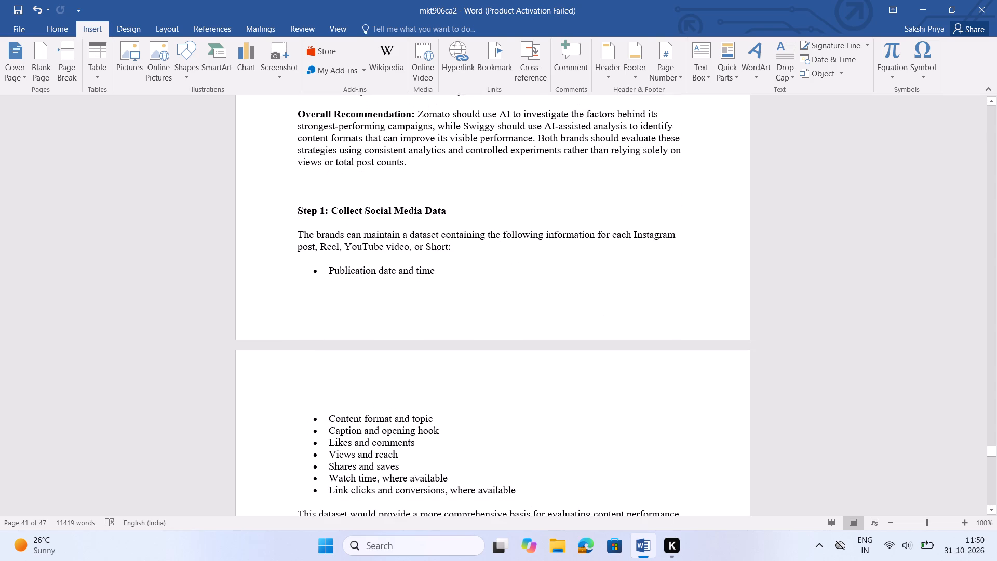
left_click_drag(297, 199, 463, 413)
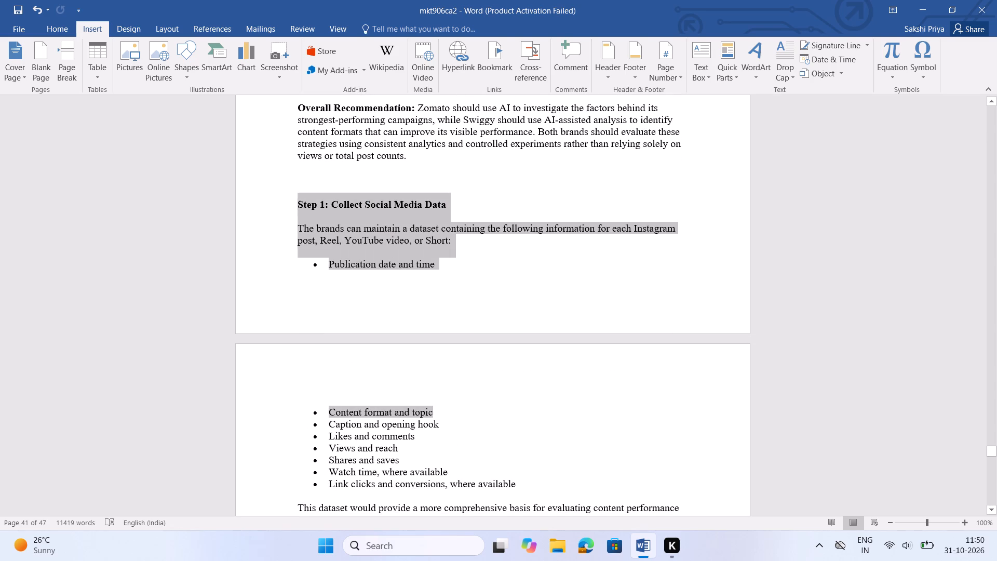
left_click_drag(463, 413, 560, 486)
key("BackSpace")
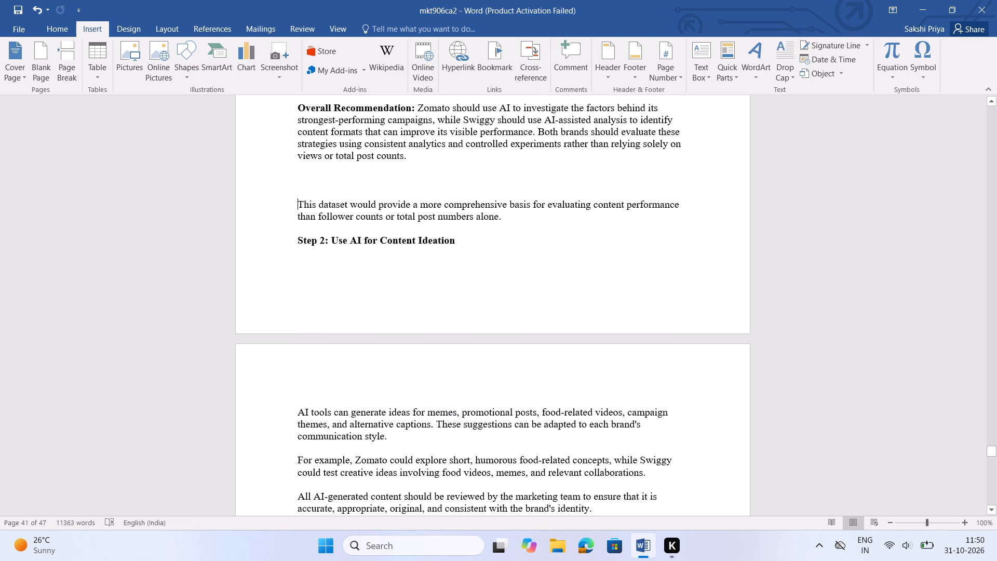
Delete the remaining old section 11 text and tables, from "This dataset would provide" through 11.5, keeping the "12. Recommendations and Managerial Implications" heading.
left_click_drag(298, 203, 479, 463)
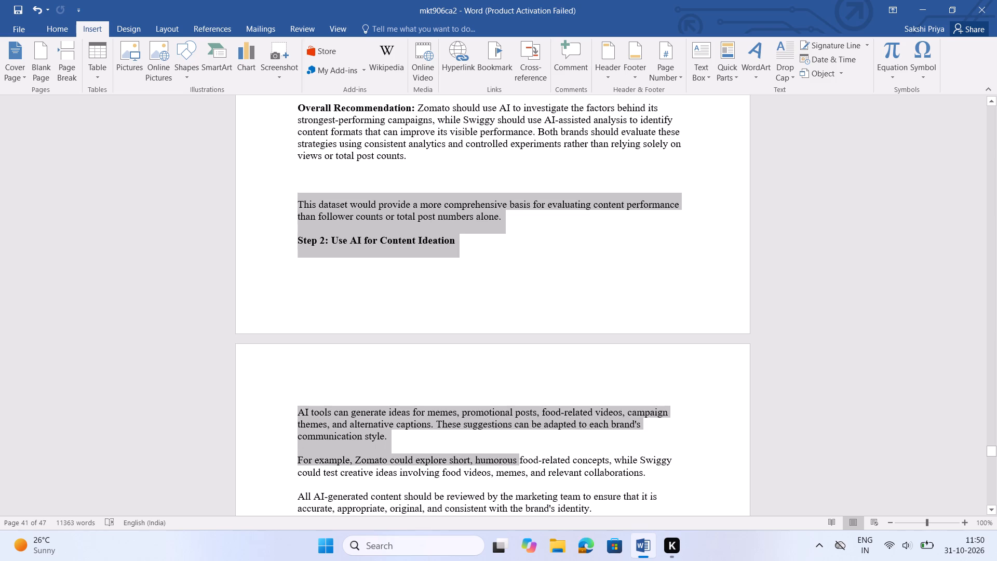
left_click_drag(479, 463, 482, 516)
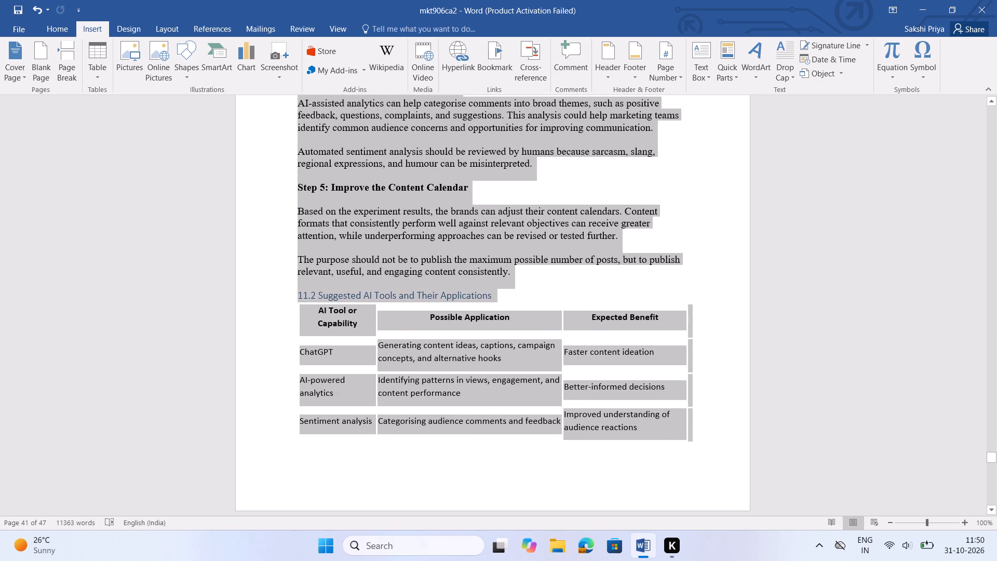
left_click_drag(482, 516, 497, 520)
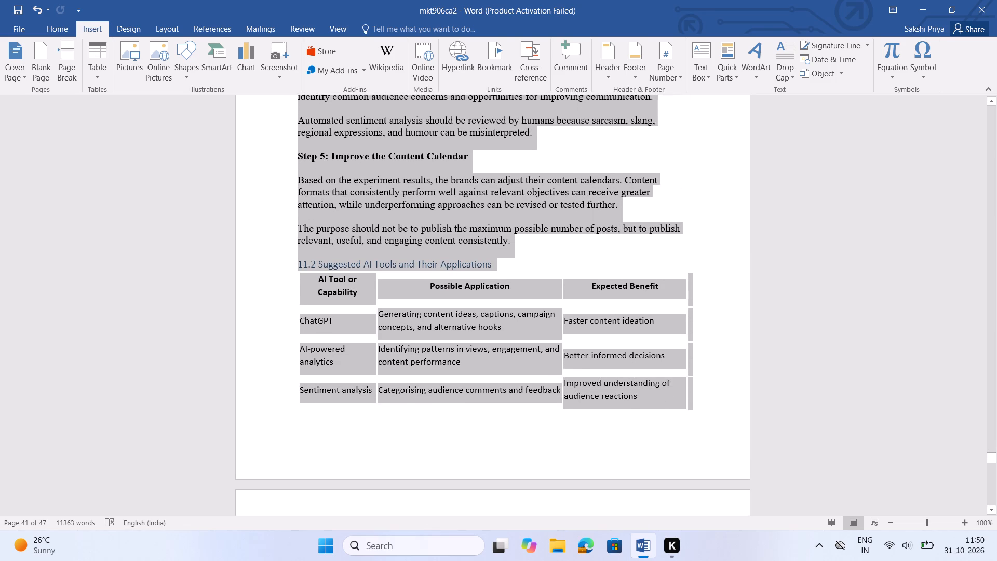
left_click_drag(497, 520, 630, 162)
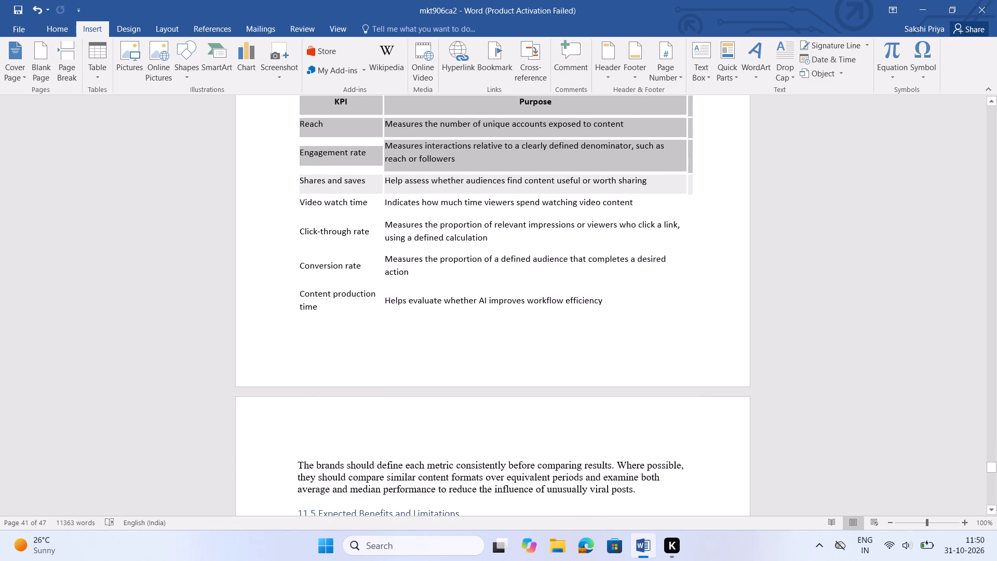
left_click_drag(630, 162, 627, 171)
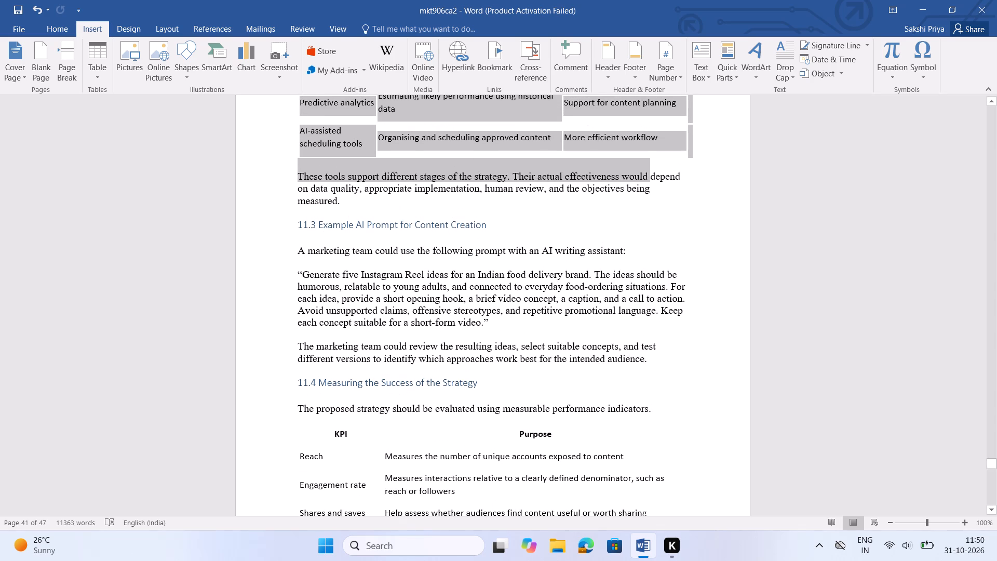
left_click_drag(627, 171, 604, 458)
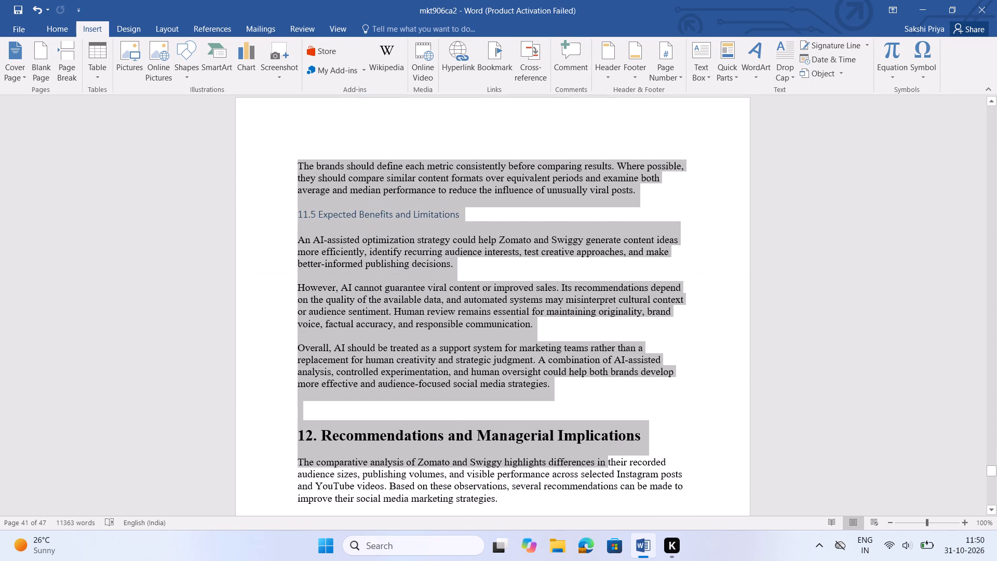
left_click_drag(604, 458, 627, 395)
key("BackSpace")
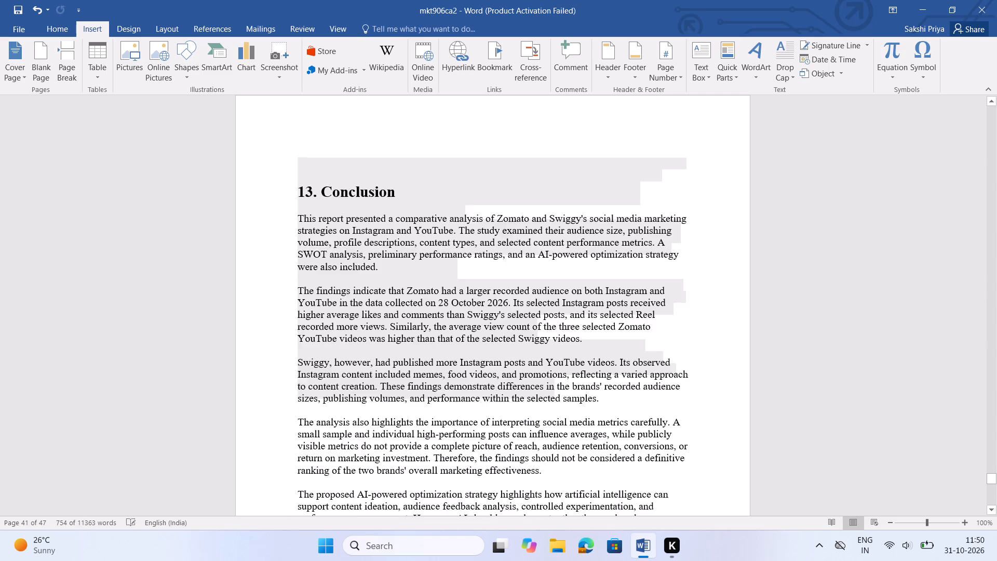
Review the layout of the pasted Section 10, checking its headings, tables and page breaks from 10.6 back to the section heading.
scroll(481, 328, "up", 3)
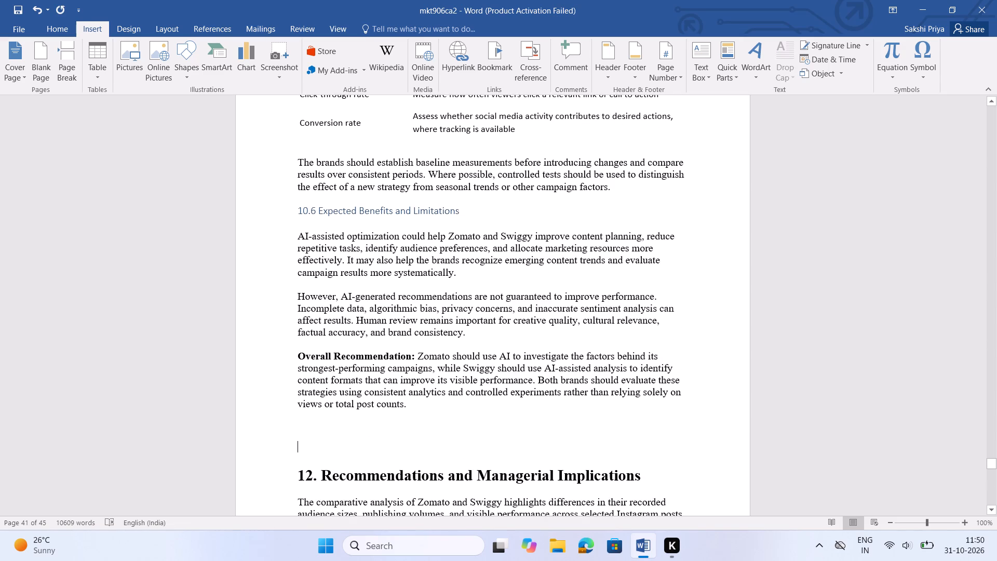
scroll(481, 328, "up", 3)
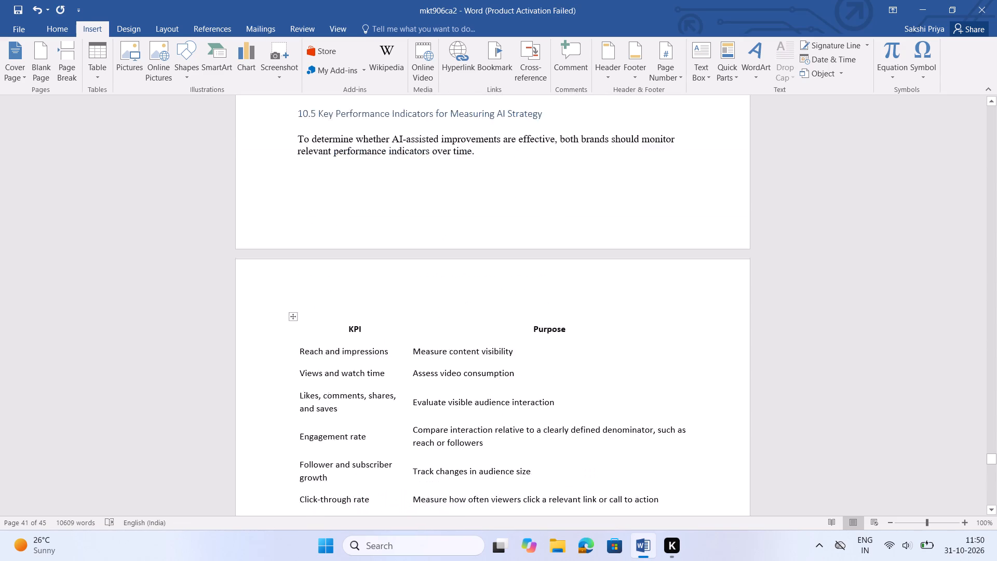
scroll(481, 328, "up", 1)
scroll(481, 328, "down", 1)
scroll(481, 328, "up", 3)
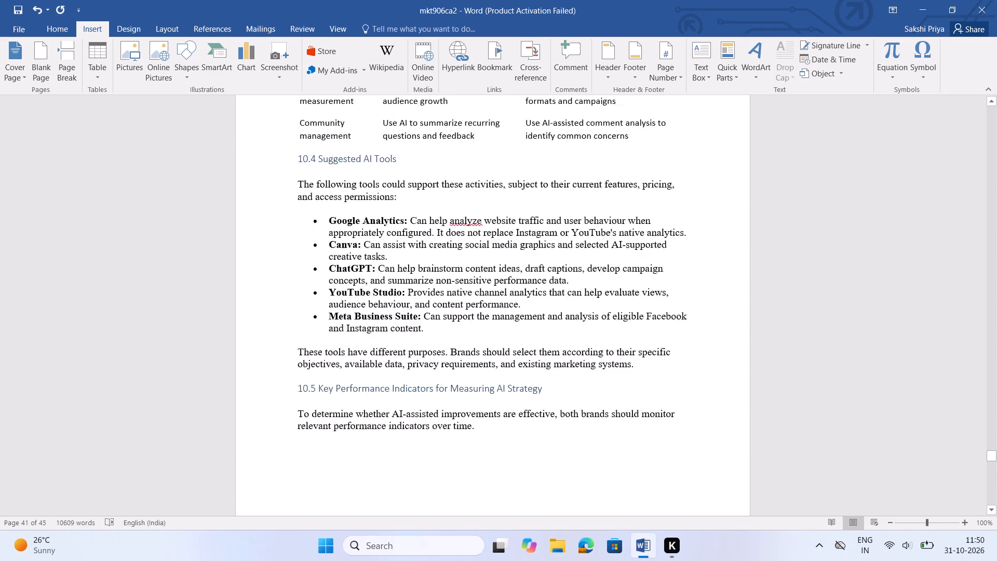
scroll(481, 328, "up", 4)
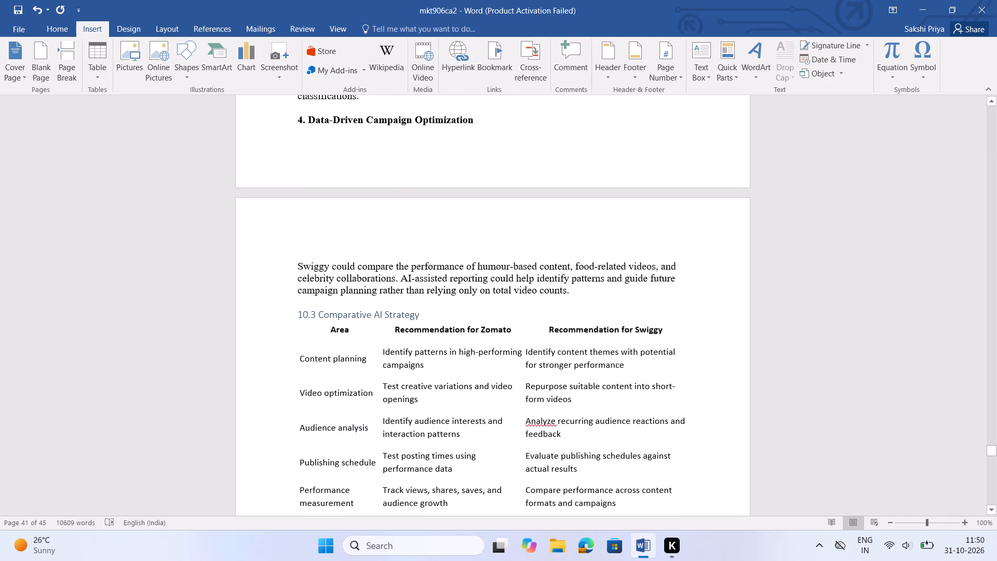
scroll(481, 328, "up", 4)
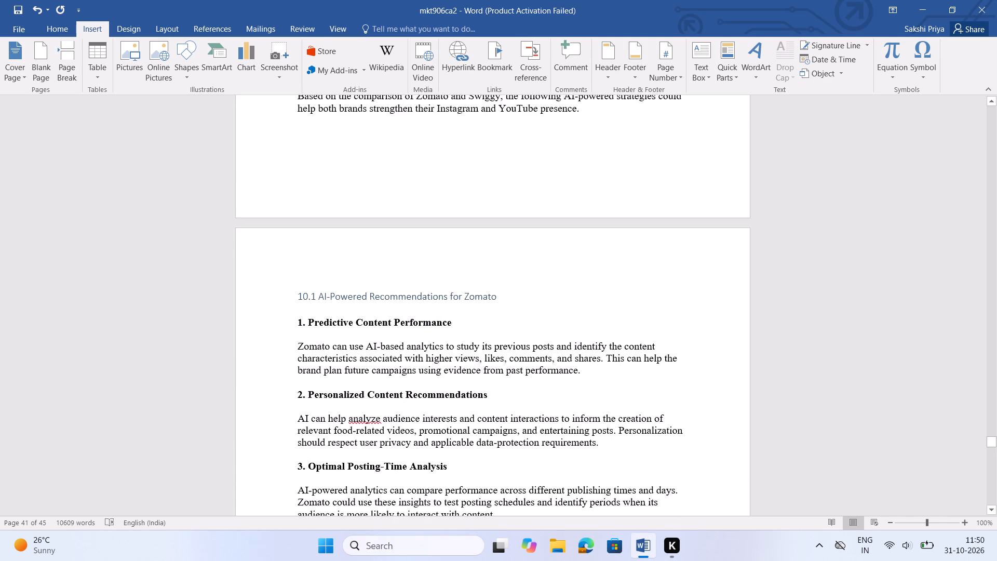
scroll(481, 328, "up", 3)
scroll(481, 328, "down", 4)
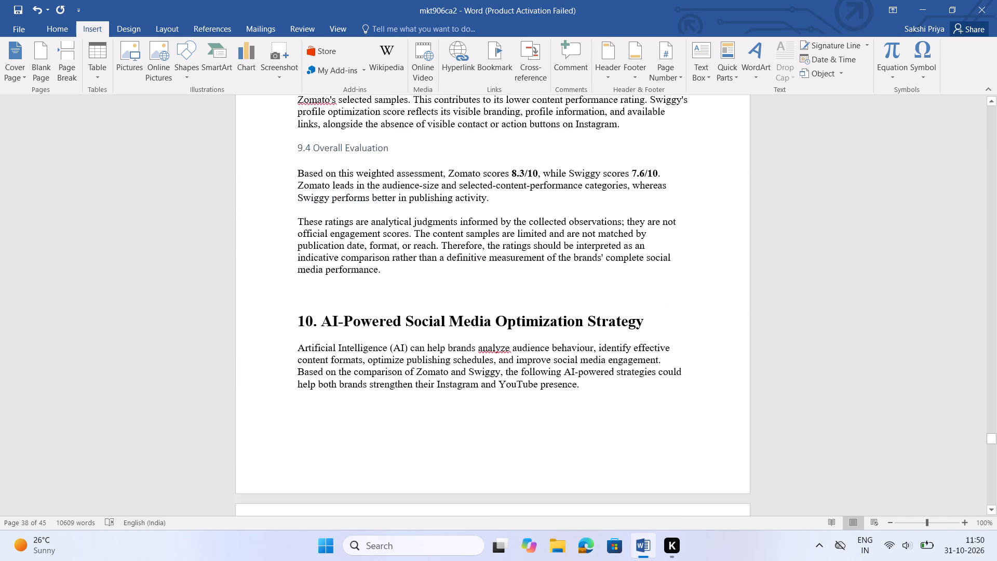
scroll(481, 328, "down", 4)
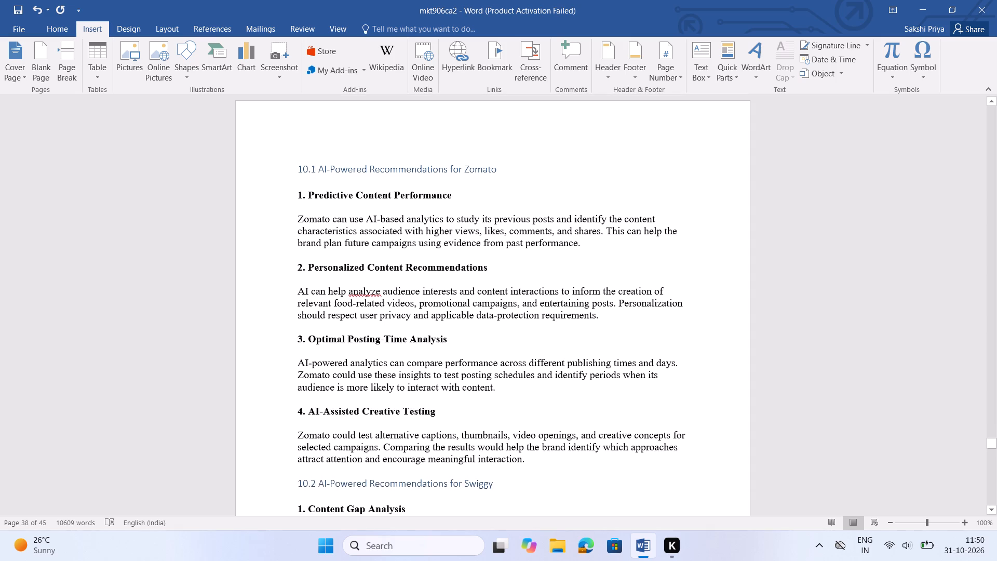
scroll(481, 328, "down", 3)
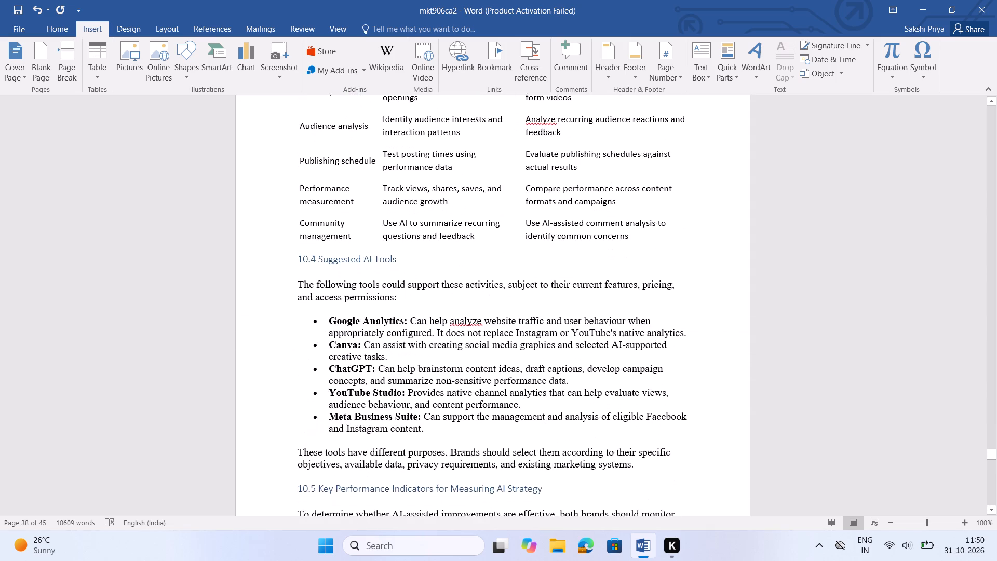
Insert an empty paragraph before "4. Data-Driven Campaign Optimization" so the heading sits on the same page as its text.
scroll(481, 328, "up", 2)
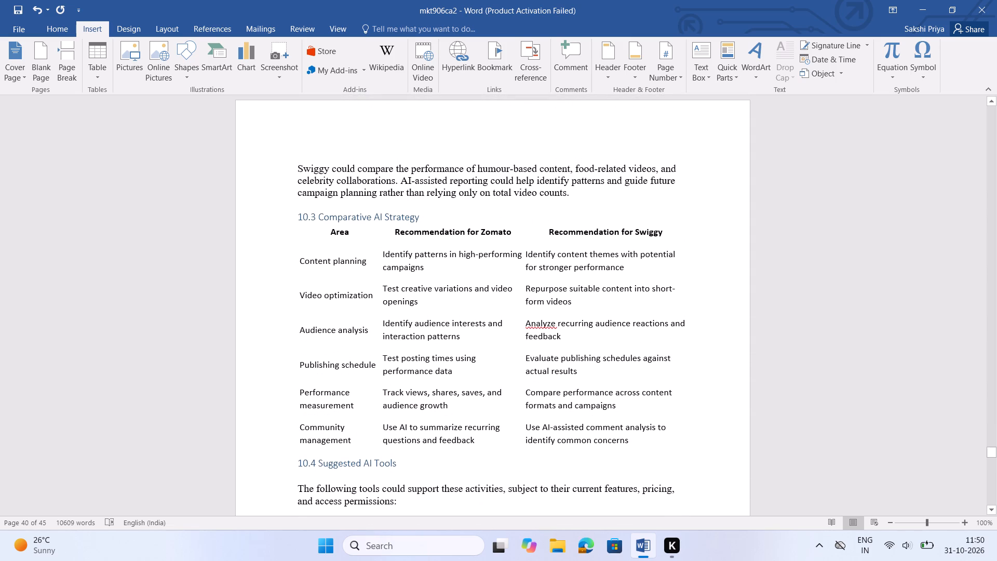
scroll(357, 227, "up", 2)
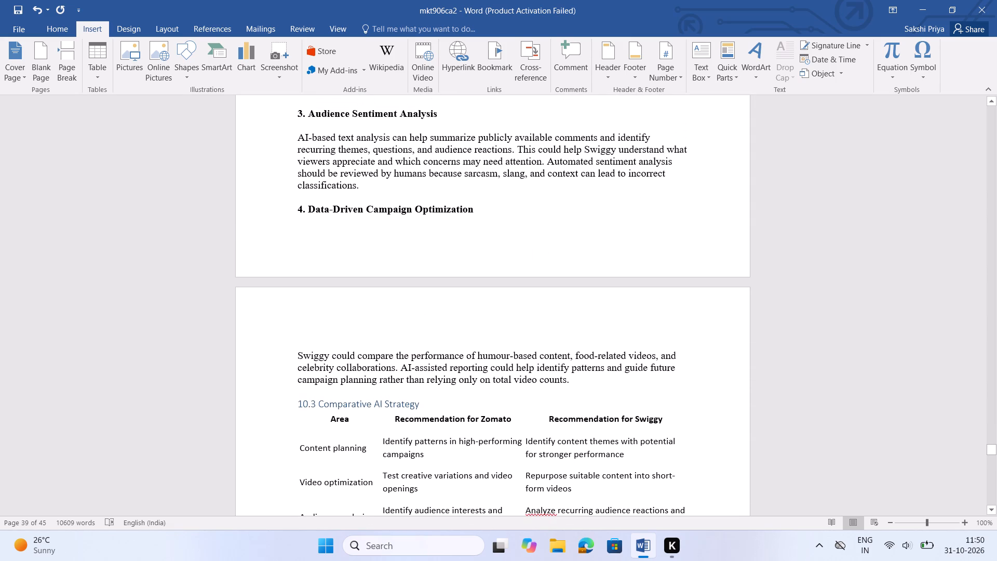
left_click(379, 189)
key("Return")
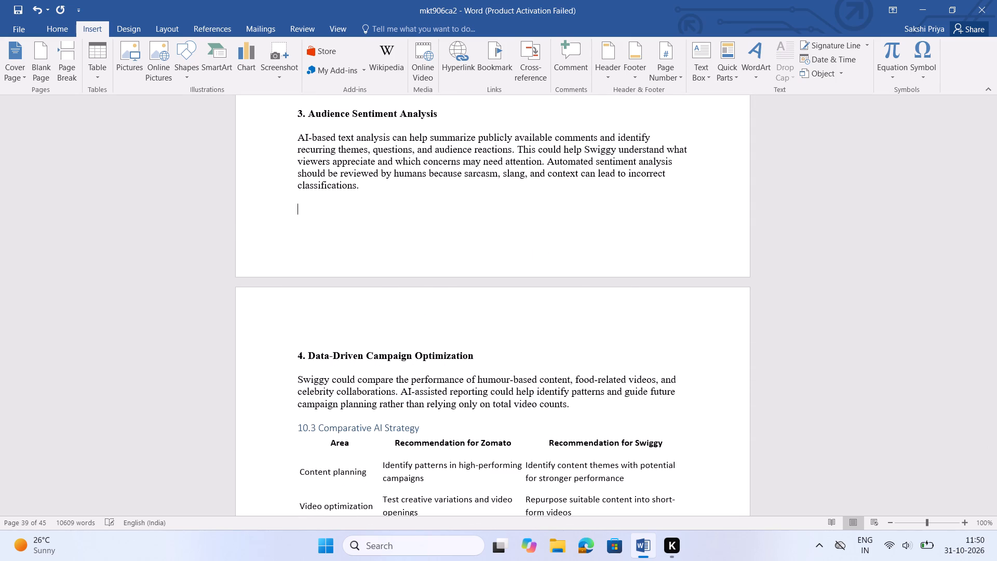
Apply light blue shading and inside borders to the whole table under 10.3 Comparative AI Strategy.
scroll(390, 226, "down", 1)
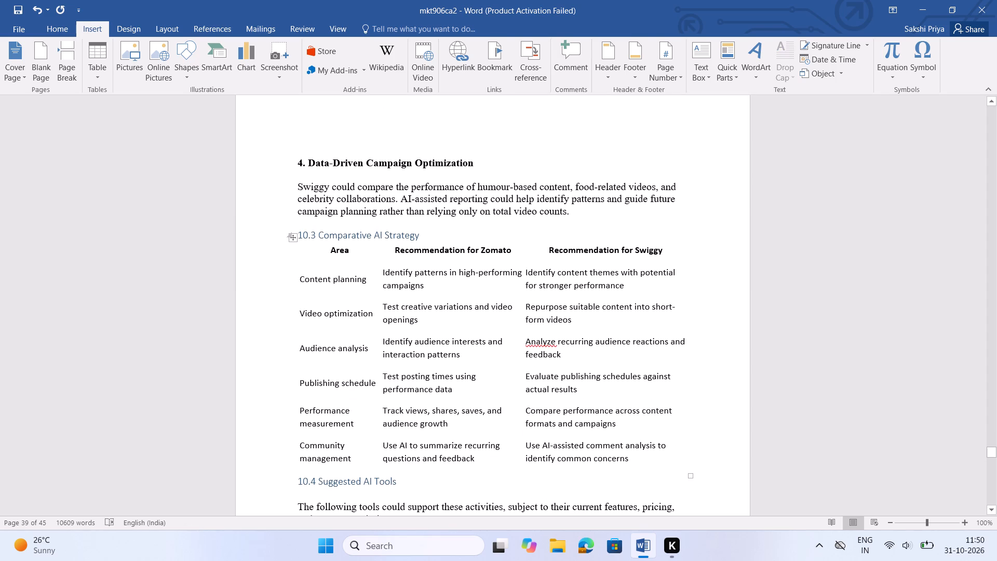
left_click(294, 239)
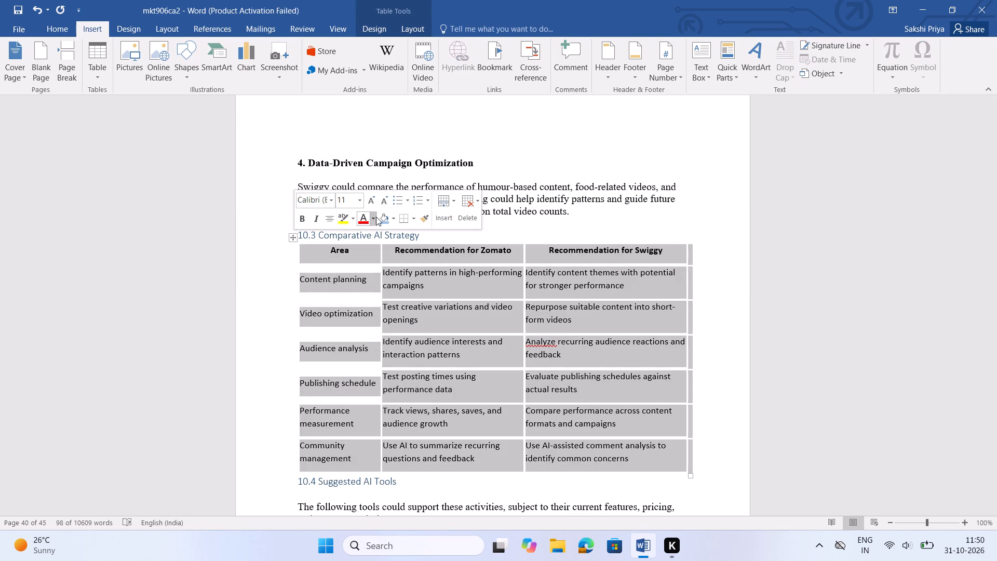
left_click(383, 219)
left_click(412, 219)
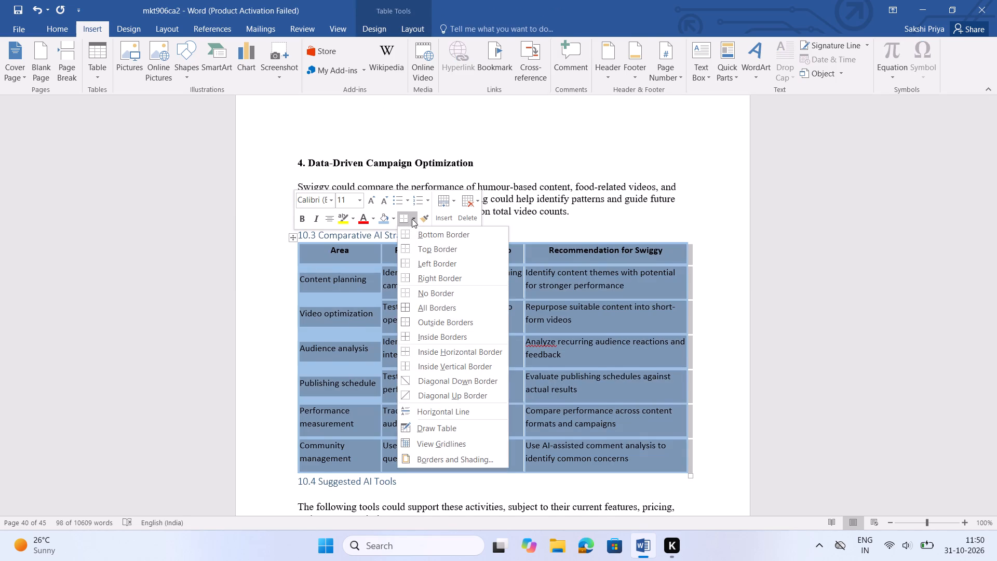
left_click(449, 337)
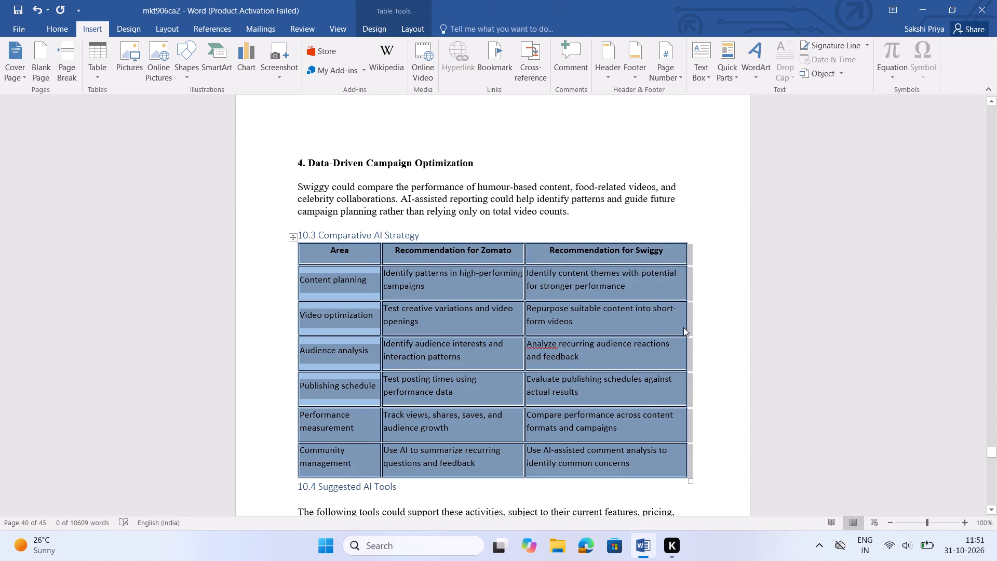
left_click(713, 325)
Insert a blank line between the 10.3 table and the "10.4 Suggested AI Tools" heading.
scroll(713, 325, "down", 1)
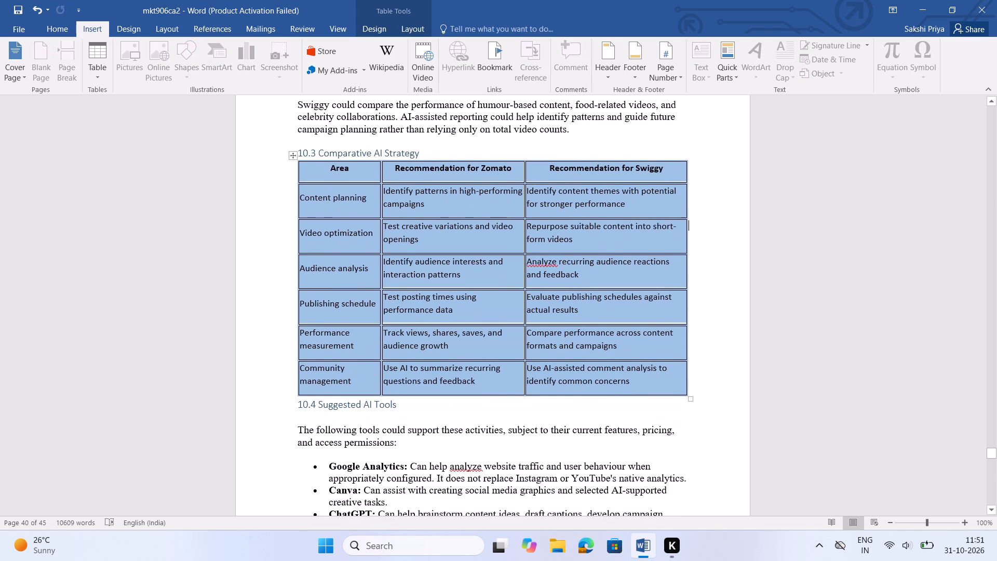
scroll(713, 325, "down", 1)
left_click(713, 316)
key("Return")
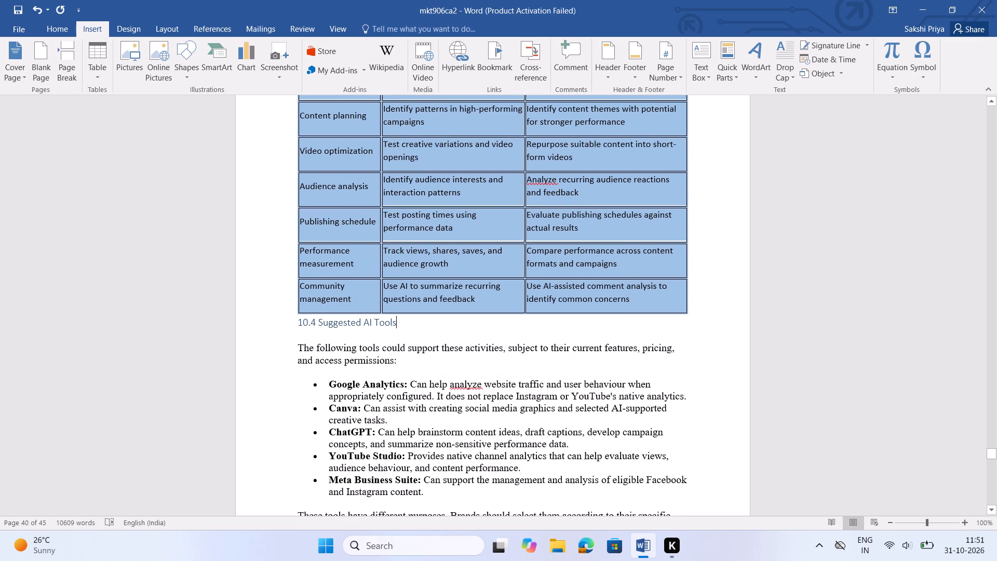
key("BackSpace")
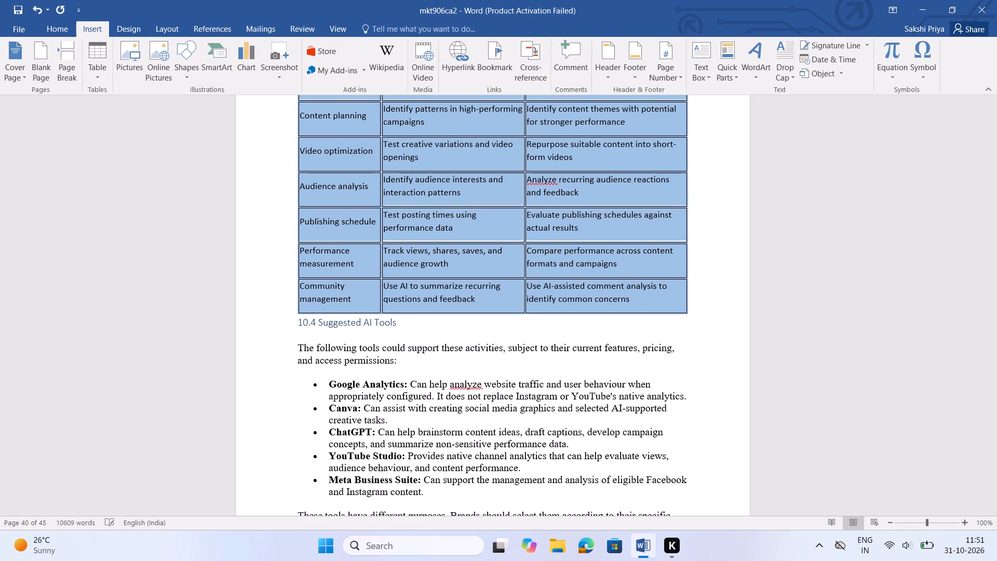
left_click(296, 323)
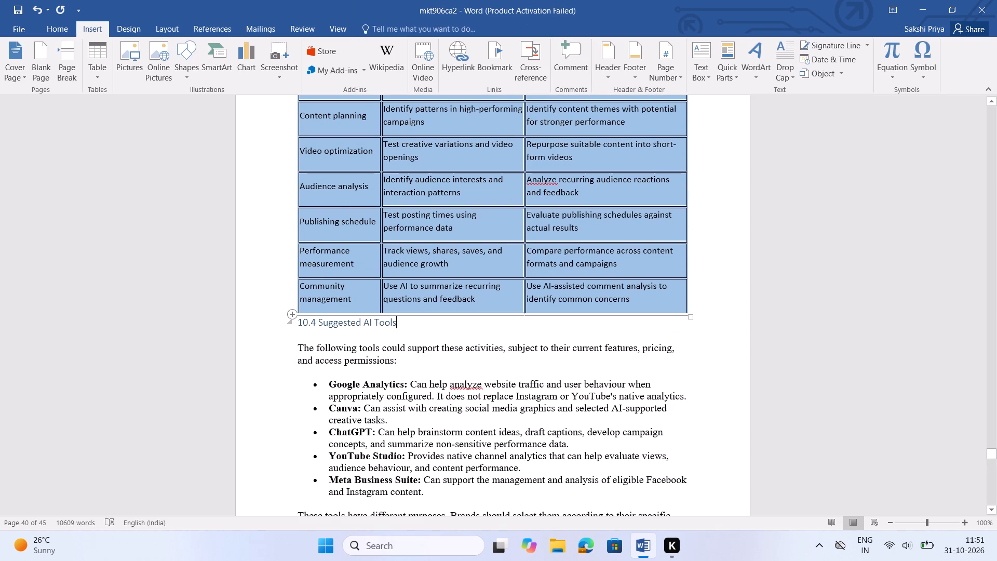
key("Return")
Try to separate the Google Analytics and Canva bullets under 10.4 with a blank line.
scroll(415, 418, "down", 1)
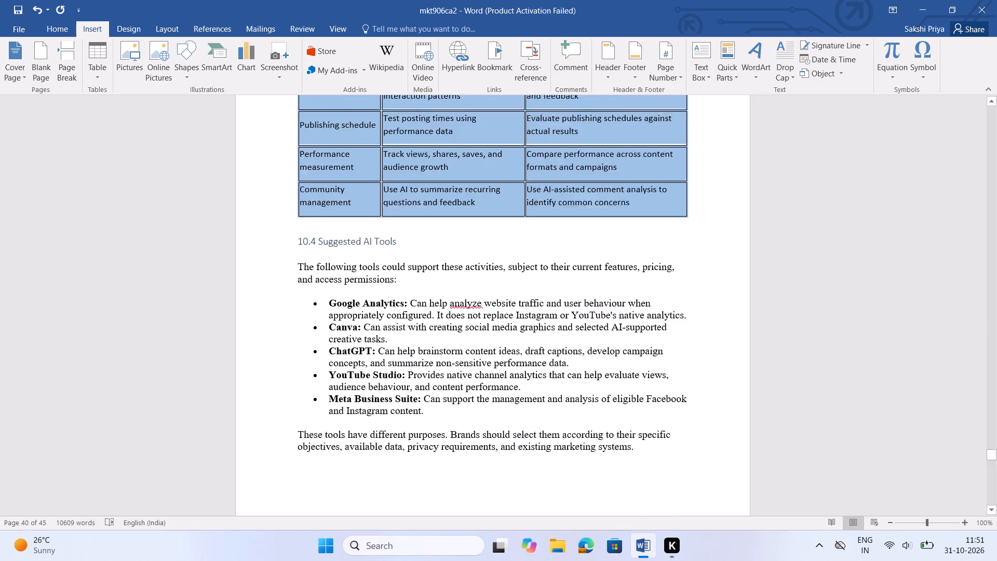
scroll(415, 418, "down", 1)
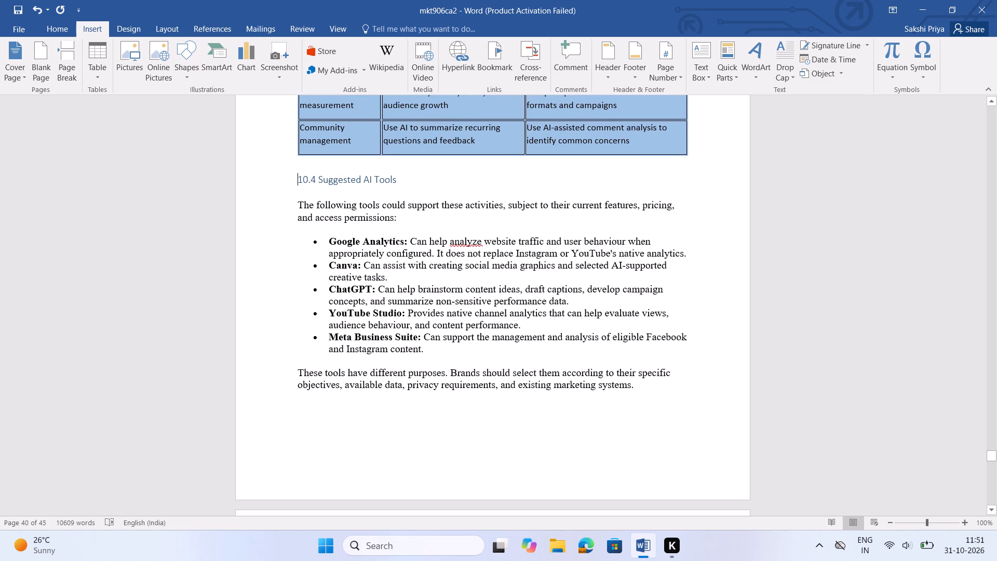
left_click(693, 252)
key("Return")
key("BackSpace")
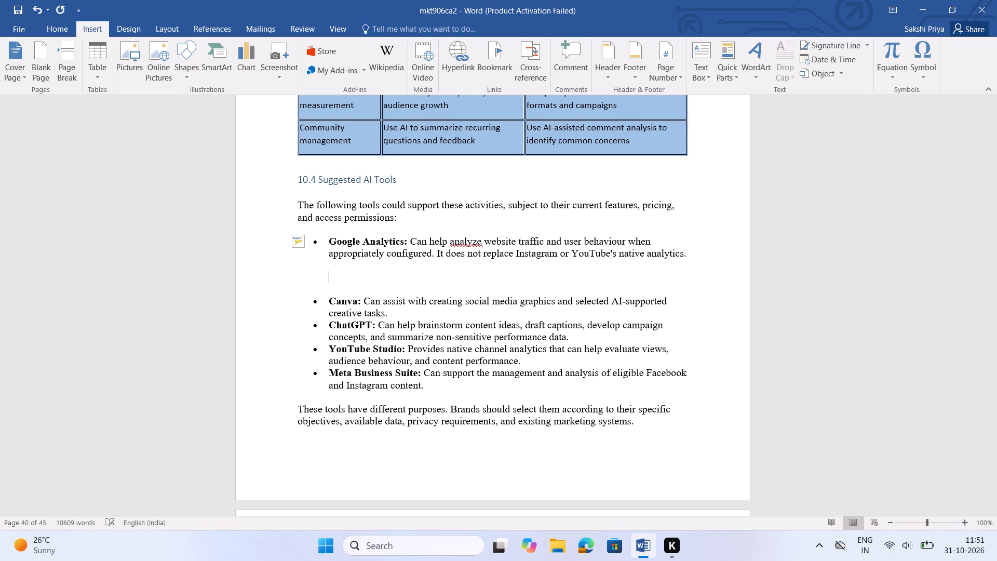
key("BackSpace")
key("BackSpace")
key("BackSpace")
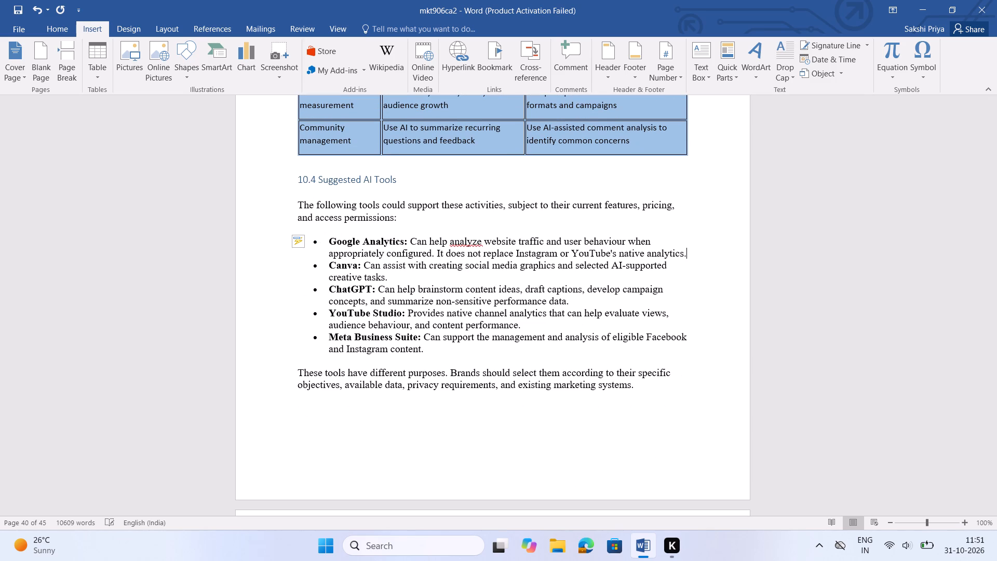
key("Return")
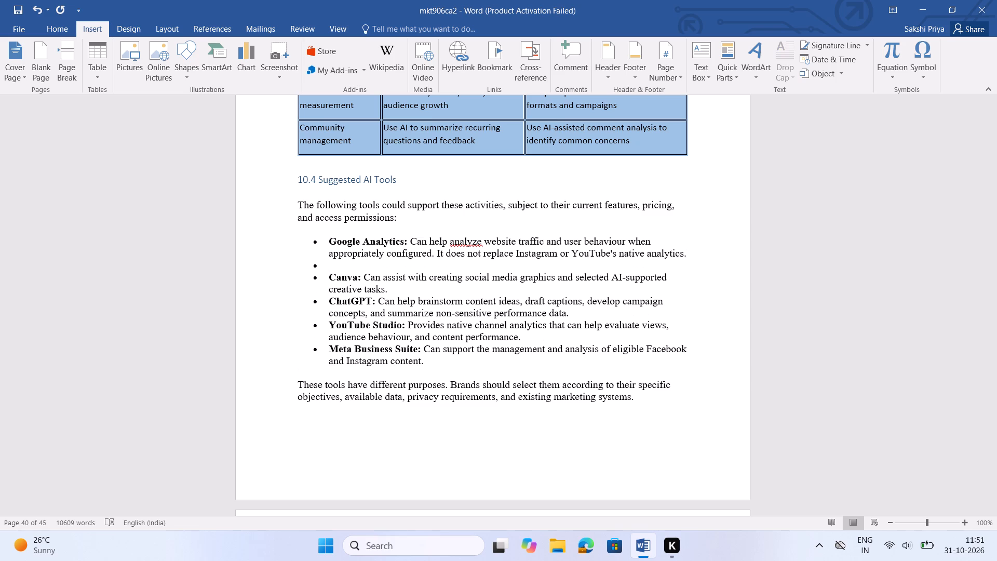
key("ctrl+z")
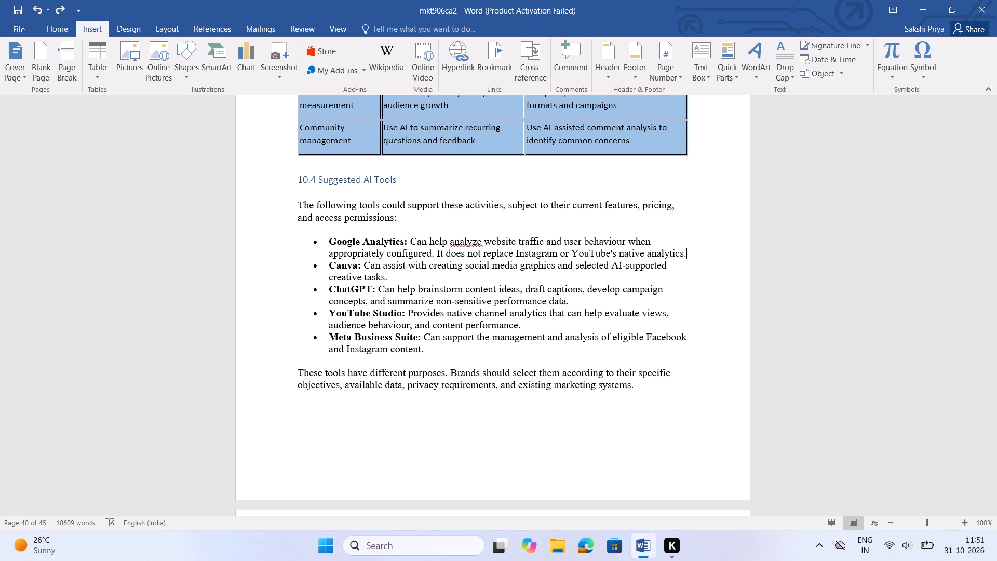
Apply light blue shading and inside borders to the whole KPI table under 10.5 Key Performance Indicators for Measuring AI Strategy.
scroll(509, 356, "down", 3)
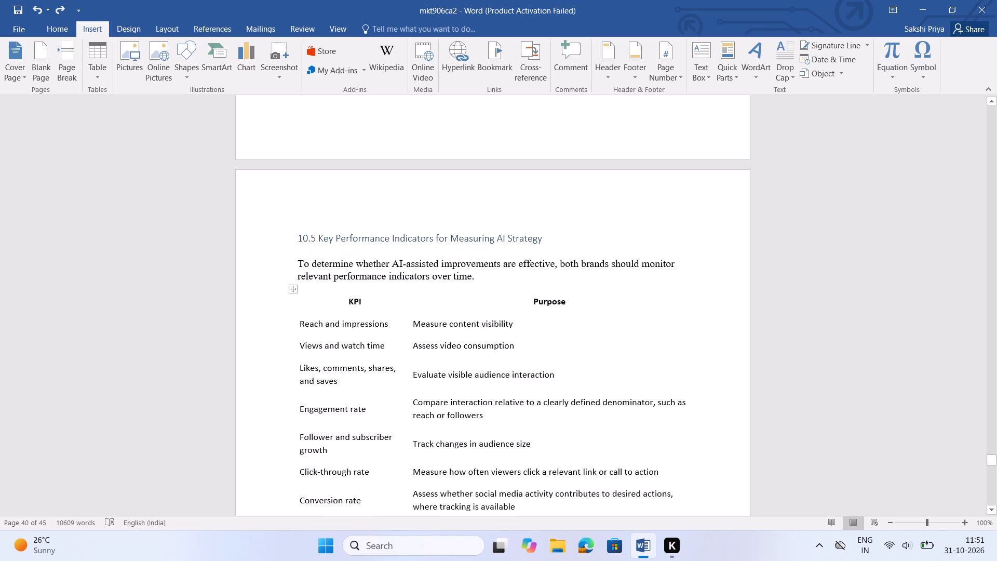
scroll(509, 356, "down", 1)
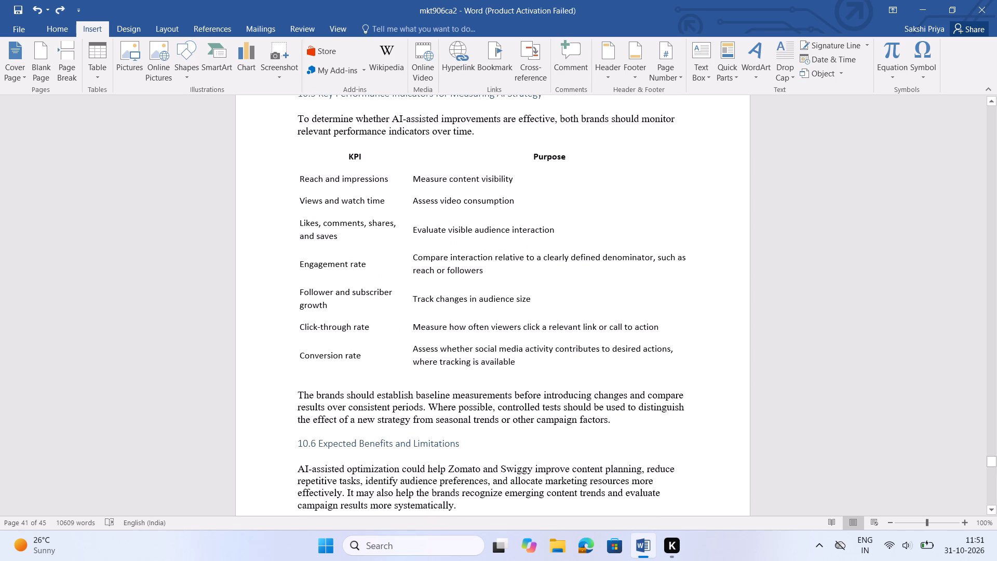
left_click(291, 145)
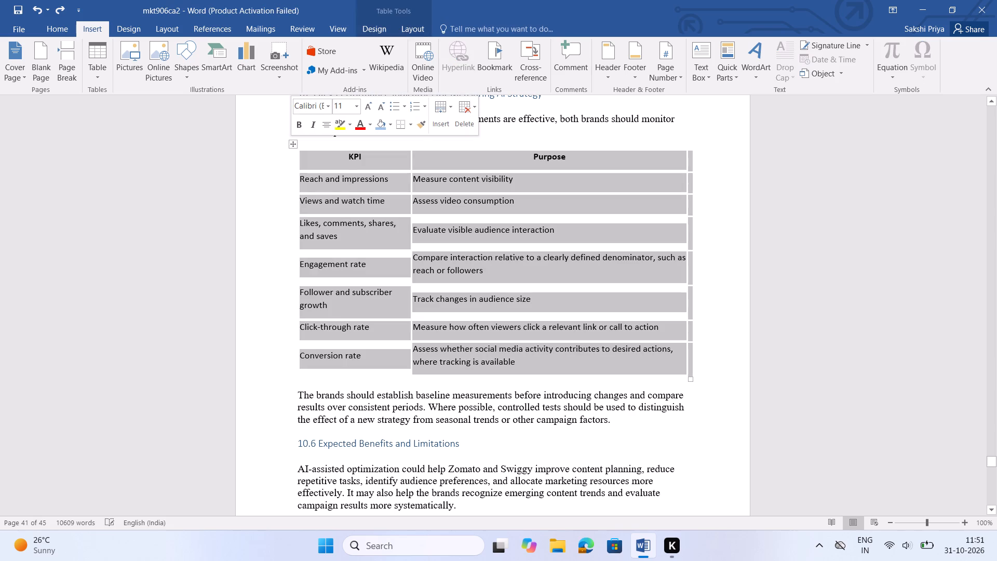
left_click(376, 127)
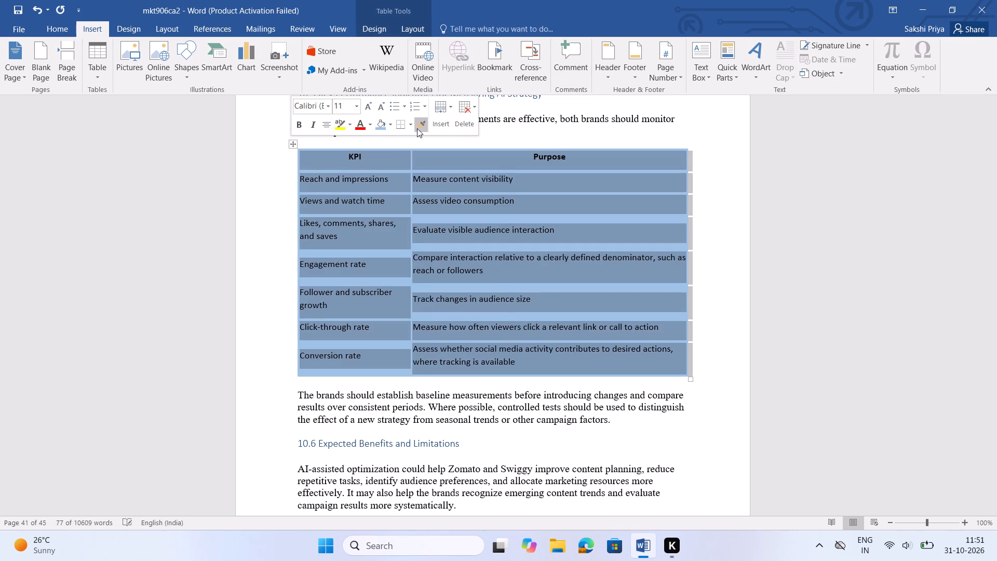
left_click(408, 128)
left_click(434, 237)
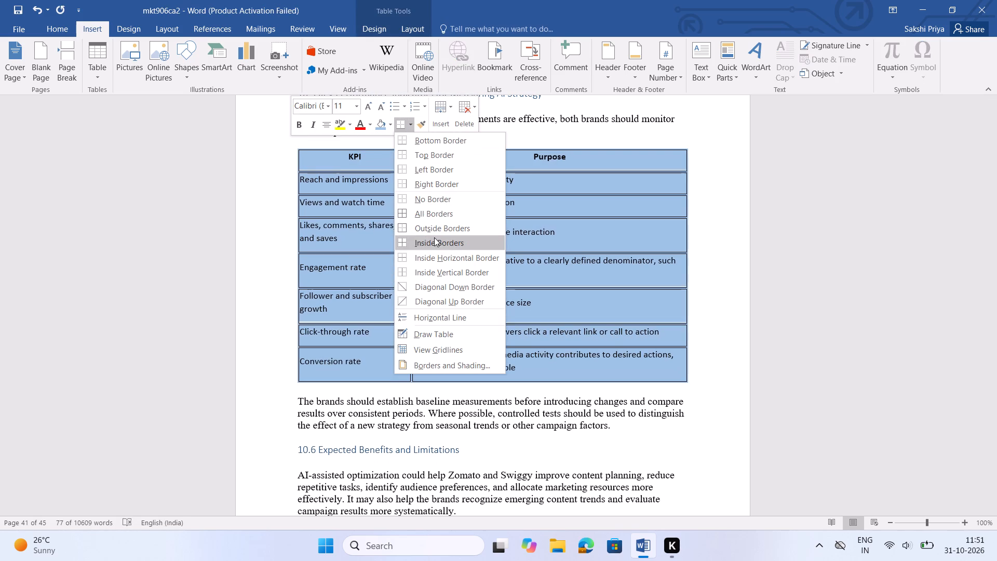
left_click(710, 223)
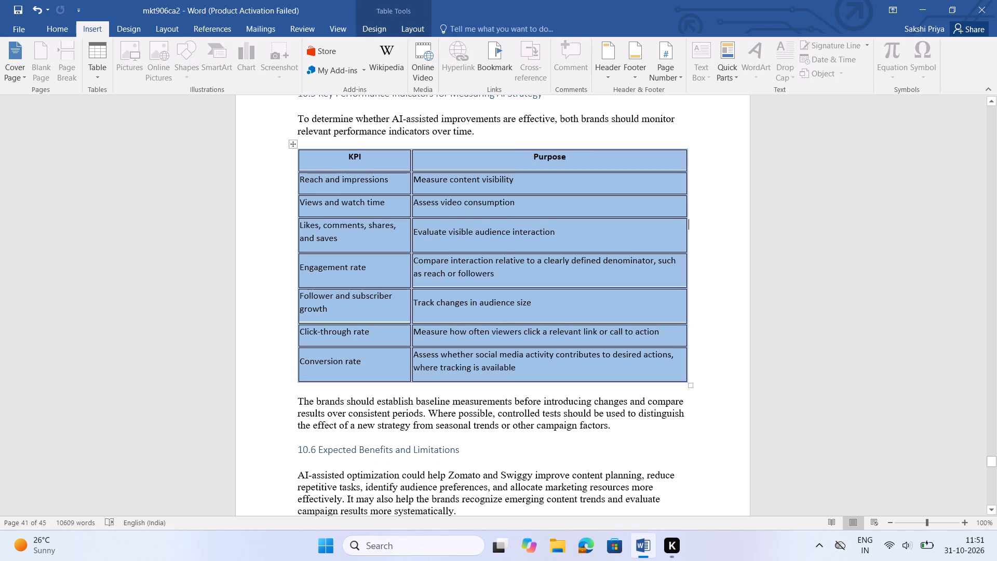
Widen the KPI column of the 10.5 table so that "Likes, comments, shares, and saves" fits on one line.
left_click_drag(411, 219, 424, 220)
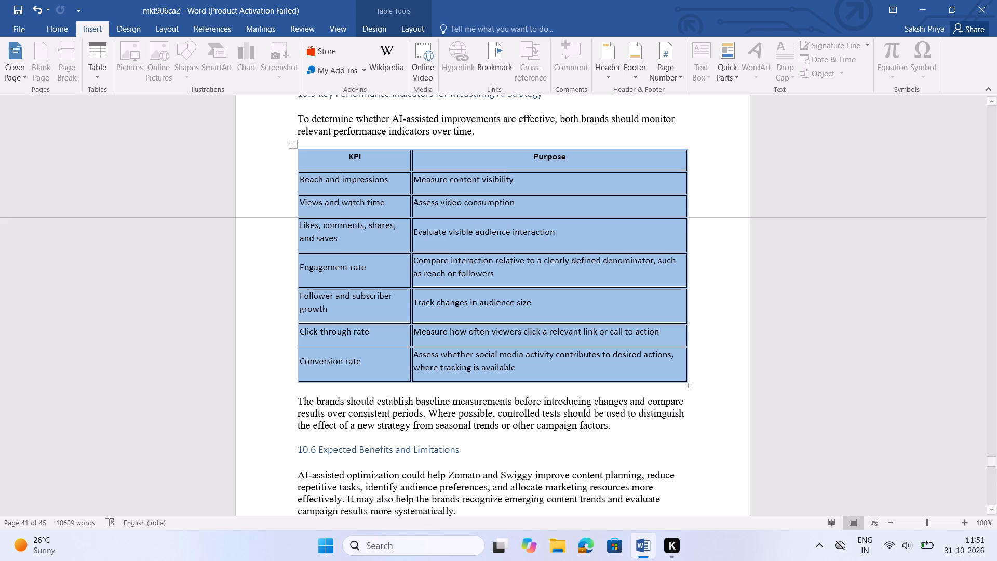
left_click_drag(424, 220, 425, 220)
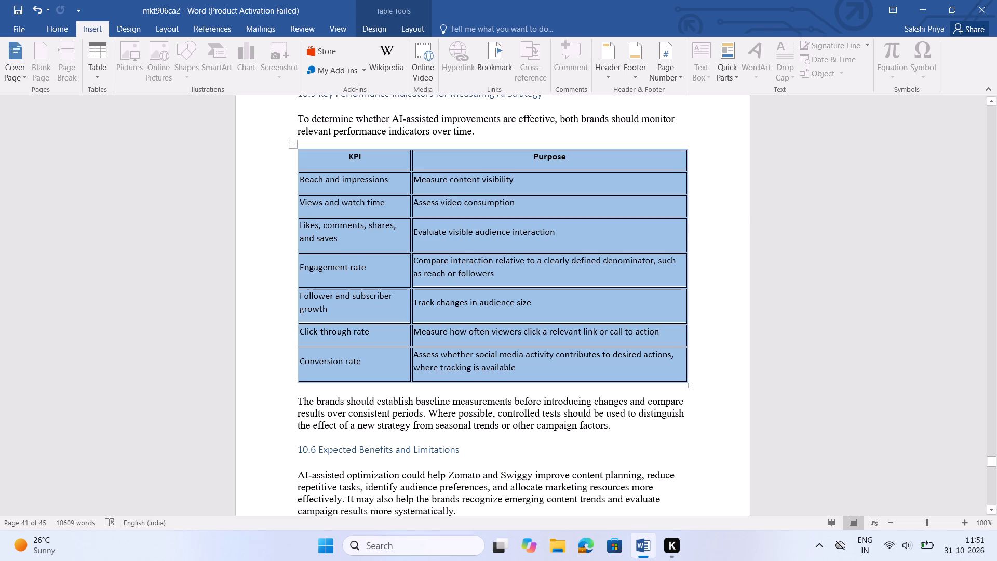
left_click_drag(410, 229, 455, 226)
left_click(709, 239)
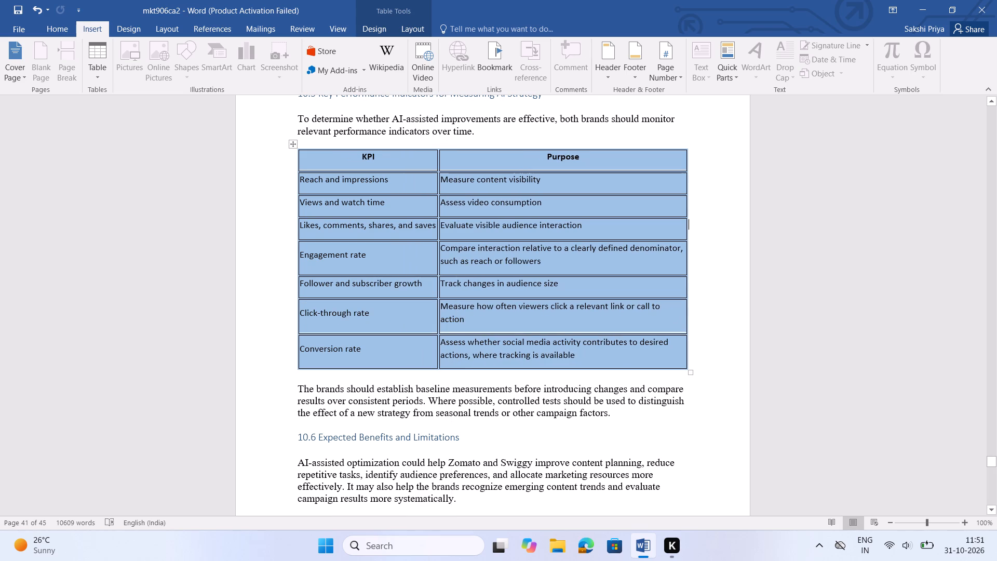
Review the text and page layout from 10.6 Expected Benefits and Limitations through Section 12's recommendations for Zomato, Swiggy and both brands.
scroll(709, 239, "down", 3)
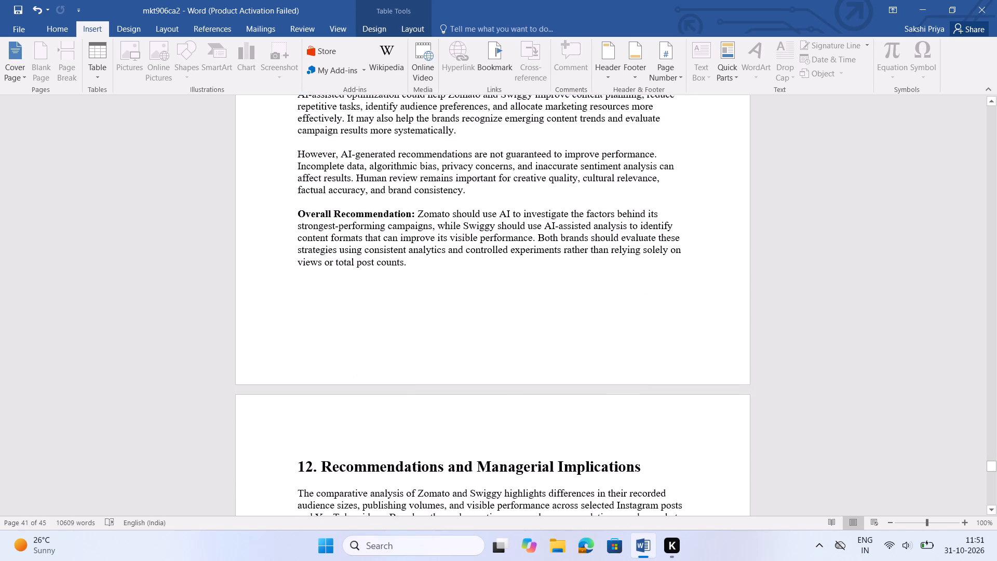
scroll(709, 239, "left", 2)
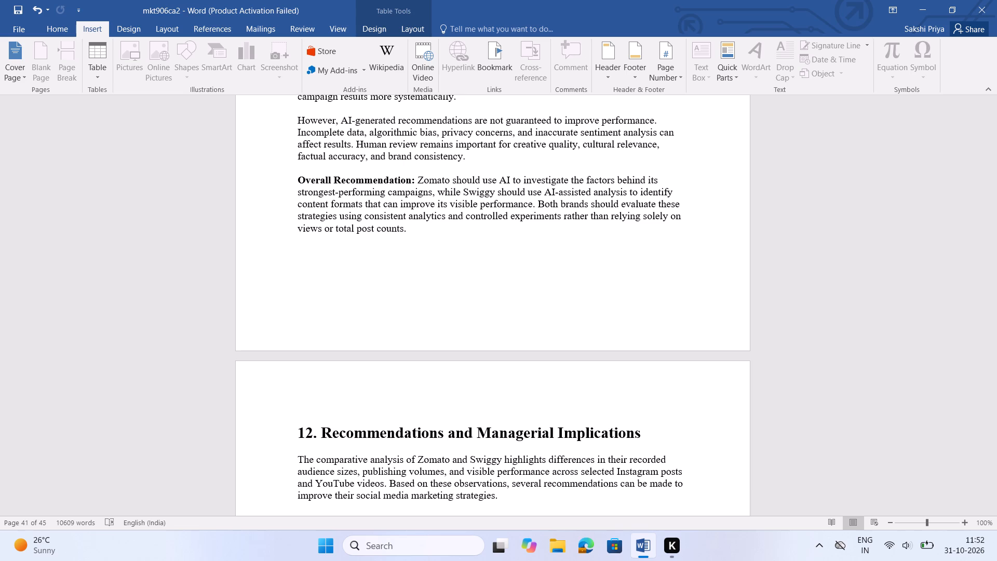
scroll(556, 327, "down", 1)
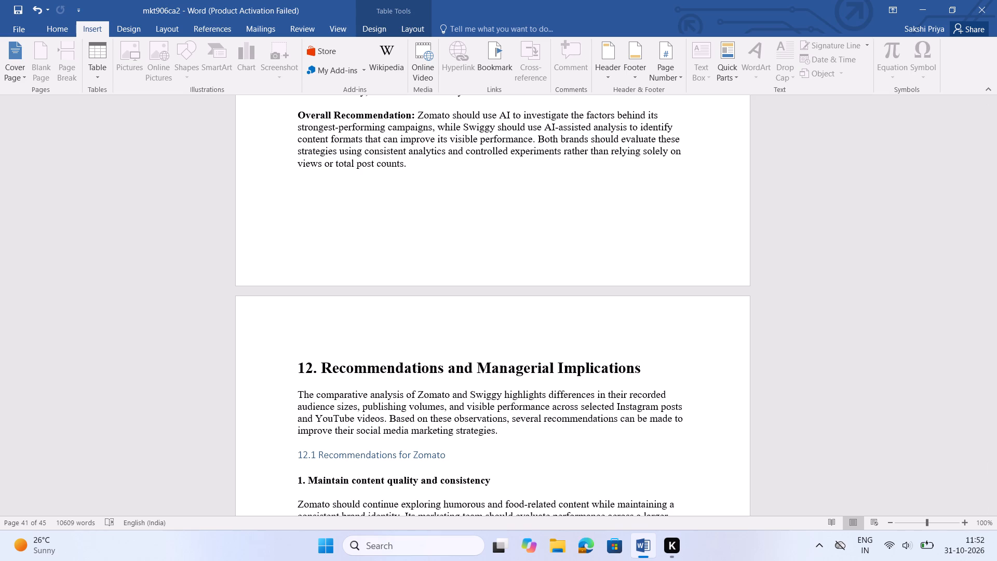
scroll(600, 319, "down", 1)
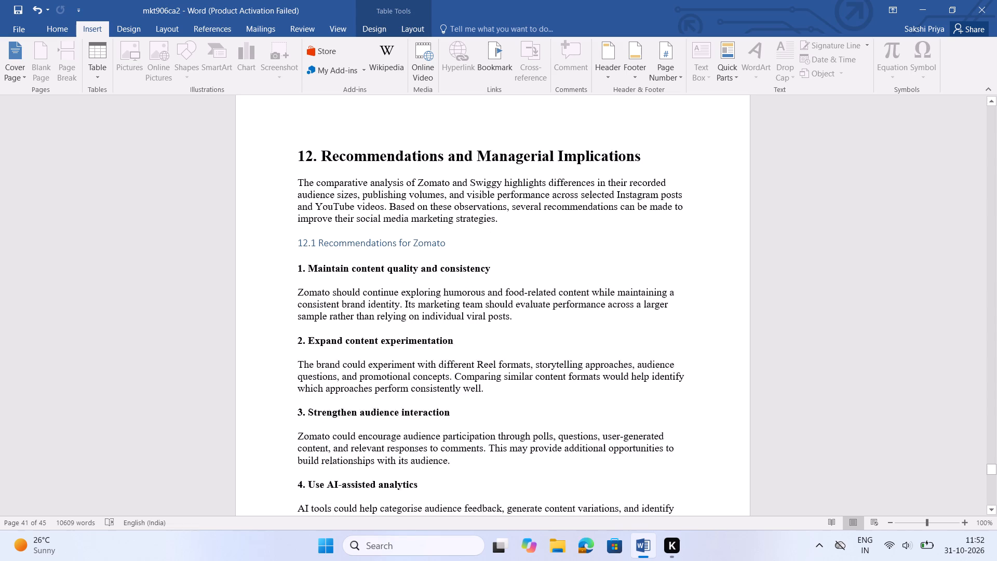
scroll(600, 319, "down", 1)
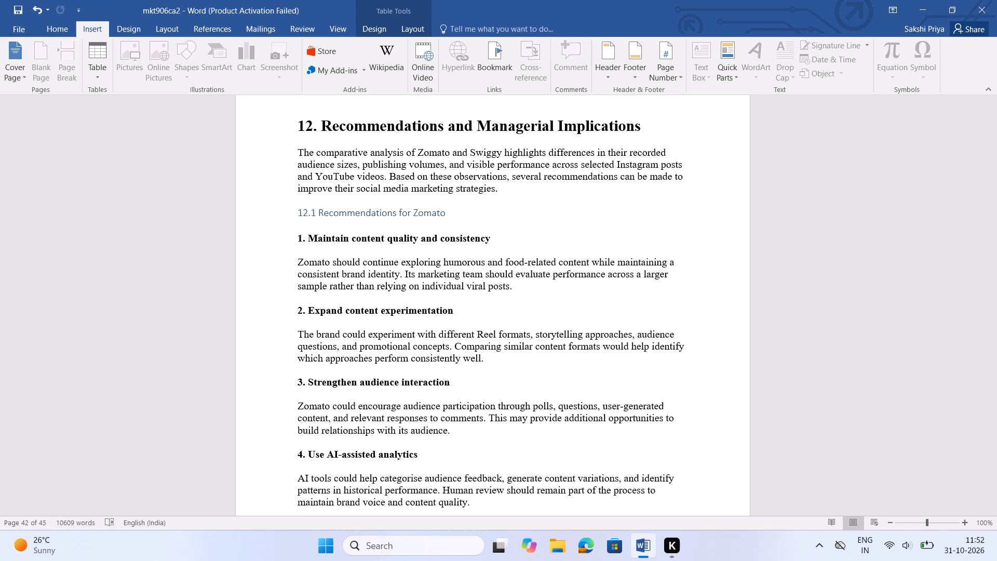
scroll(558, 305, "down", 1)
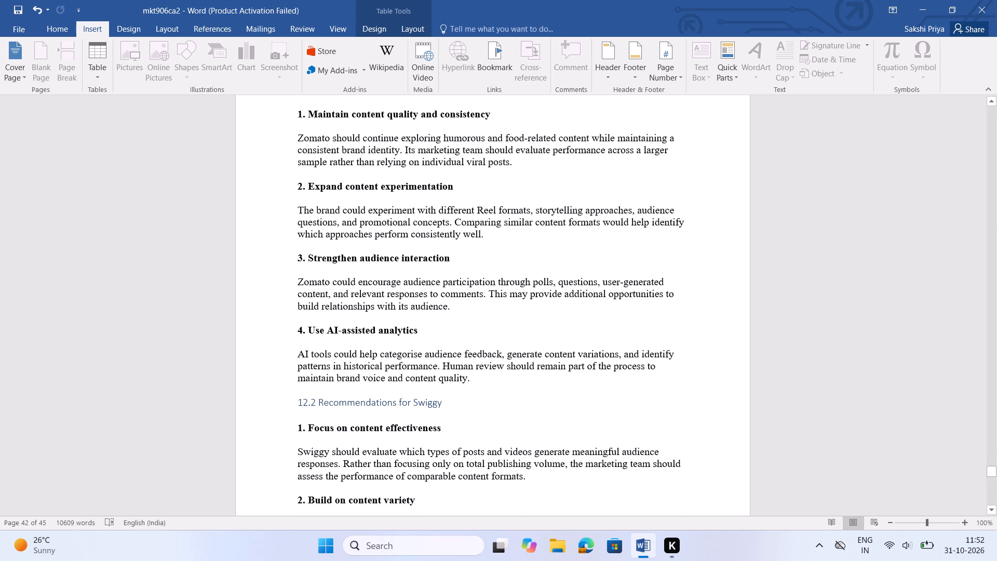
scroll(558, 305, "down", 1)
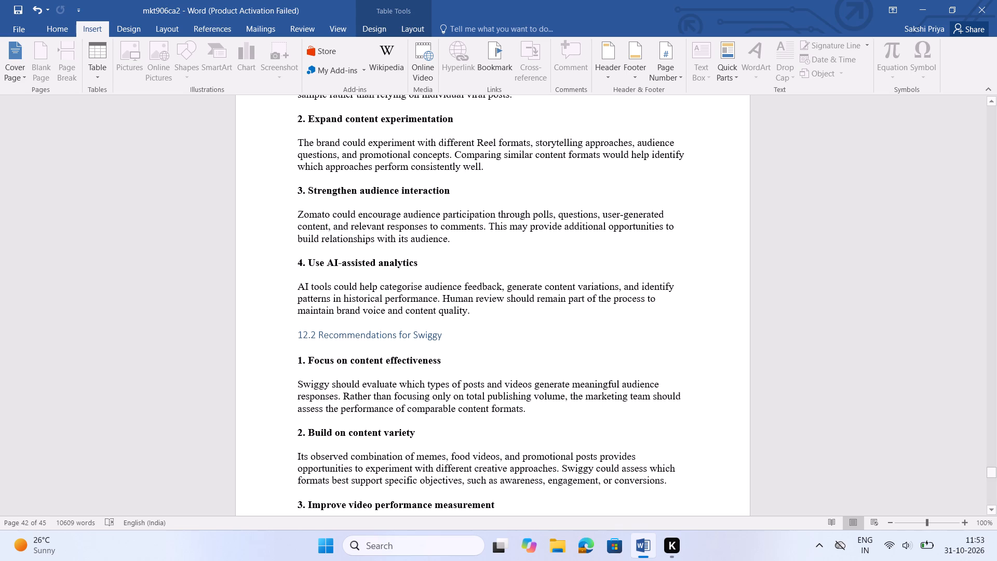
scroll(499, 241, "down", 1)
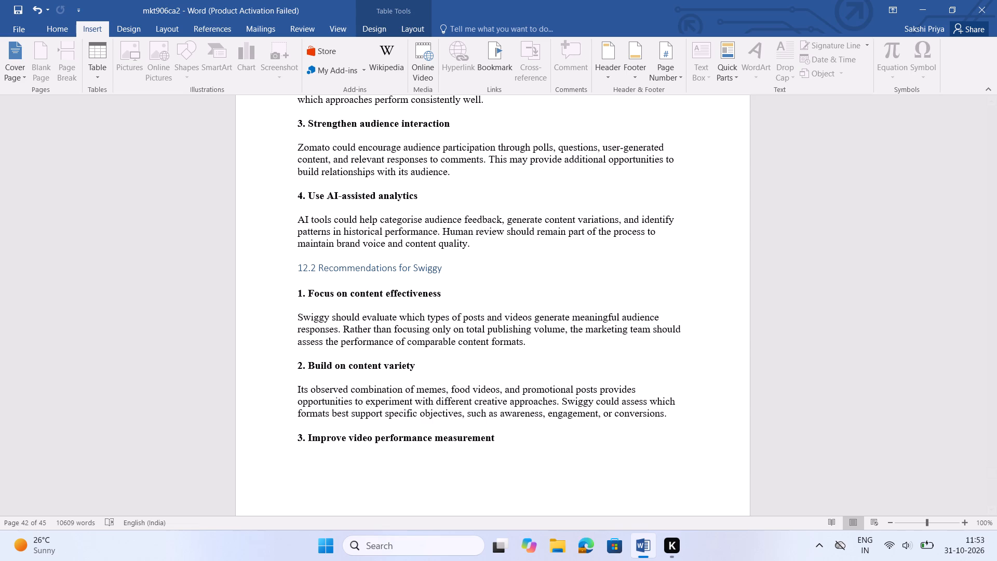
scroll(604, 310, "down", 1)
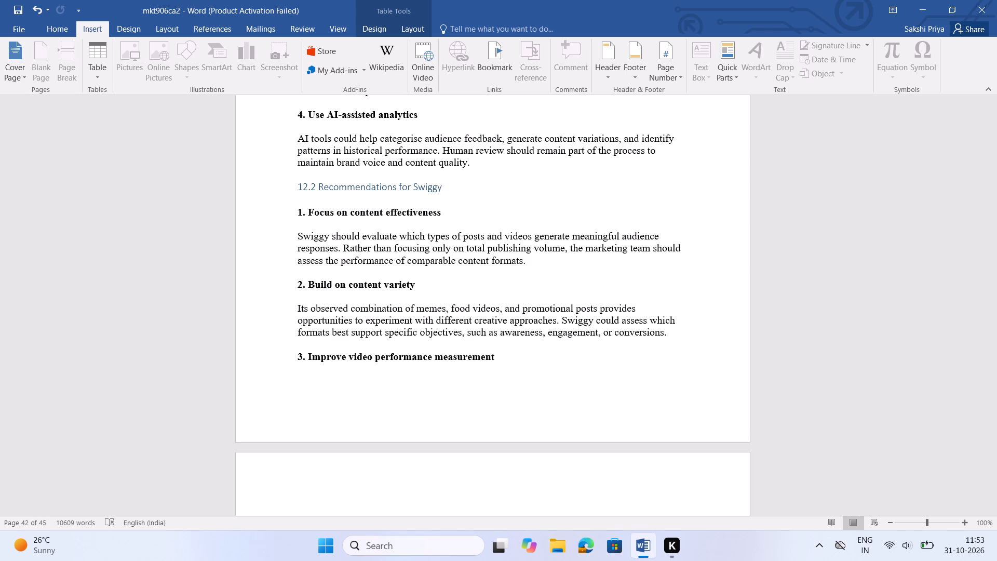
scroll(533, 380, "up", 2)
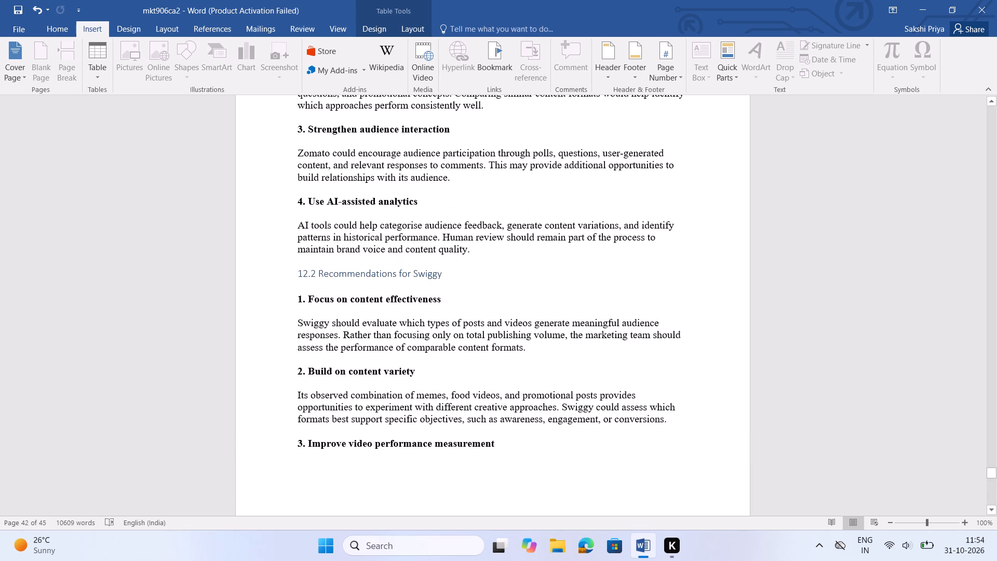
scroll(533, 380, "up", 1)
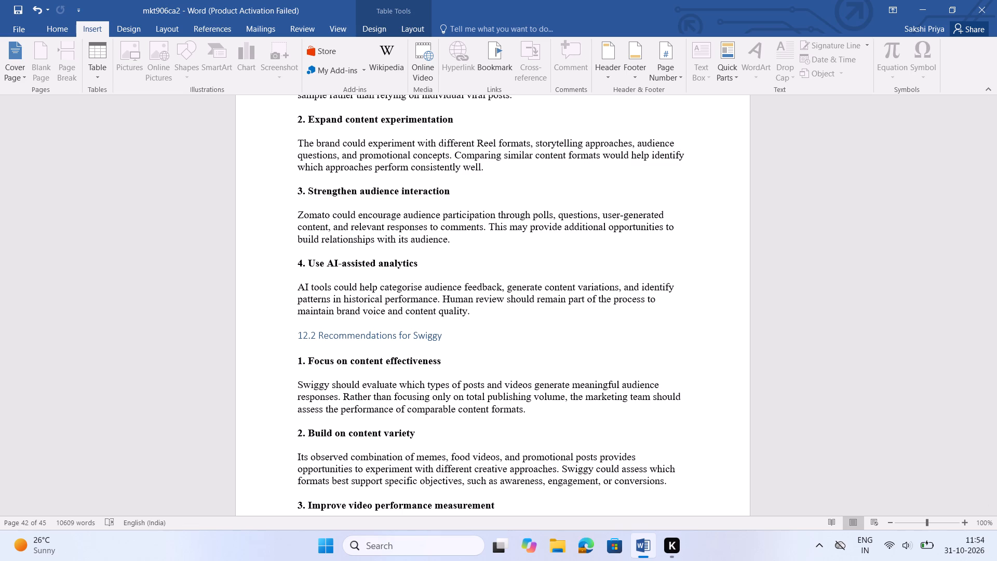
scroll(557, 428, "down", 1)
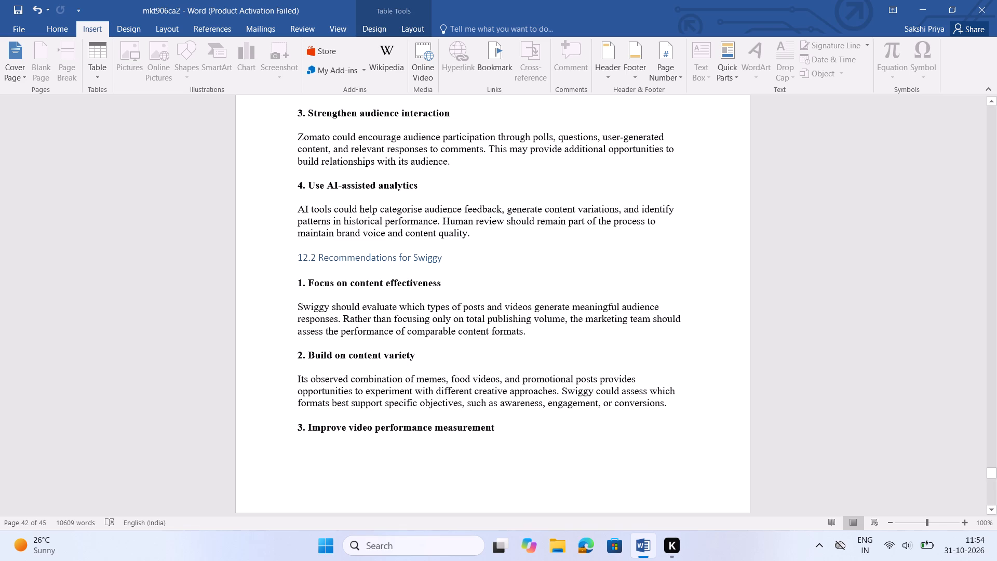
scroll(378, 368, "down", 1)
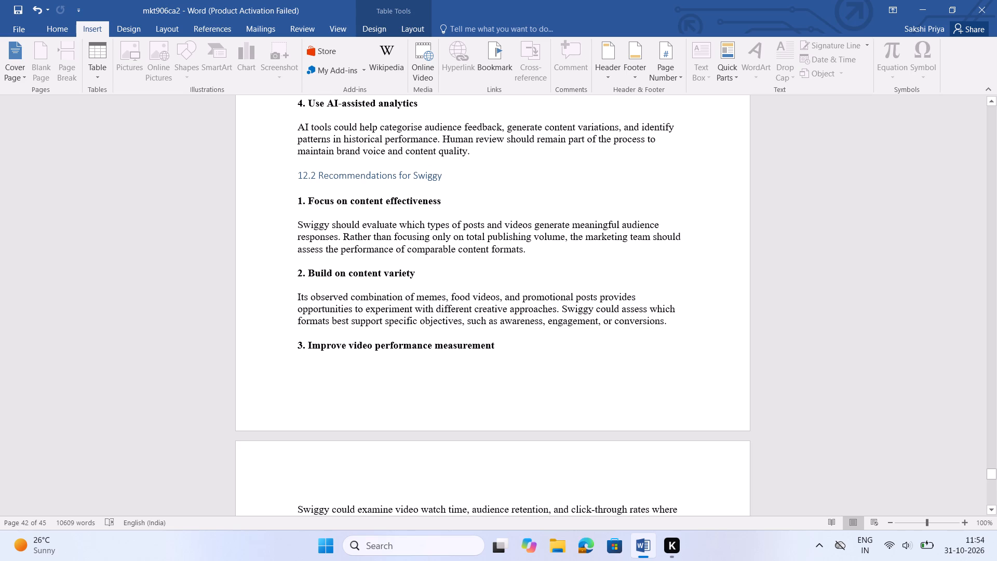
scroll(506, 392, "down", 1)
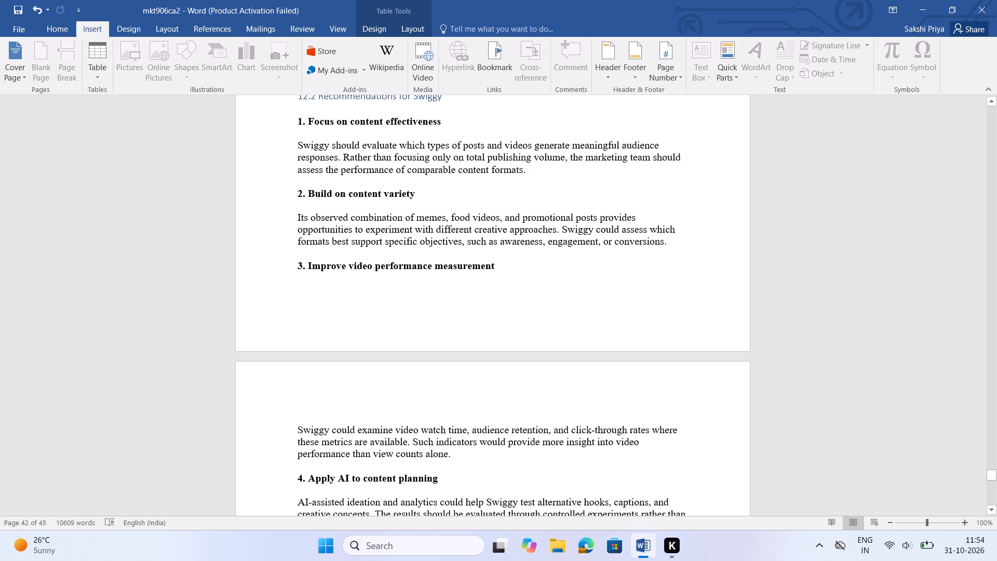
scroll(475, 314, "down", 2)
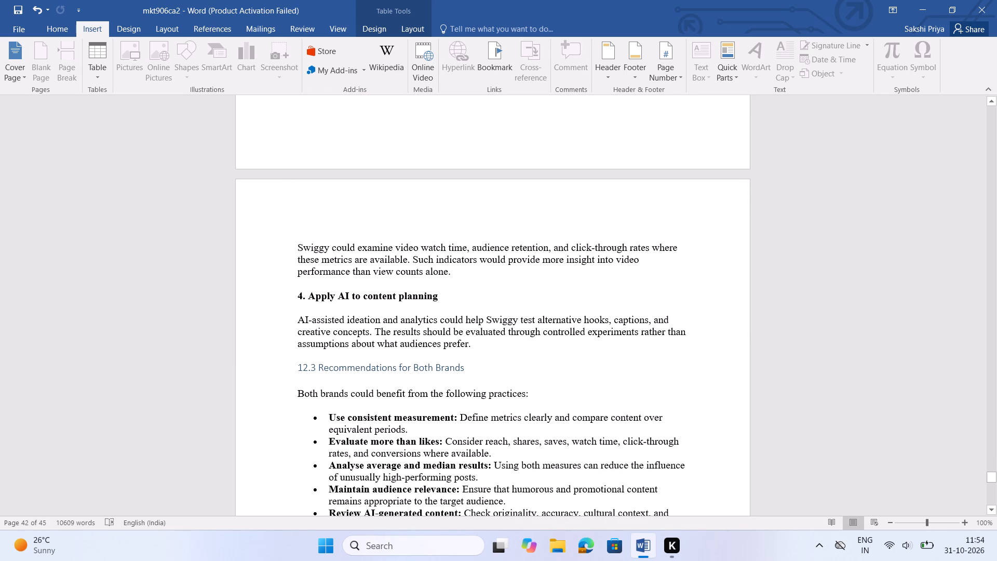
scroll(475, 314, "down", 3)
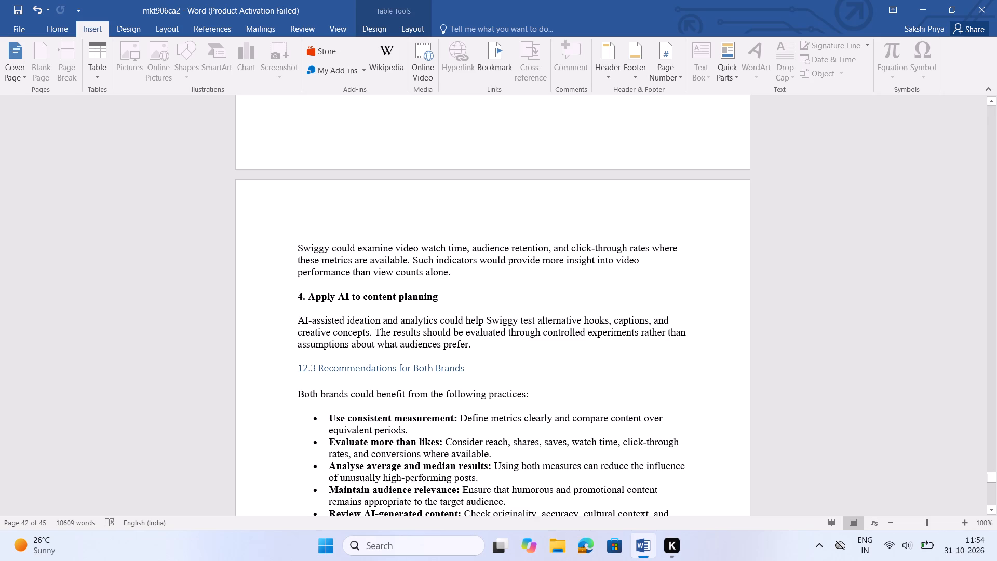
scroll(475, 314, "down", 3)
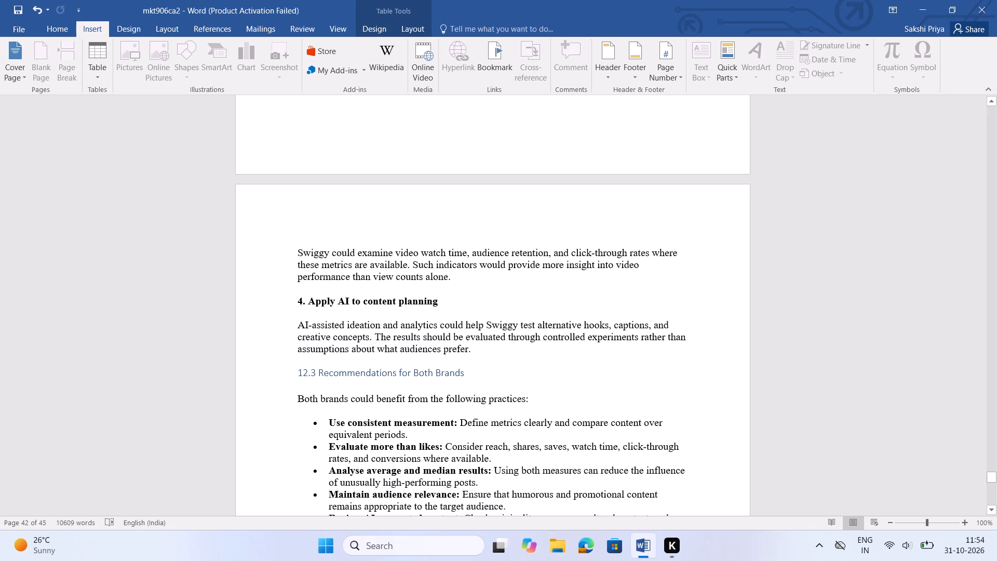
scroll(475, 314, "down", 4)
Place the insertion point on the blank line below the Overall Recommendation paragraph, before Section 12.
scroll(475, 314, "up", 4)
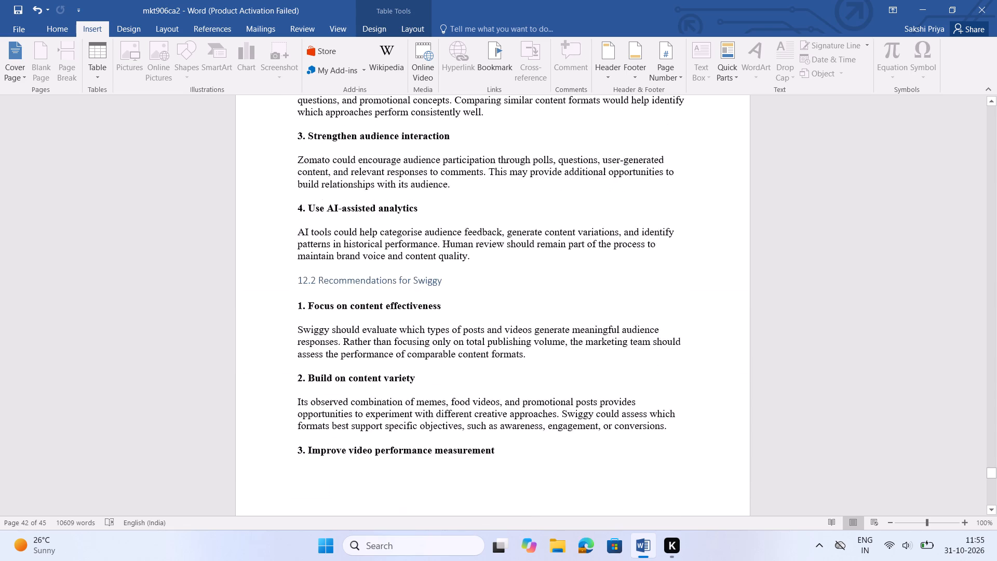
scroll(475, 314, "up", 5)
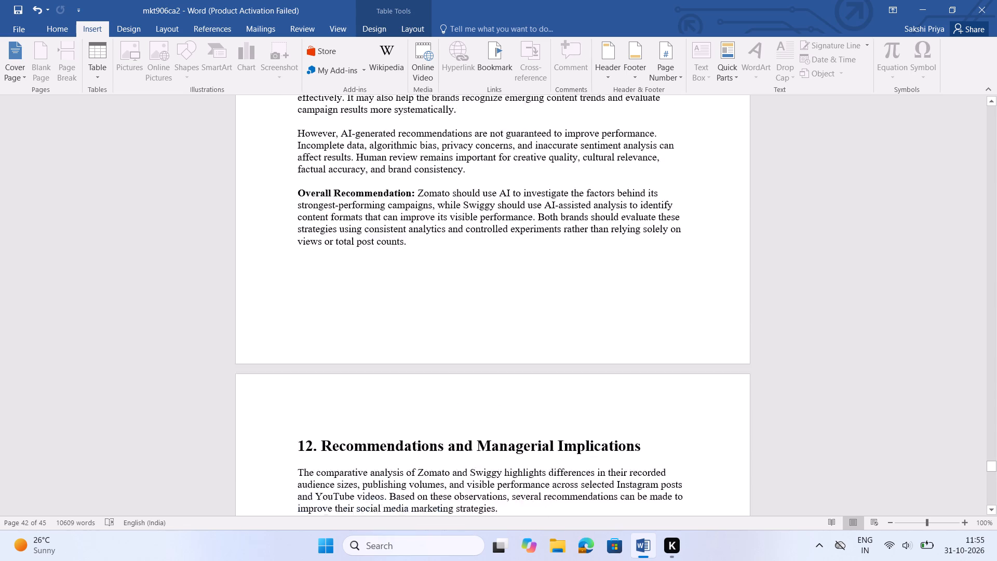
scroll(475, 314, "up", 2)
scroll(475, 314, "down", 1, "ctrl")
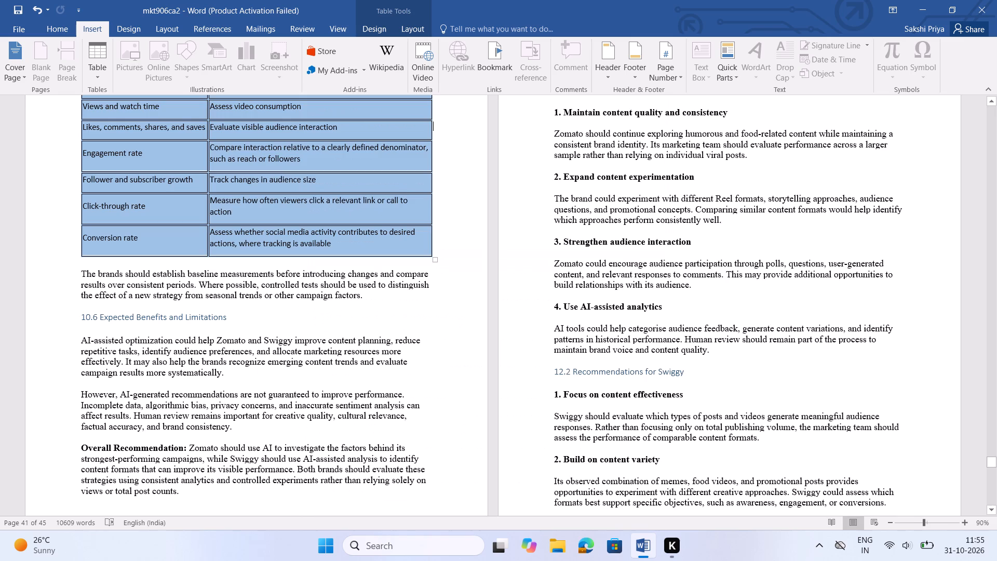
scroll(475, 314, "up", 2, "ctrl")
scroll(453, 348, "down", 3)
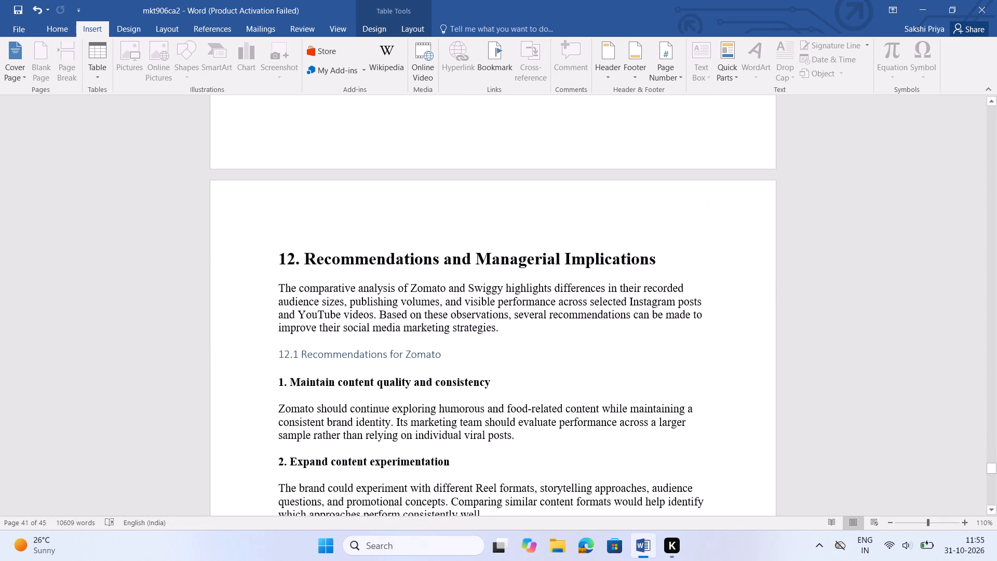
left_click(362, 329)
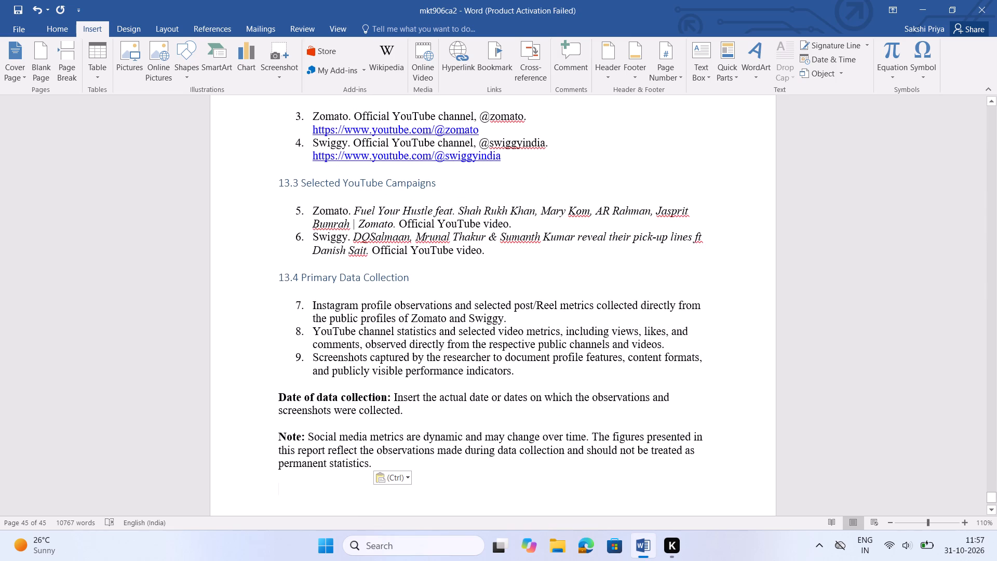
Delete the "Date of data collection" placeholder paragraph above the Note at the end of Section 13.
scroll(448, 374, "down", 2)
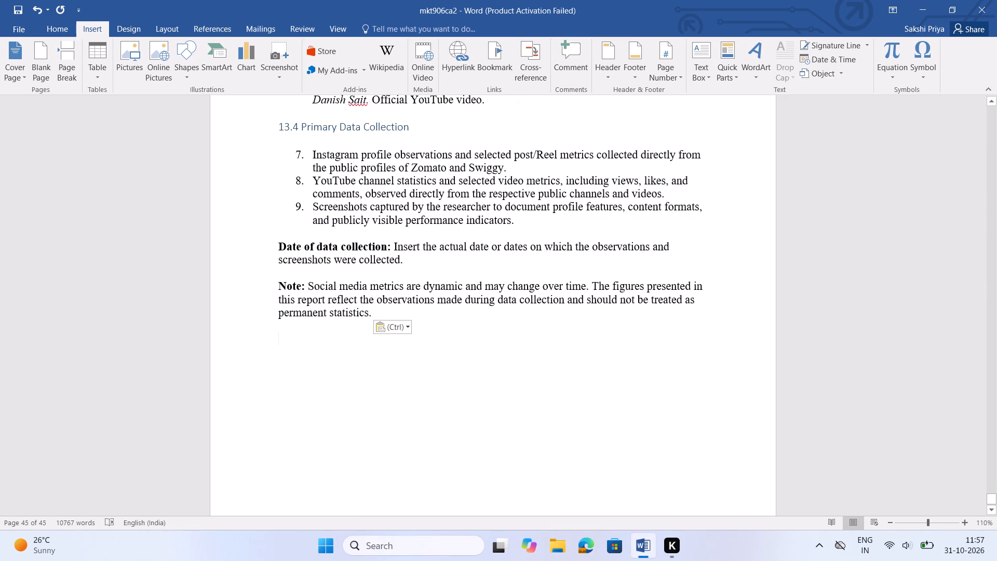
left_click_drag(422, 270, 278, 228)
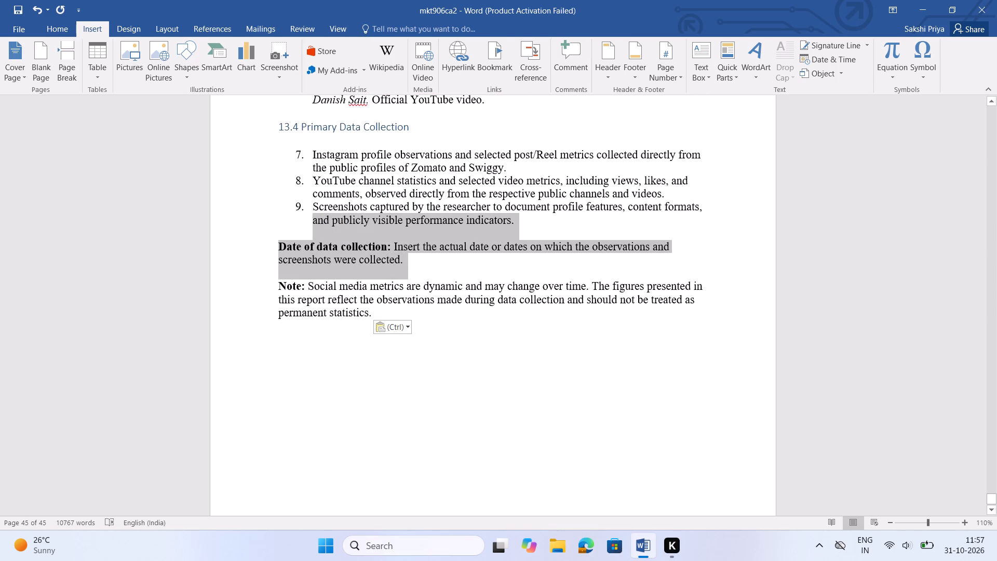
left_click_drag(278, 228, 275, 250)
key("BackSpace")
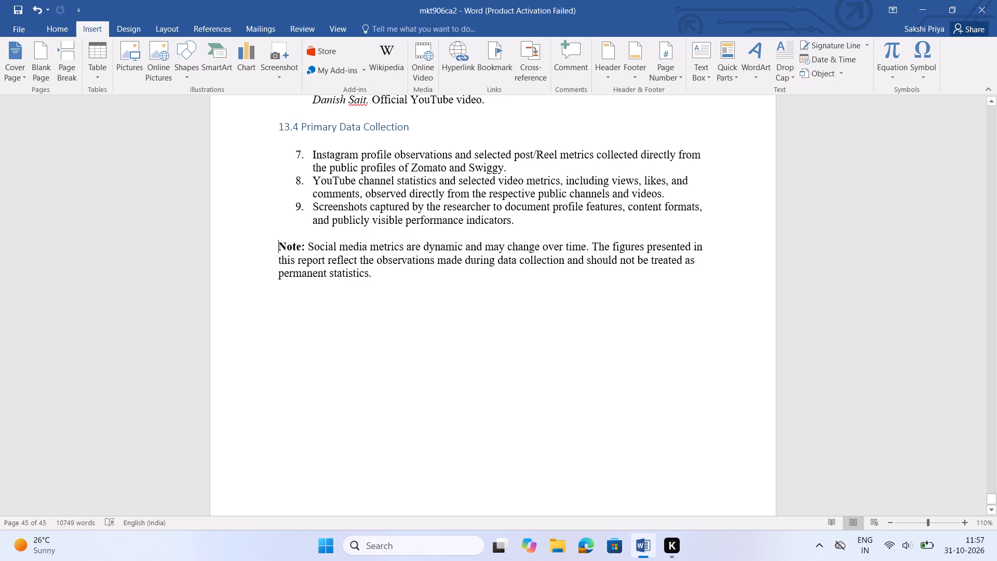
Look over the 12. Conclusion and 13. References sections, checking their headings, source lists and page layout.
scroll(405, 308, "up", 4)
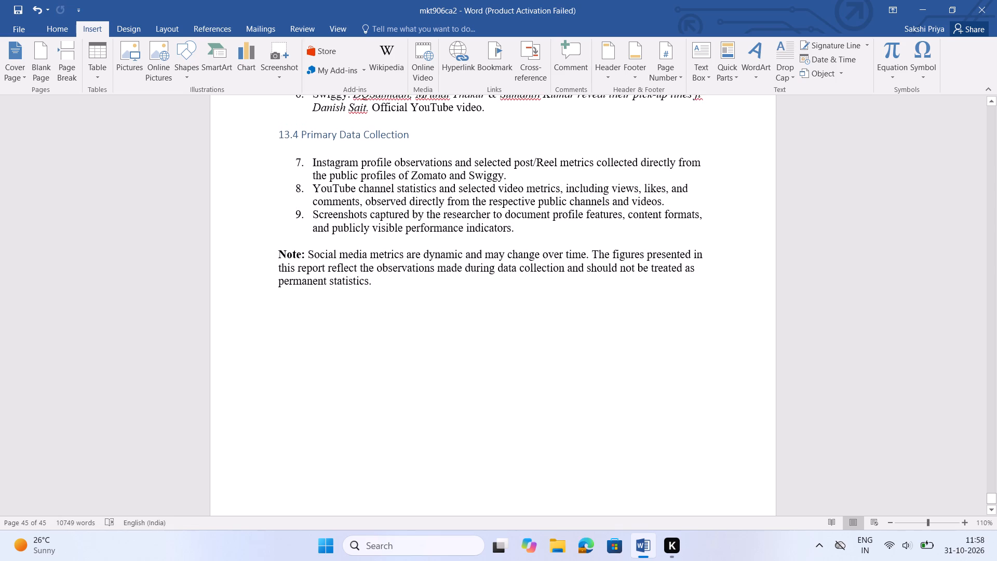
scroll(405, 308, "up", 3)
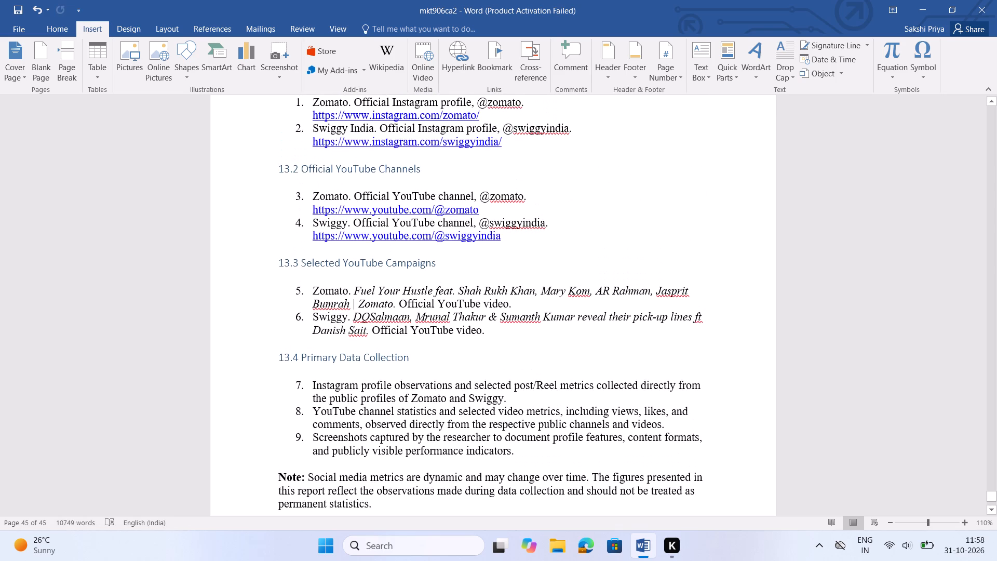
scroll(405, 308, "up", 2)
scroll(405, 308, "down", 2)
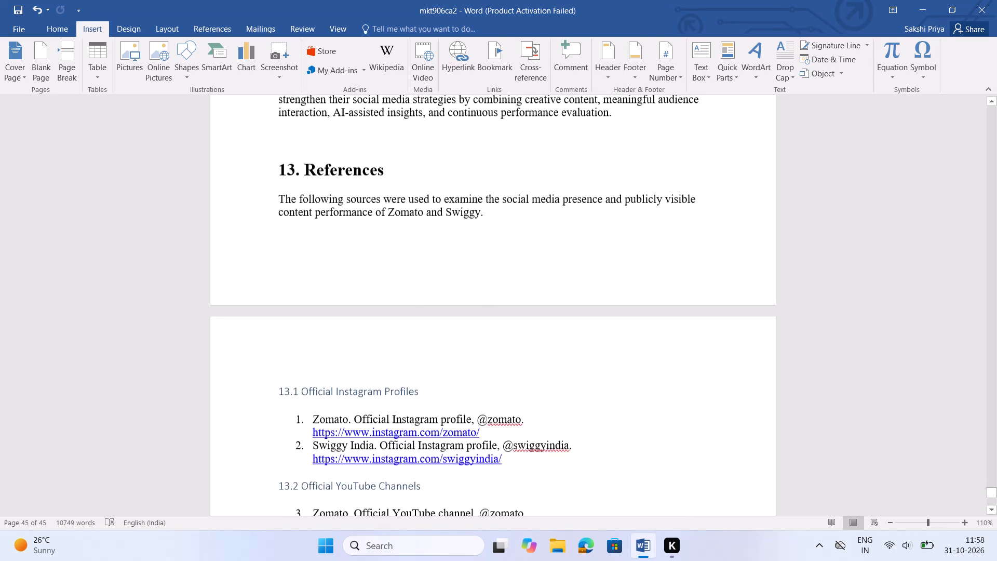
scroll(405, 308, "up", 5)
scroll(405, 308, "down", 1)
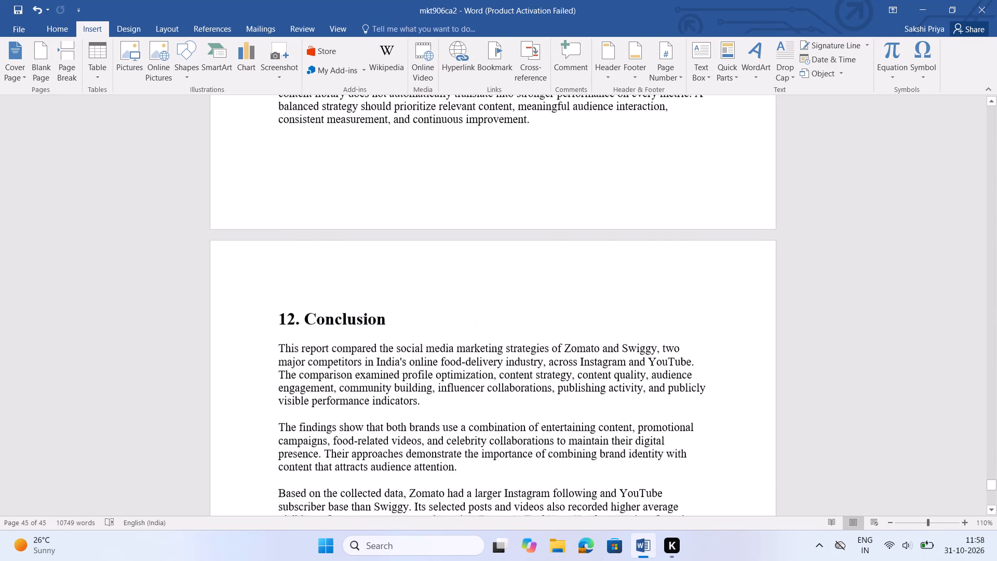
scroll(405, 308, "down", 9)
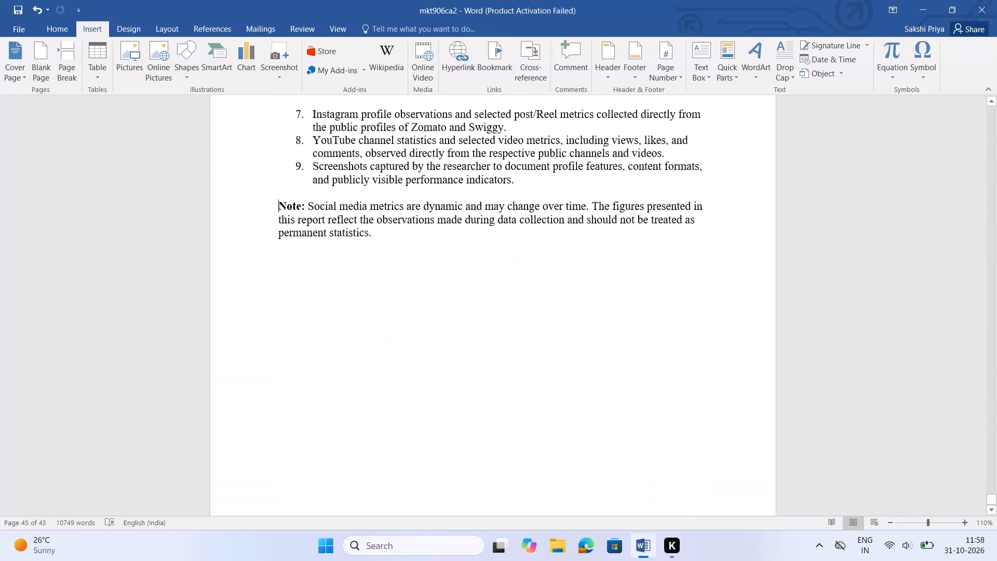
Save the report document.
scroll(405, 308, "up", 4)
key("ctrl+s")
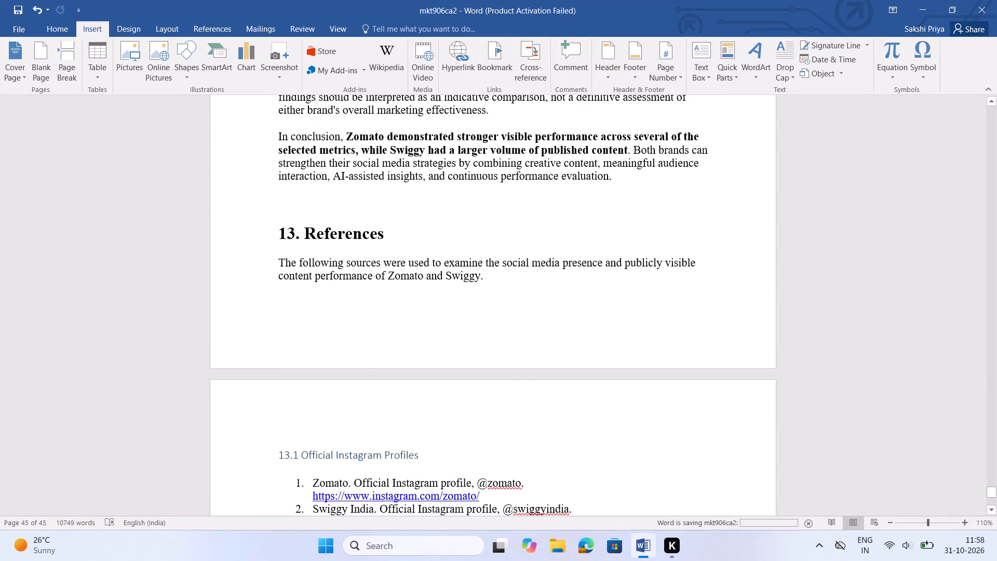
Look back through the report's earlier pages, from 13. References to the Overall implication paragraph following the opportunities and threats discussion.
scroll(473, 219, "up", 20)
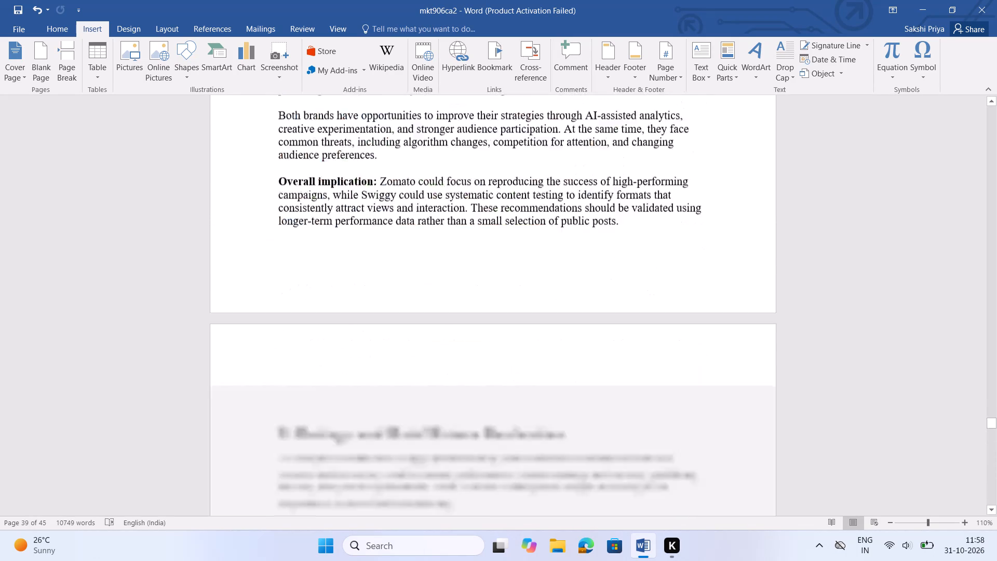